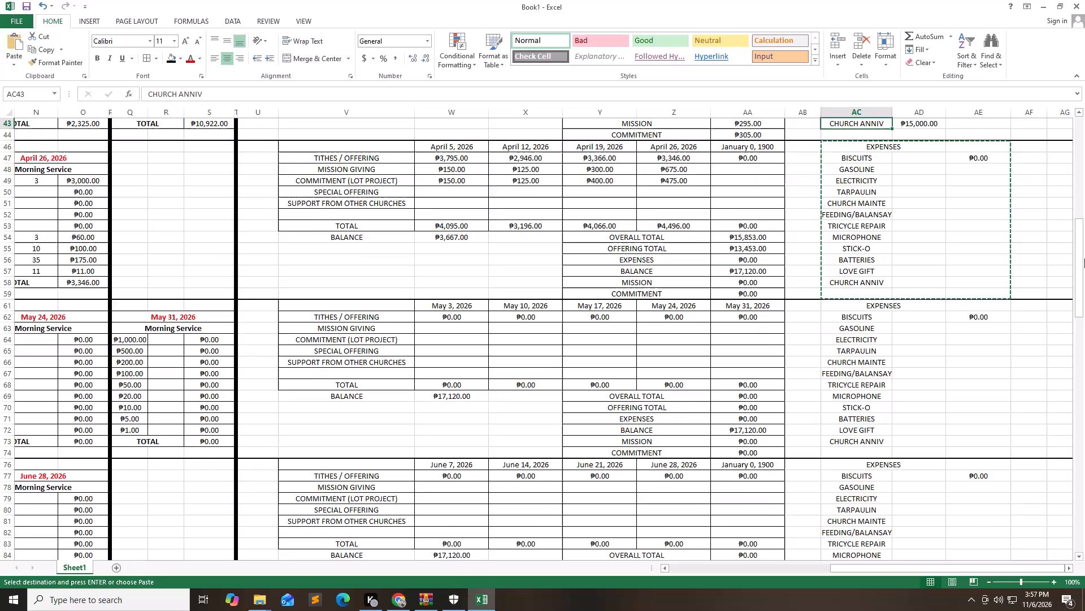
In the April expenses block, enter 1000 for Biscuits and 200 for Gasoline.
key("Up")
key("Up")
key("Up")
key("Up")
key("Up")
key("Up")
key("Down")
key("Down")
key("Down")
key("Down")
key("Down")
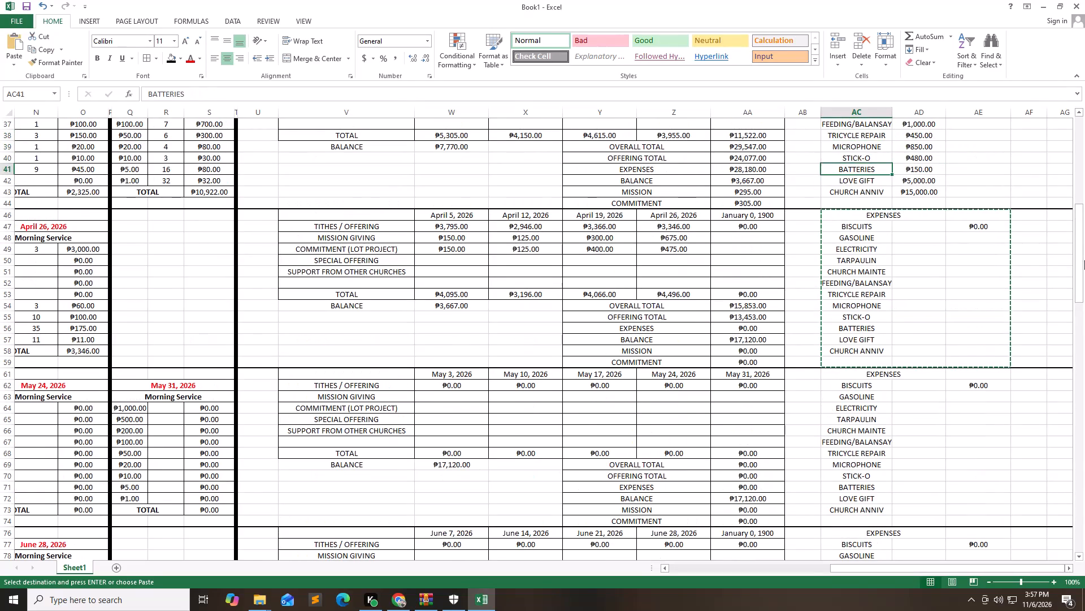
key("Down")
key("Down")
key("Down")
key("Down")
key("Down")
key("Right")
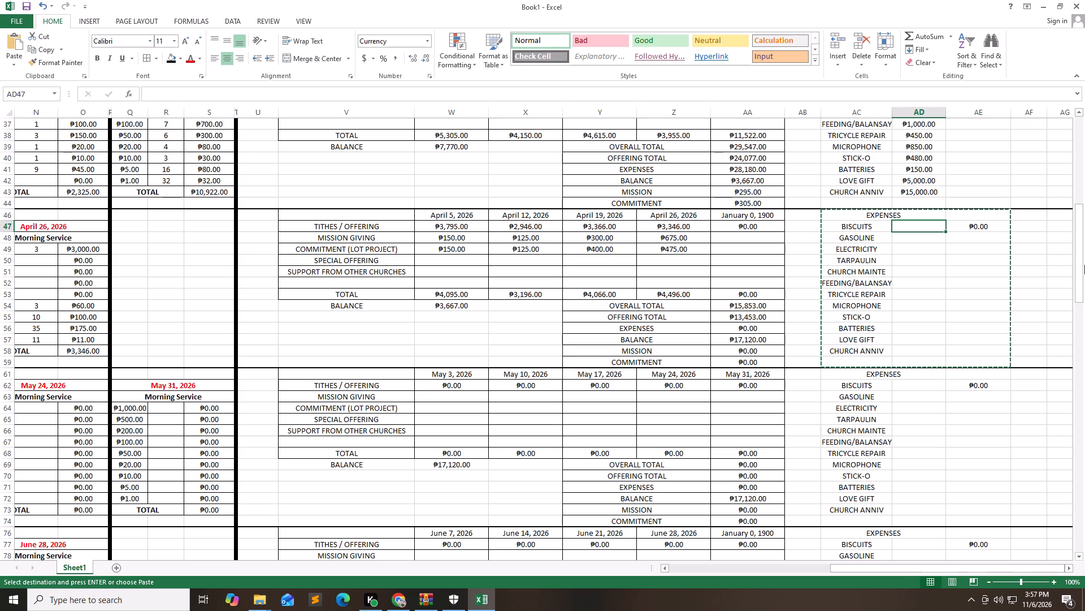
key("1")
type("000")
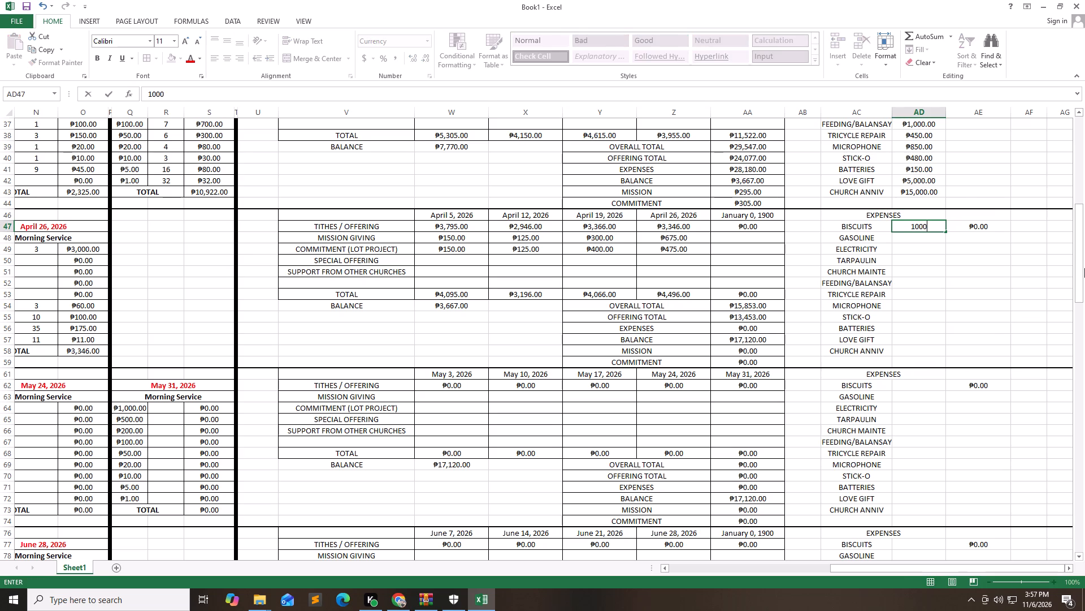
key("Down")
key("2")
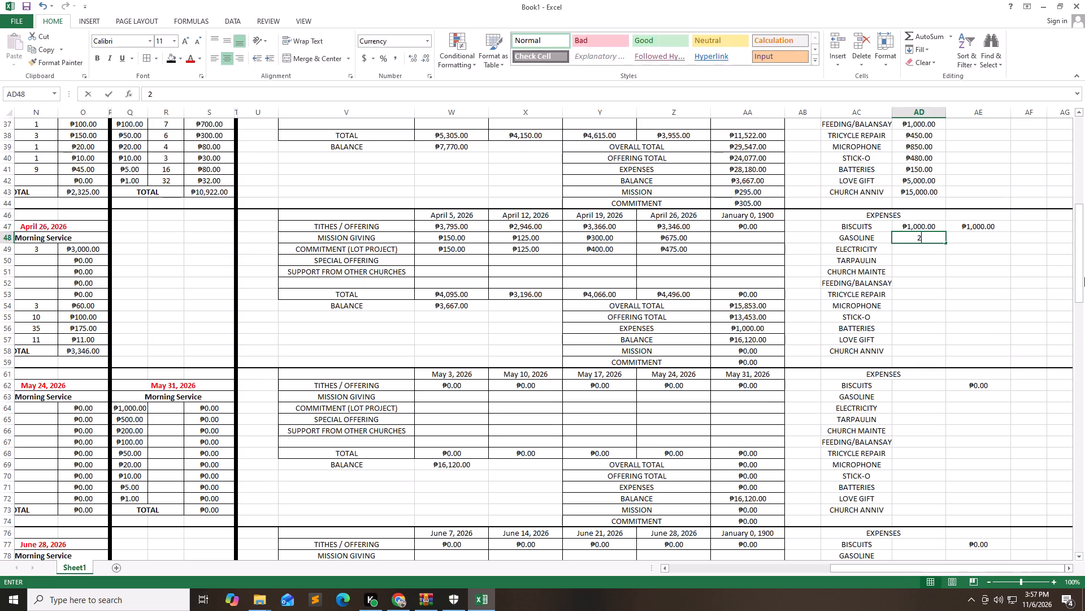
key("0")
key("0")
key("Down")
Enter the April amounts of 1000 for Electricity, 150 for Tarpaulin and 1200 for Church Mainte.
type("100")
key("Down")
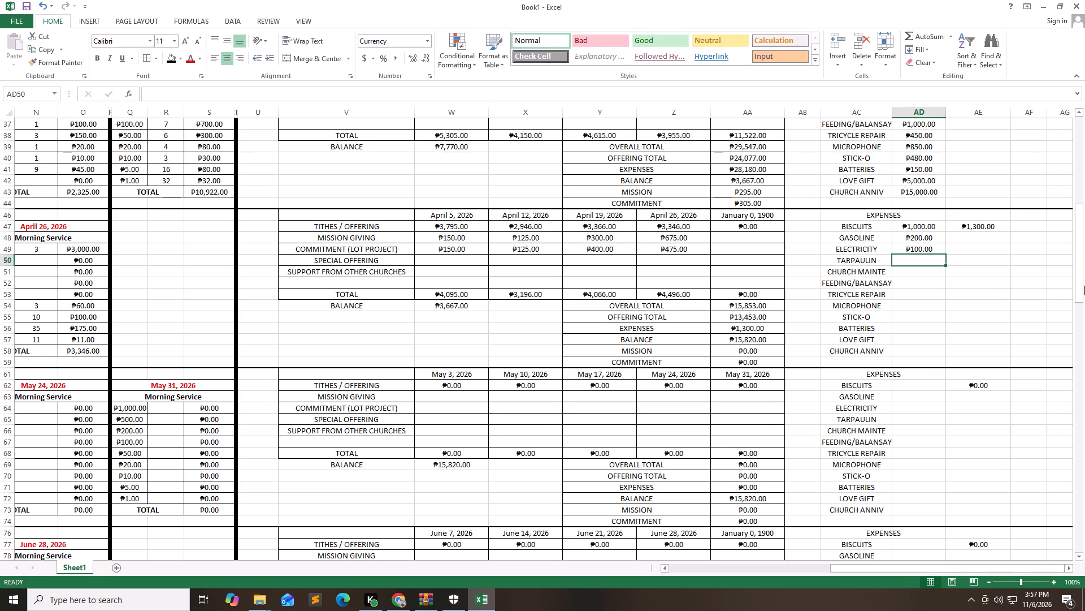
key("Up")
key("1")
type("000")
key("Down")
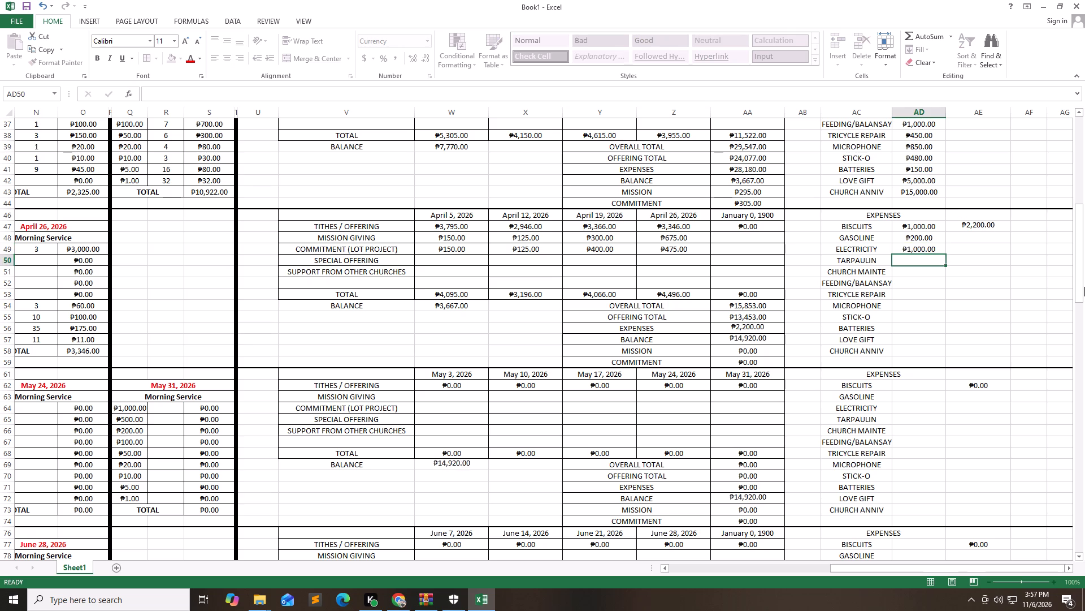
type("150")
key("Down")
type("1200")
key("Down")
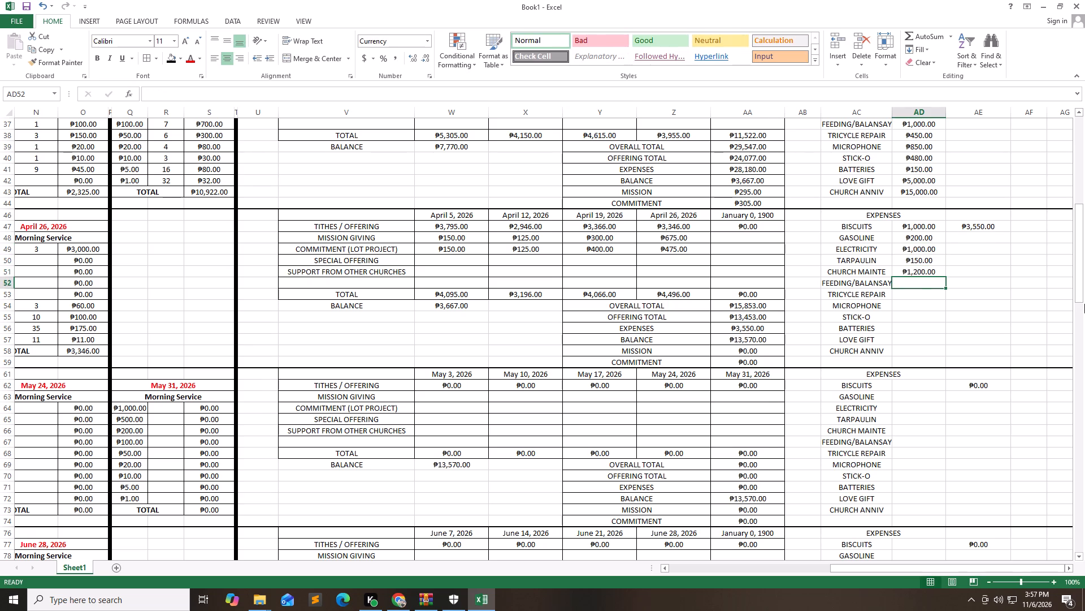
Enter the April amounts of 600 for Feeding/Balansay, 3000 for Tricycle Repair and 1650 for Microphone.
key("6")
type("00")
key("Down")
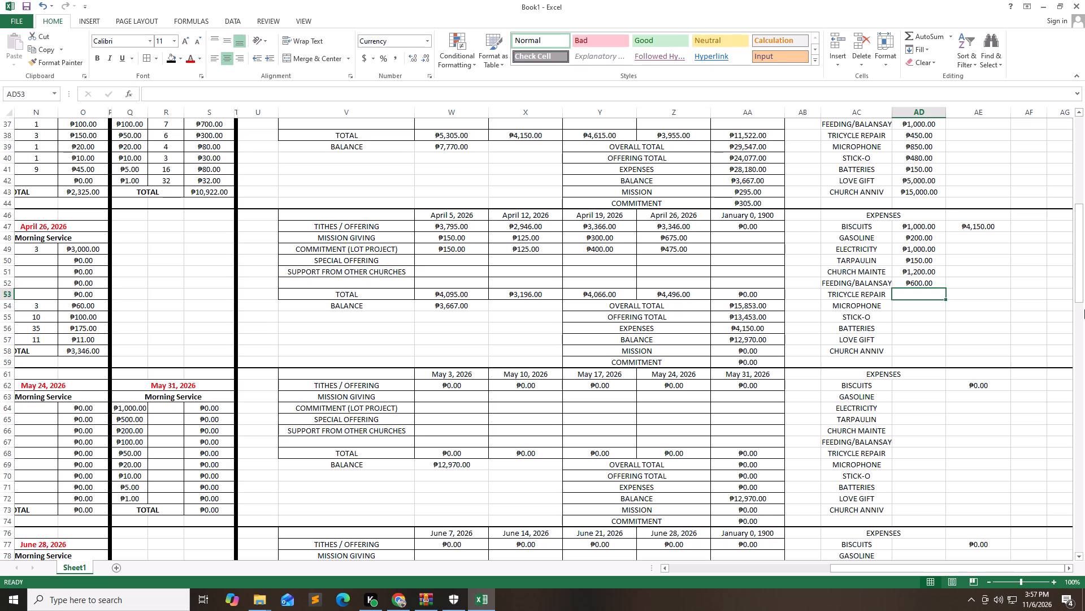
type("3000")
key("Down")
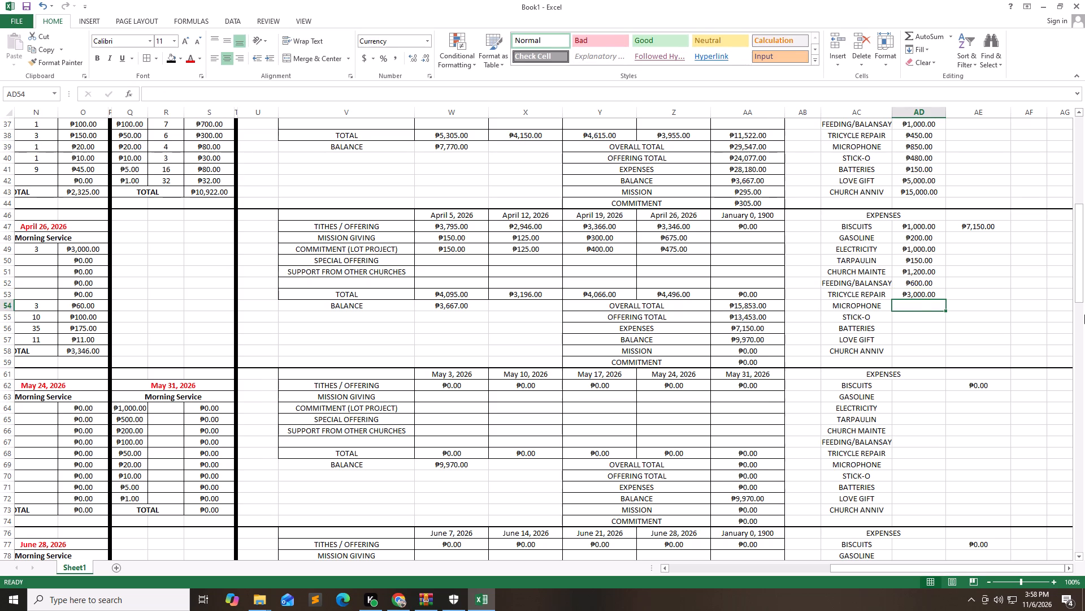
key("1")
type("650")
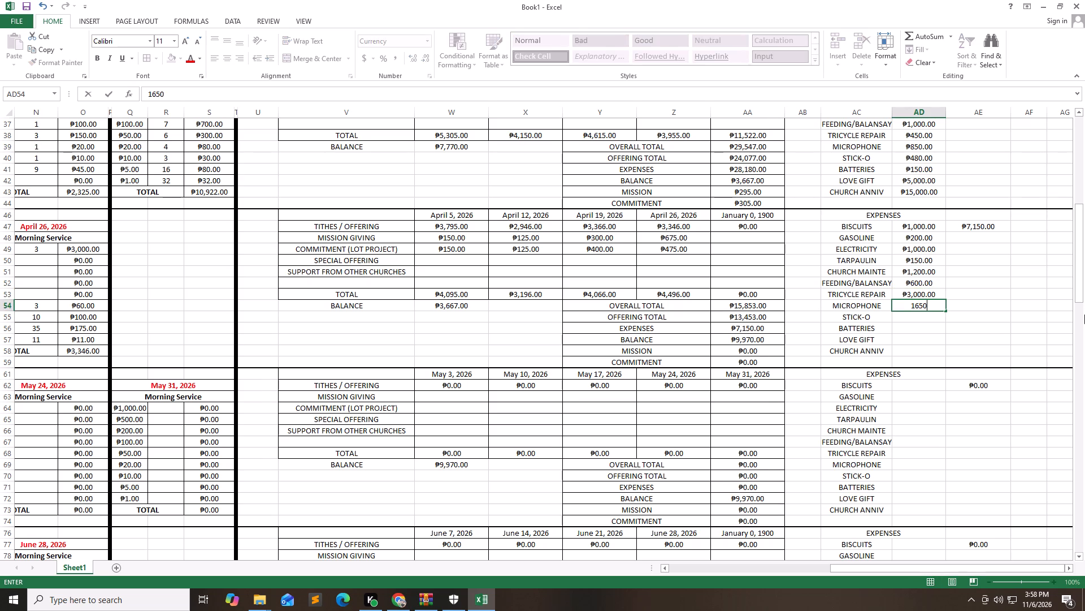
key("Down")
Enter 3000 for Love Gift in the April expenses, leaving Stick-O and Batteries blank.
key("Down")
key("Down")
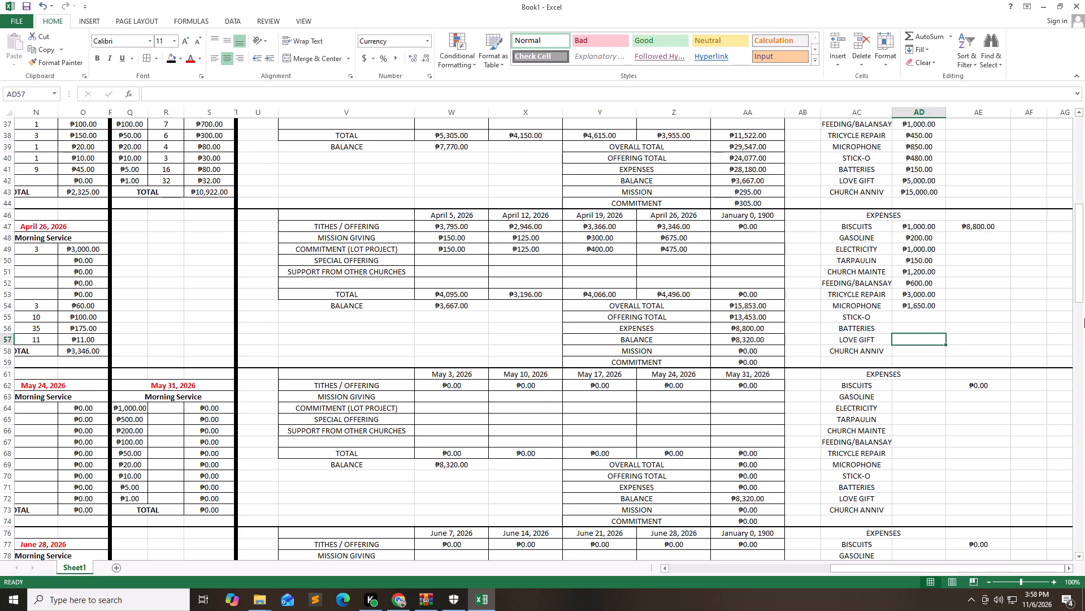
type("3000")
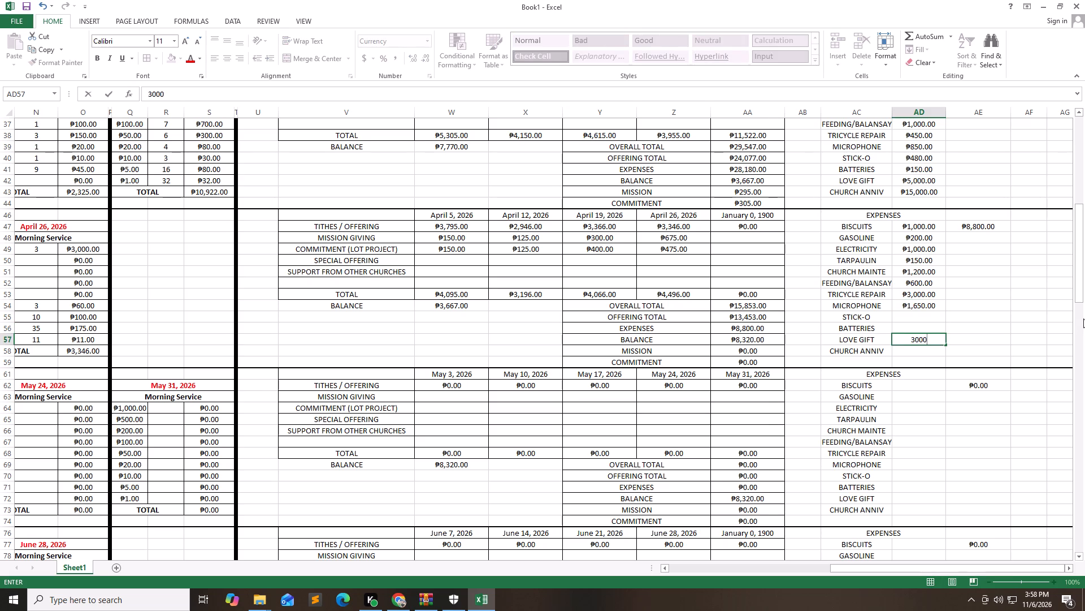
key("Down")
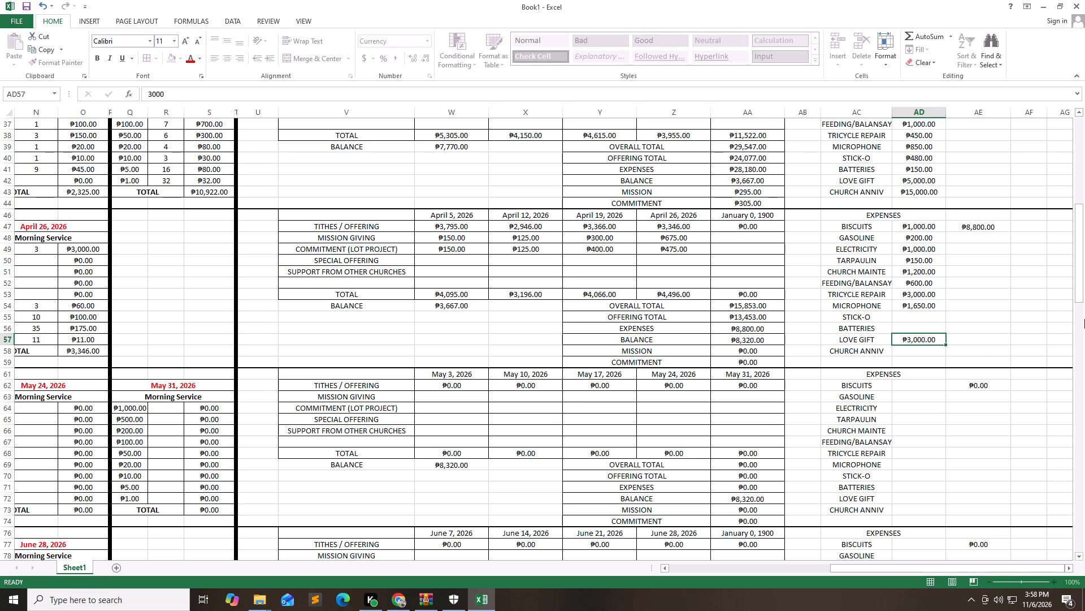
Copy the April Tricycle Repair label into the cell below it, replacing the Microphone label.
key("Up")
key("Up")
key("Up")
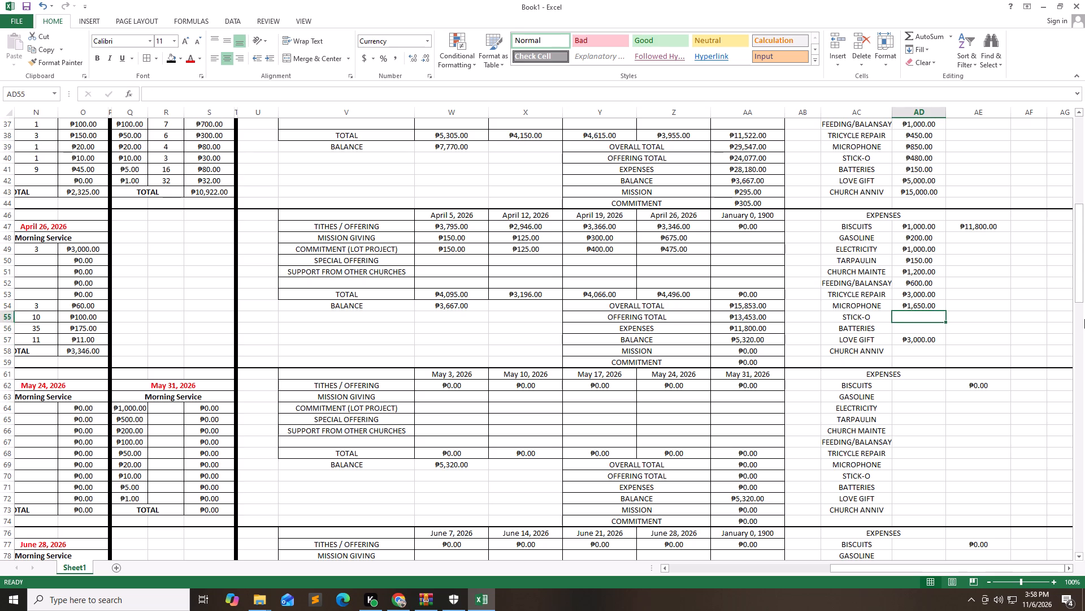
key("Up")
key("Left")
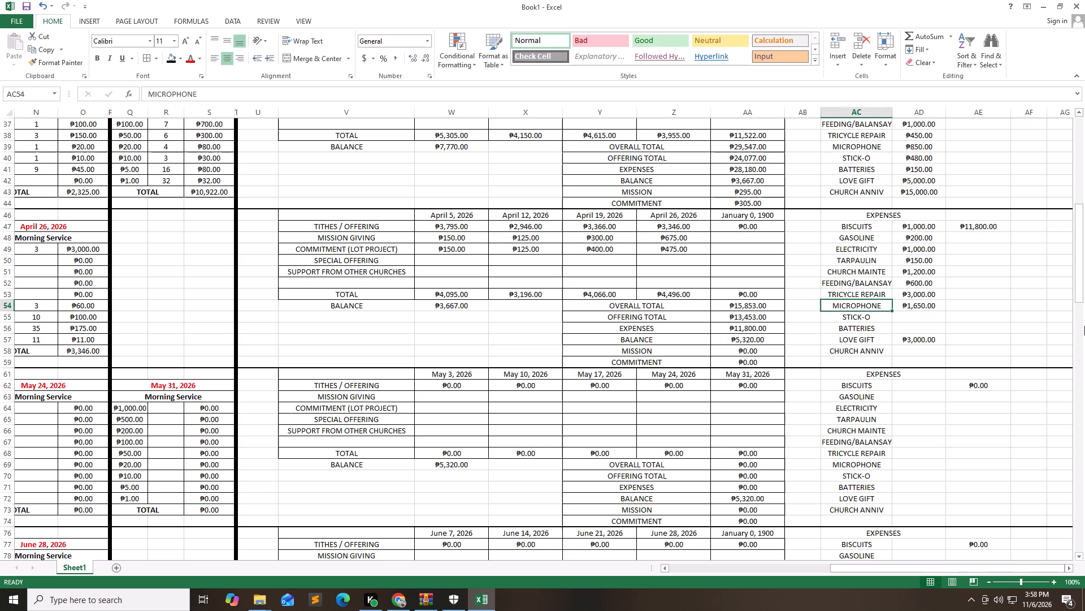
key("Up")
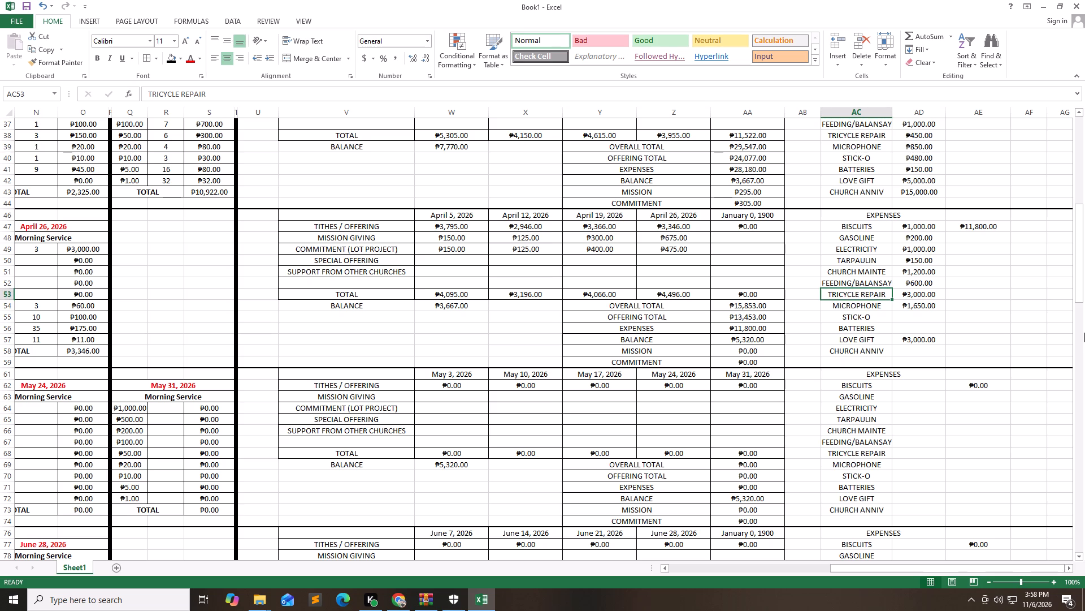
key("ctrl+c")
key("Down")
key("ctrl+v")
Relabel April's upper Tricycle Repair row as FAM CAMP FOOD, Feeding/Balansay as FAM CAMP GAS and Church Mainte as FAM CAMP REG.
key("Up")
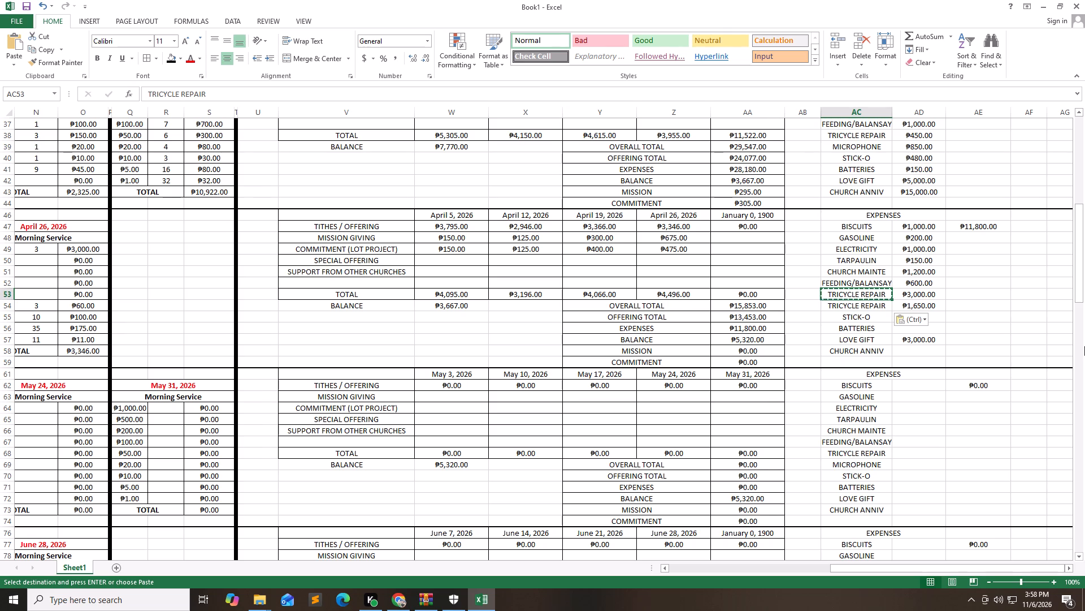
type("FA")
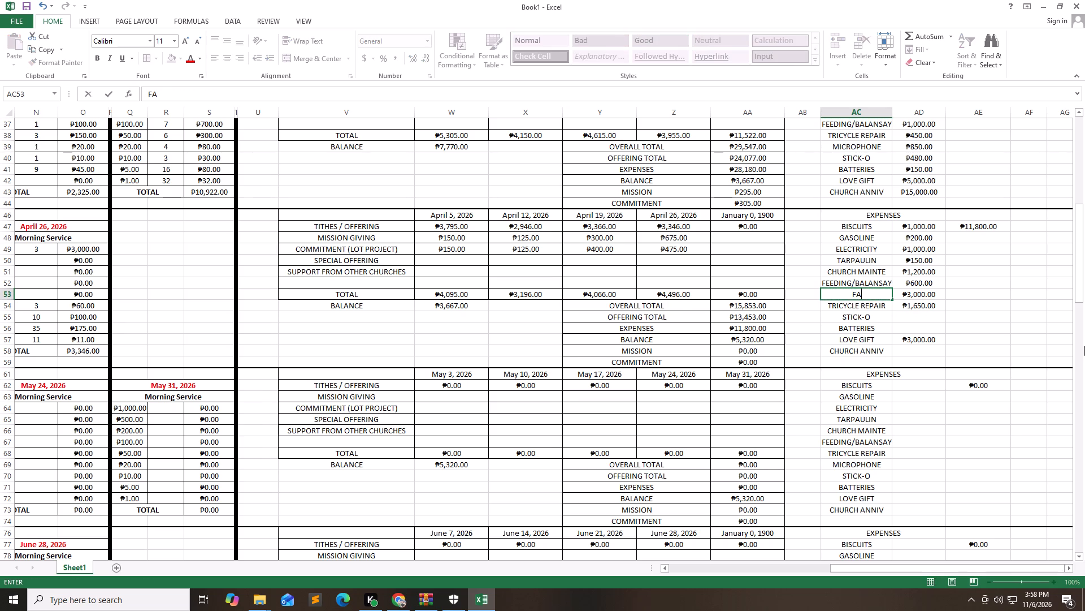
type("M CAMP FOOD")
key("Up")
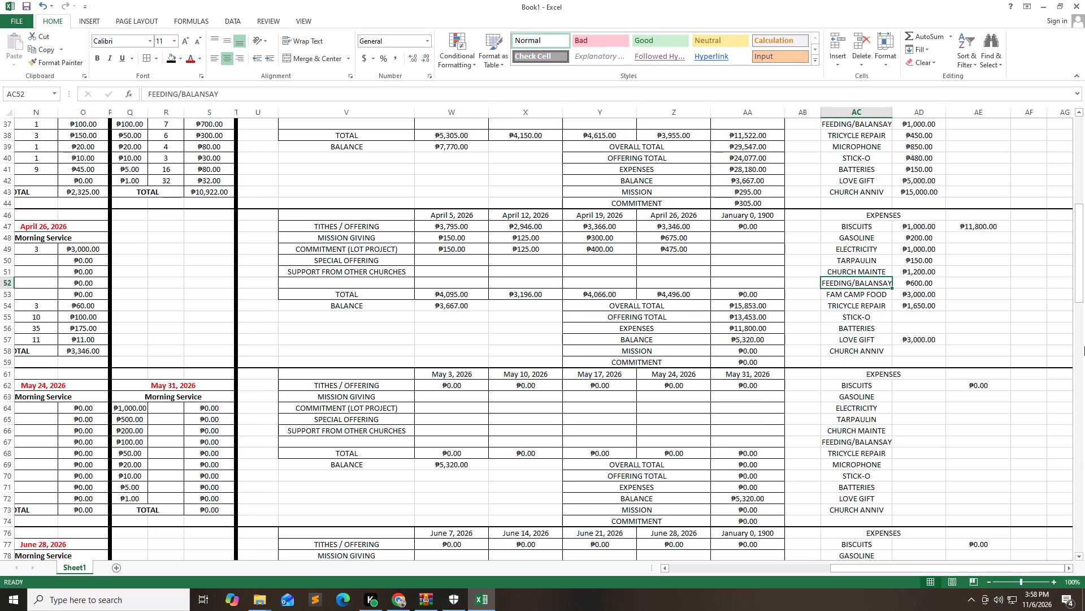
type("FAM CAMP GAS")
key("Up")
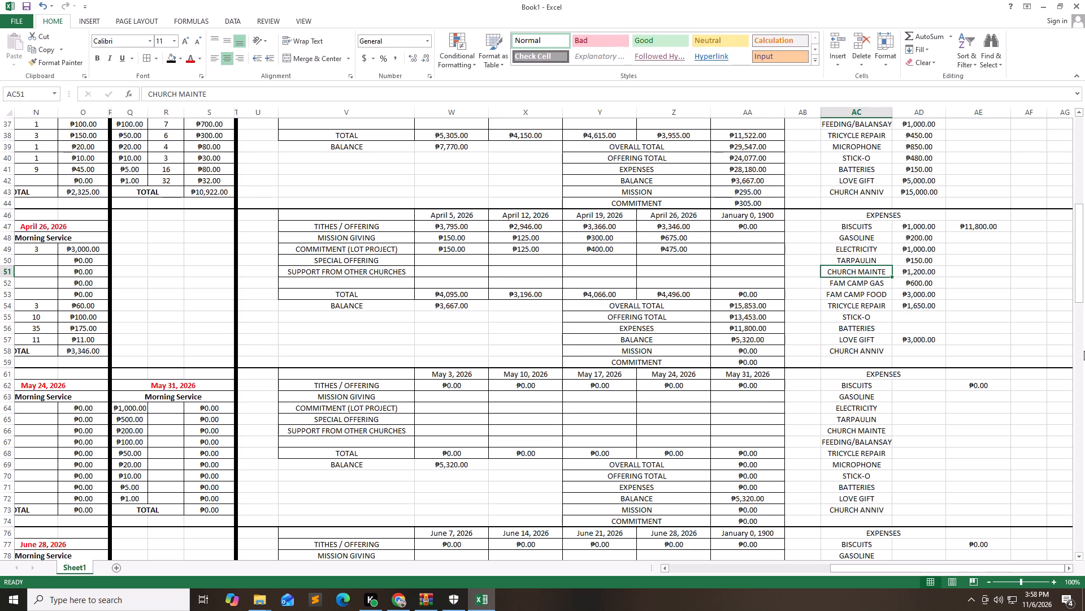
type("FAM")
key("space")
type("CAMP")
key("space")
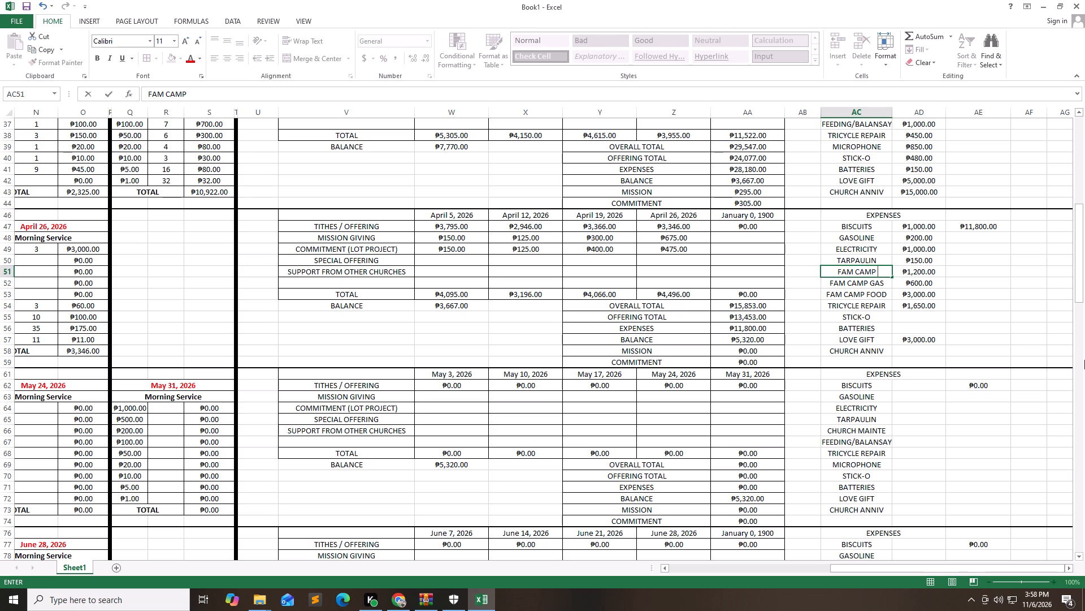
type("REG")
key("Up")
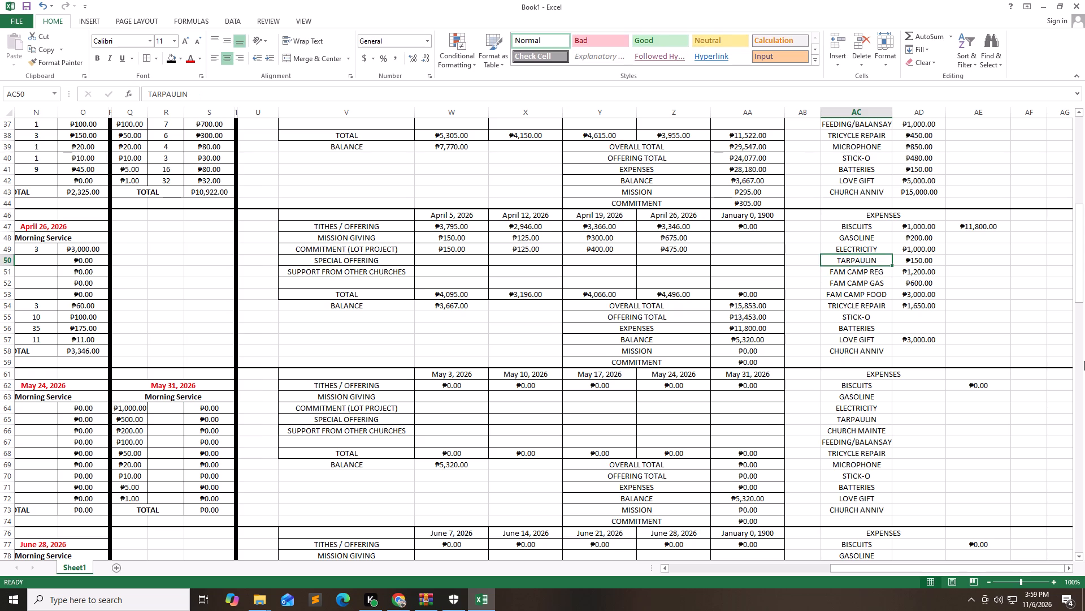
Review the April expense entries from Biscuits down to Love Gift.
key("Up")
key("Up")
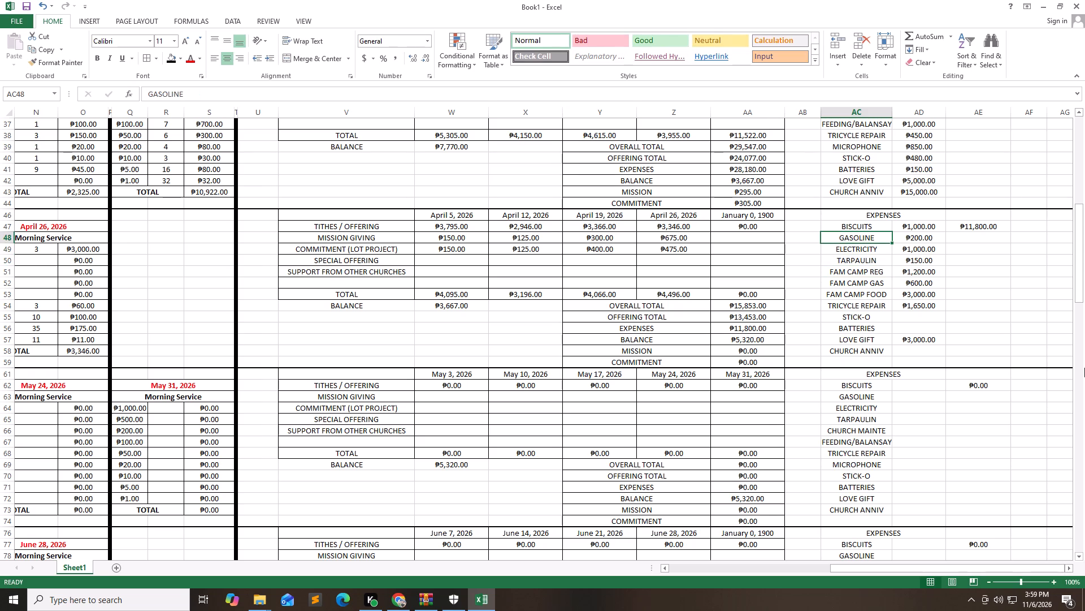
key("Up")
key("Right")
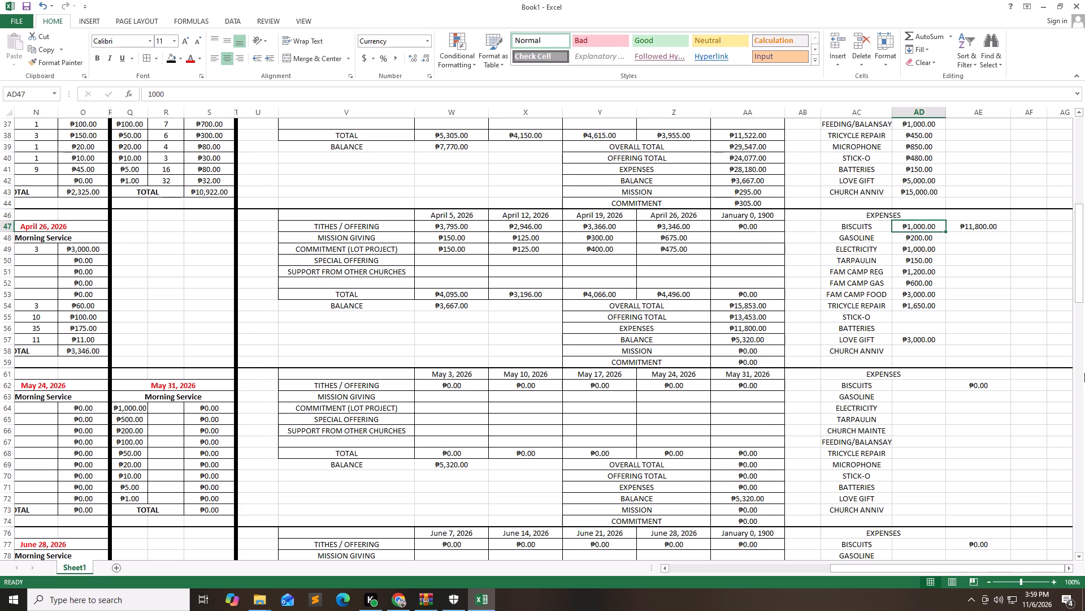
key("Down")
key("Down")
key("Down")
key("Down")
key("Down")
key("Down")
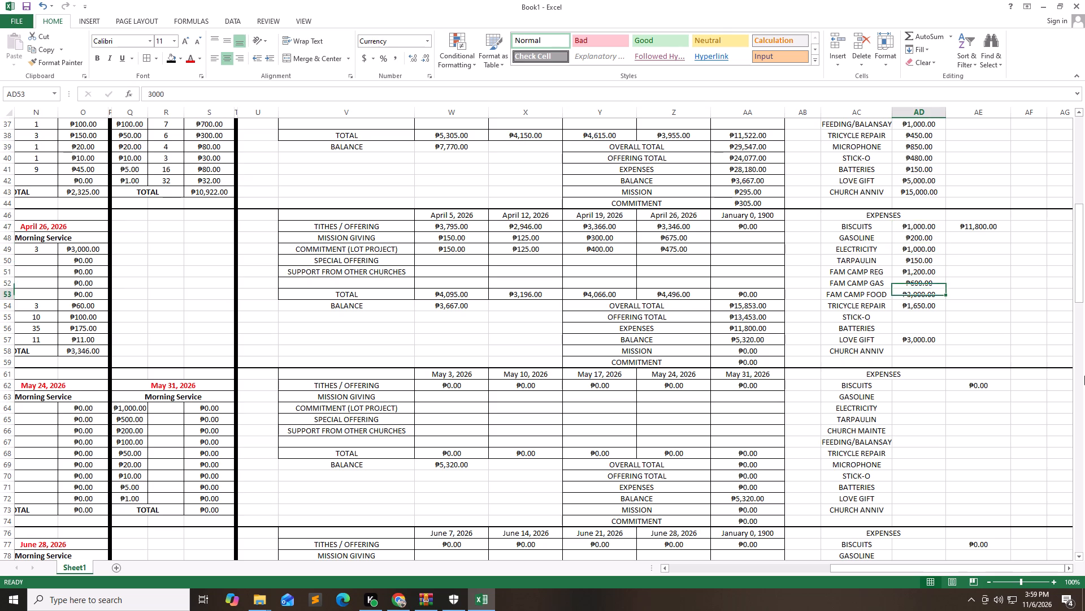
key("Down")
key("Down")
key("Down")
key("Down")
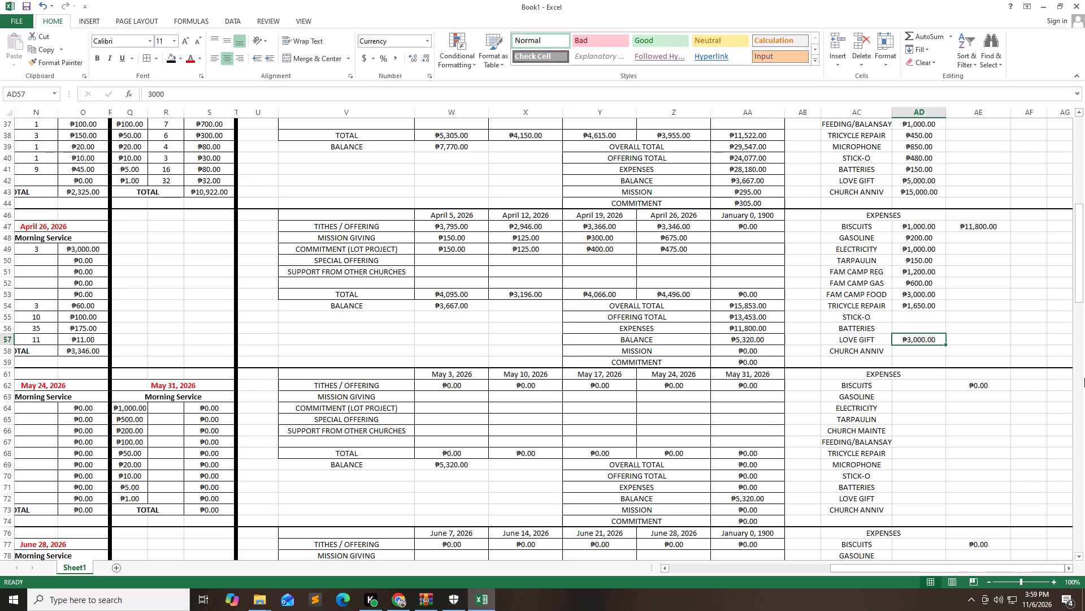
Copy the Mission and Commitment total formulas from the summary above April into April's Mission and Commitment cells.
key("Left")
key("Left")
key("Left")
key("Left")
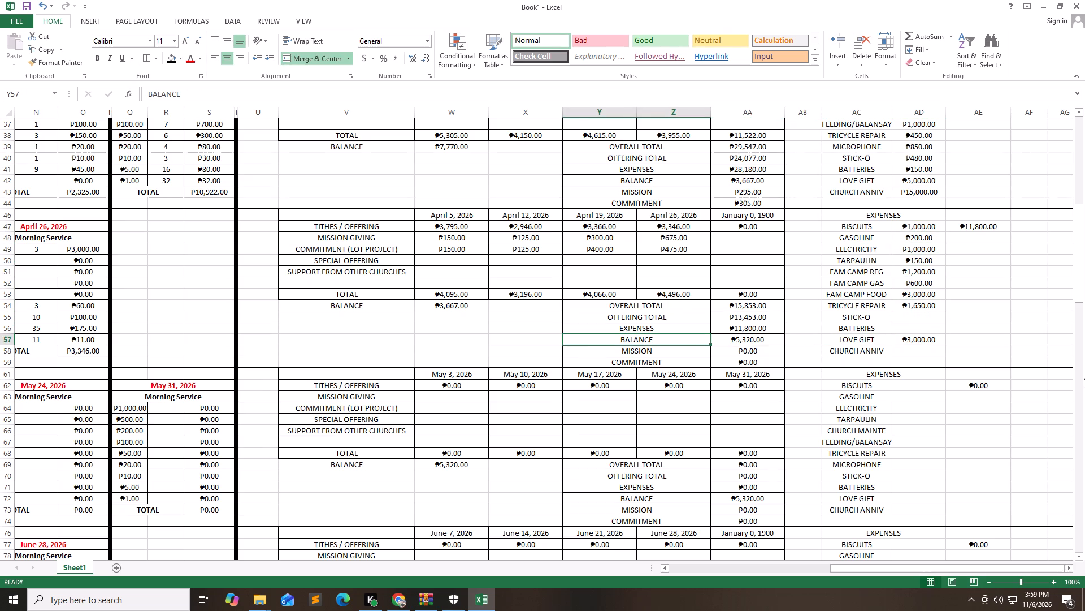
key("Right")
key("Up")
key("Up")
key("Up")
key("Up")
key("Up")
key("Up")
key("Up")
key("Up")
key("Up")
key("Up")
key("Up")
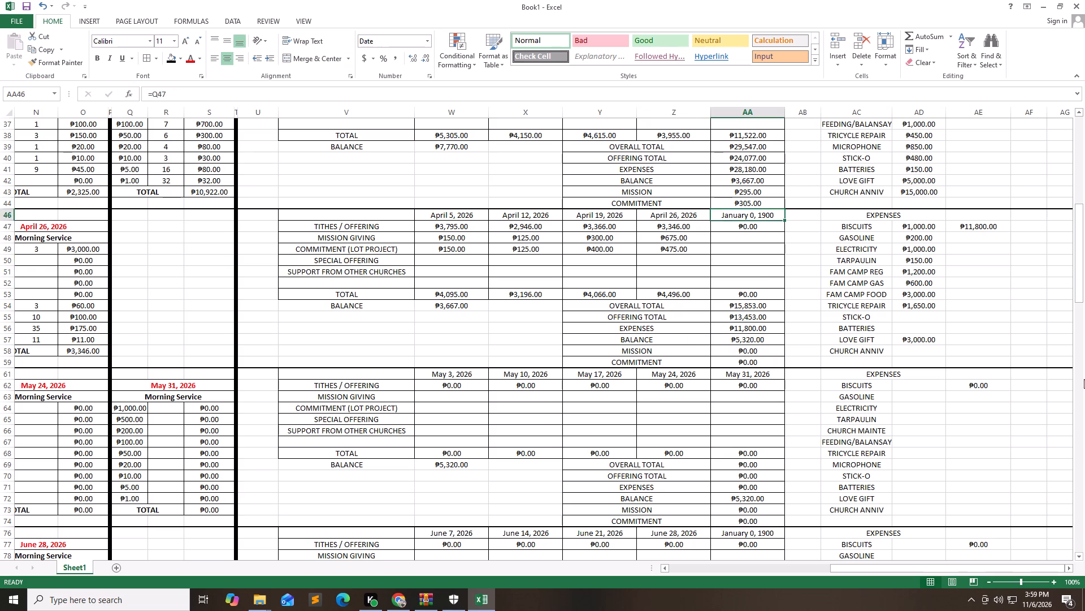
key("Up")
key("Up")
key("Up")
key("shift+Down")
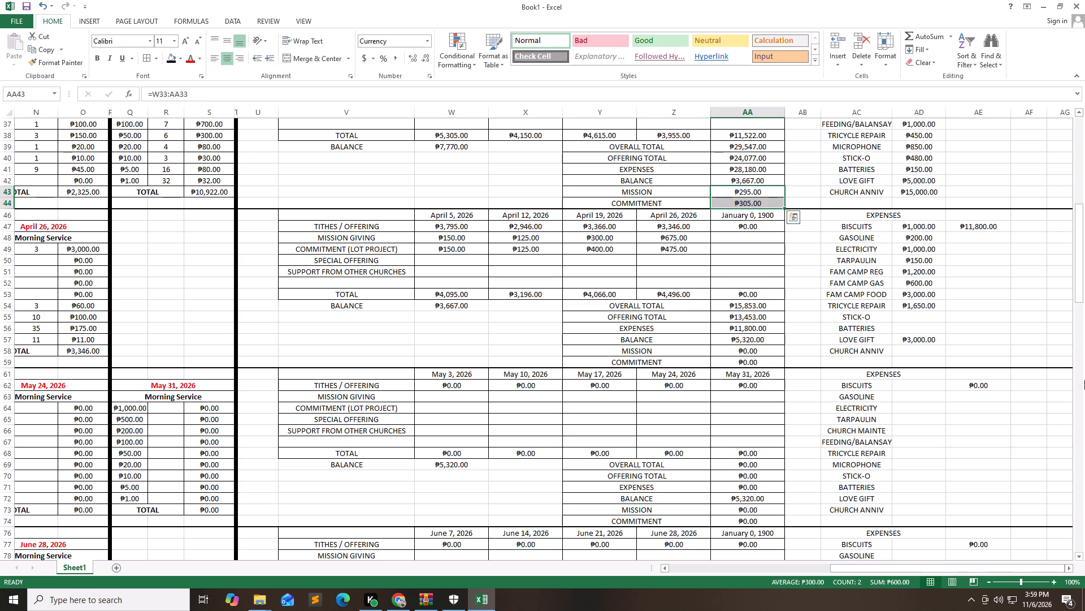
key("ctrl+c")
key("Down")
key("Down")
key("Down")
key("Down")
key("Down")
key("Down")
key("Down")
key("Down")
key("Down")
key("Down")
key("Down")
key("Down")
key("Down")
key("Down")
key("Down")
key("Down")
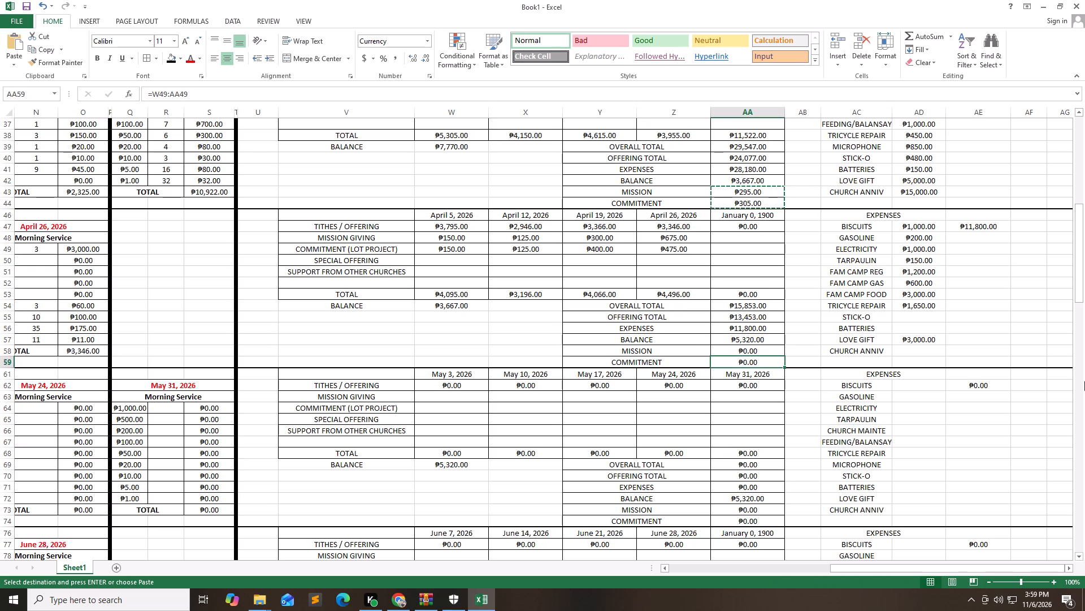
key("Up")
key("ctrl+v")
key("Up")
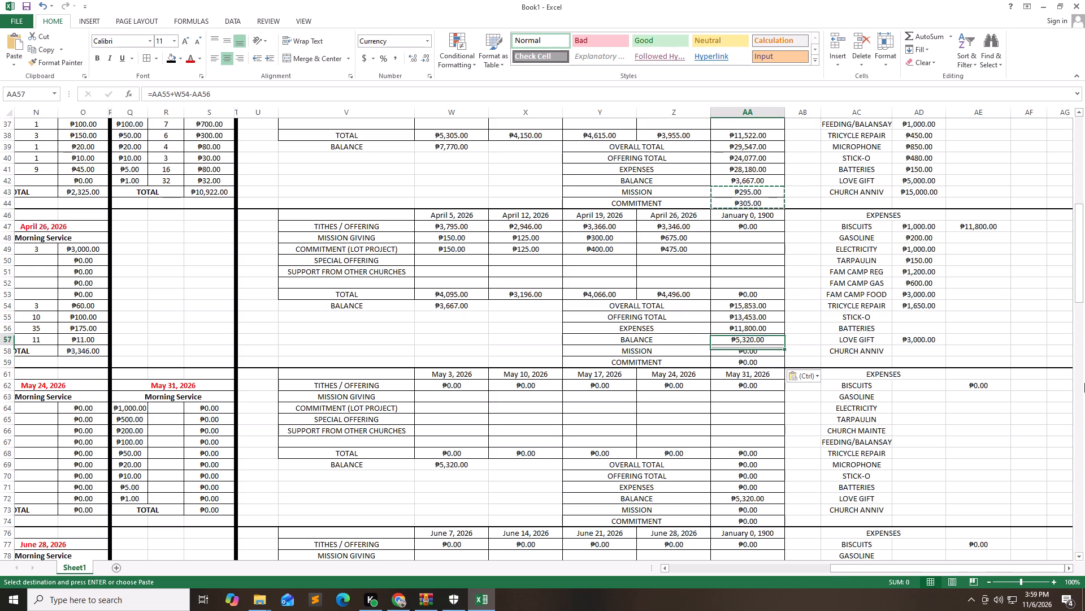
key("Down")
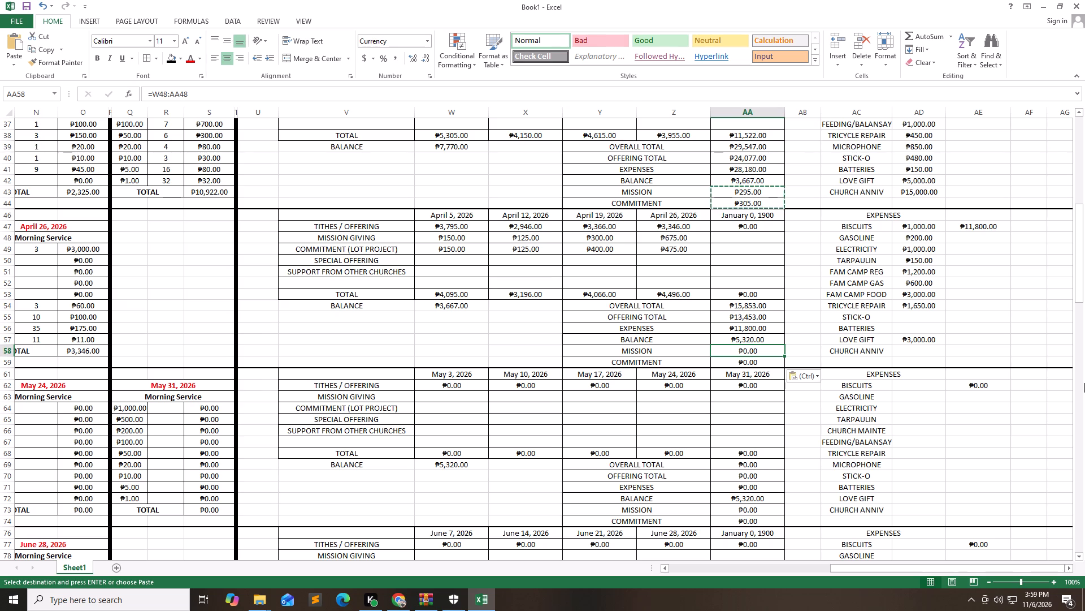
key("ctrl+v")
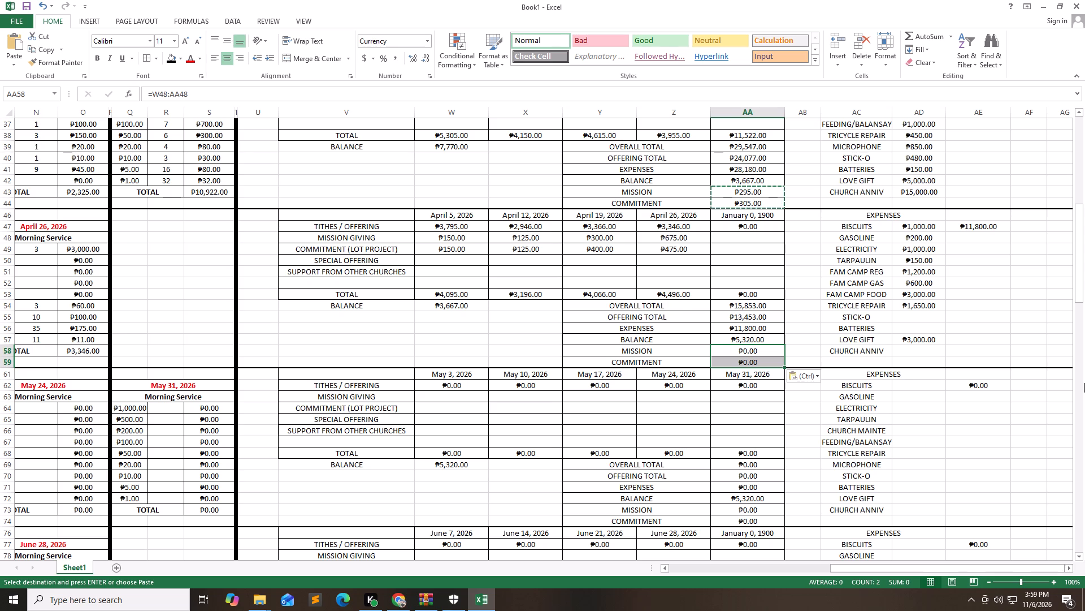
Examine April's last summary column between its date header and the pasted Mission total, including the Mission Giving and Commitment rows.
key("Up")
key("Up")
key("Up")
key("Up")
key("Up")
key("Up")
key("Up")
key("Up")
key("Up")
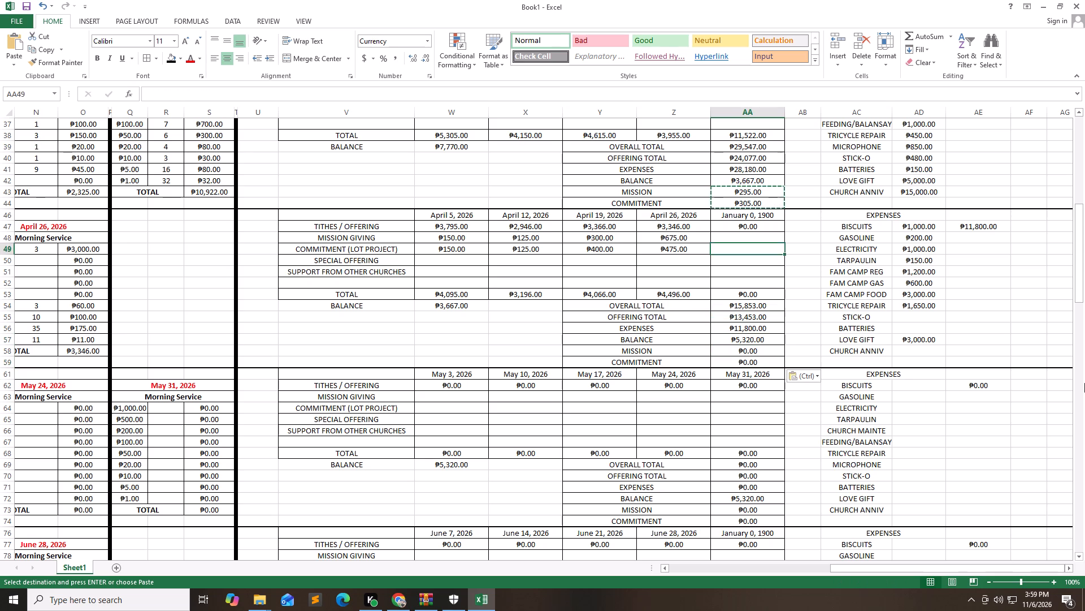
key("Up")
key("Up")
key("Up")
key("Up")
key("Up")
key("Down")
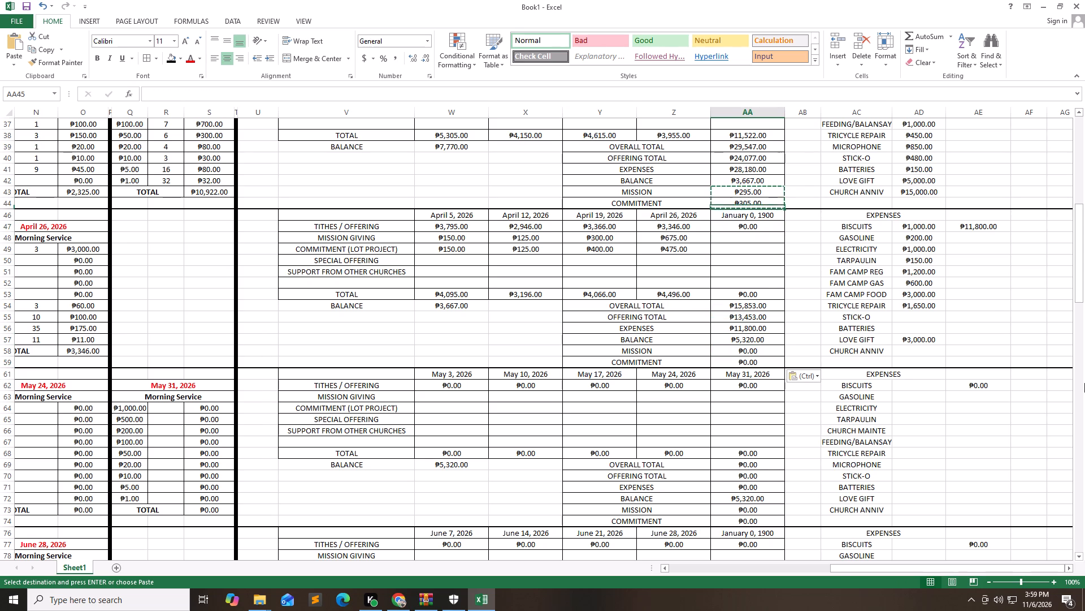
key("Down")
key("Down")
key("Down")
key("Down")
key("Down")
key("Down")
key("Down")
key("Down")
key("Down")
key("Down")
key("Down")
key("Down")
key("Down")
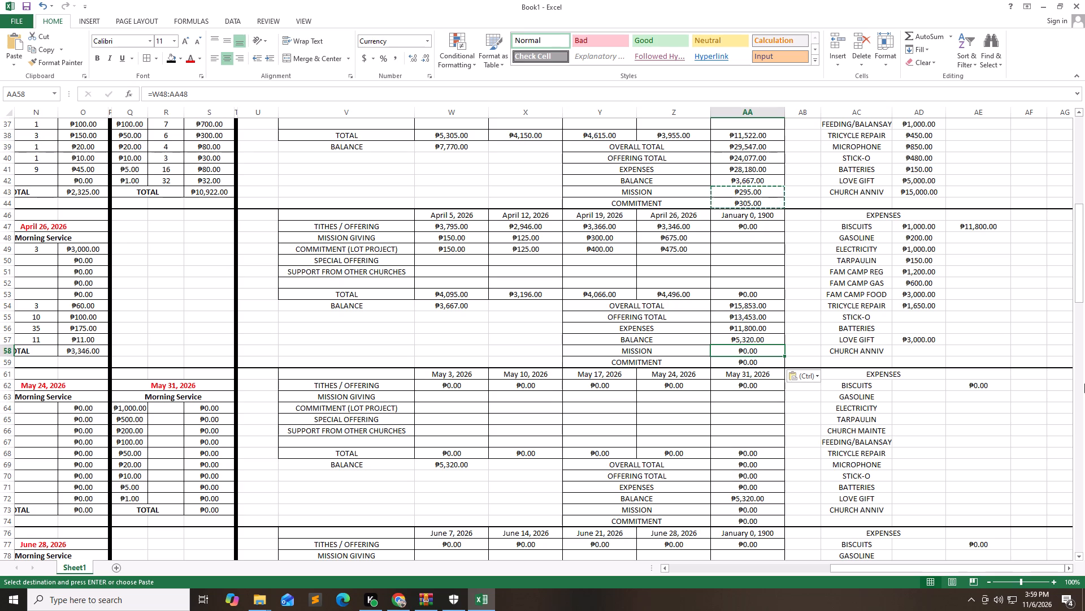
Replace April's Mission total formula with a SUM of the Mission Giving row, W48:AA48.
key("equal")
key("Up")
key("Up")
key("Up")
key("Up")
key("Up")
key("Up")
key("Up")
key("Up")
key("Up")
key("Up")
key("Up")
key("Up")
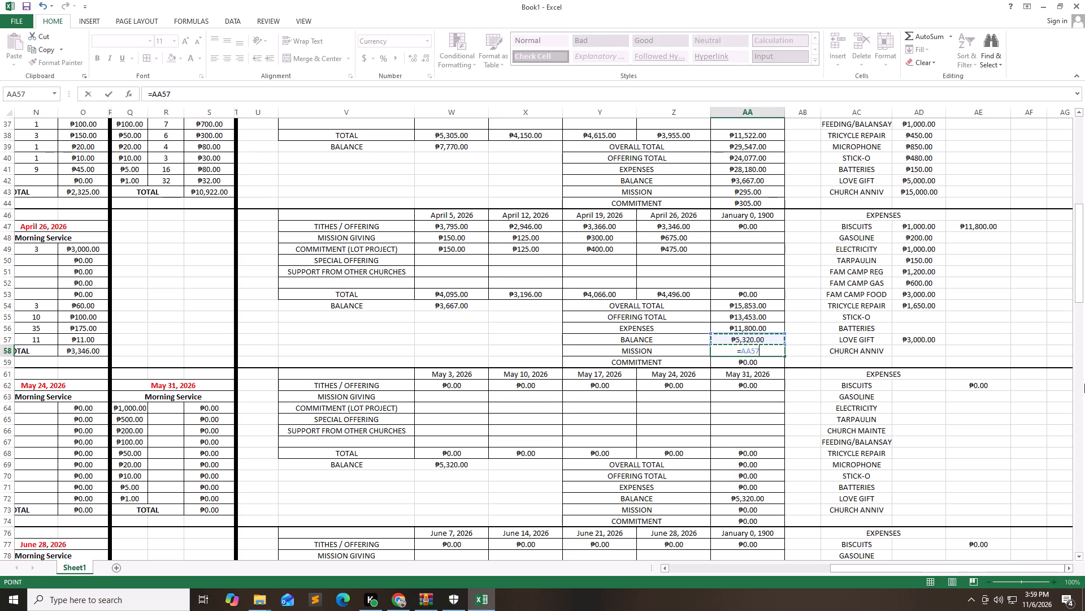
key("Up")
key("Left")
key("Down")
key("Left")
key("Left")
key("Left")
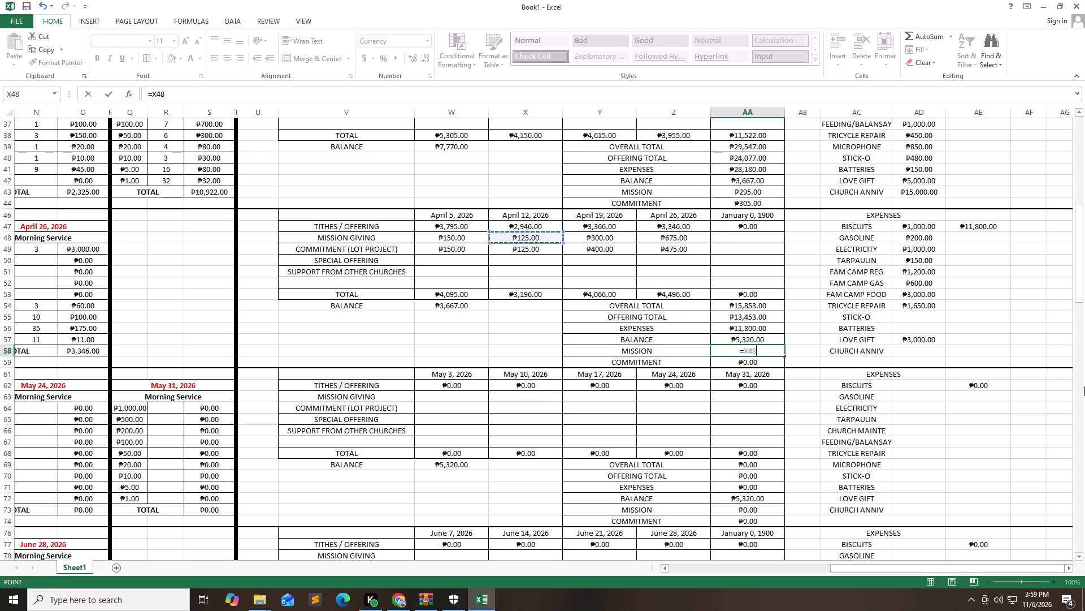
key("Left")
key("Left")
key("Right")
key("Right")
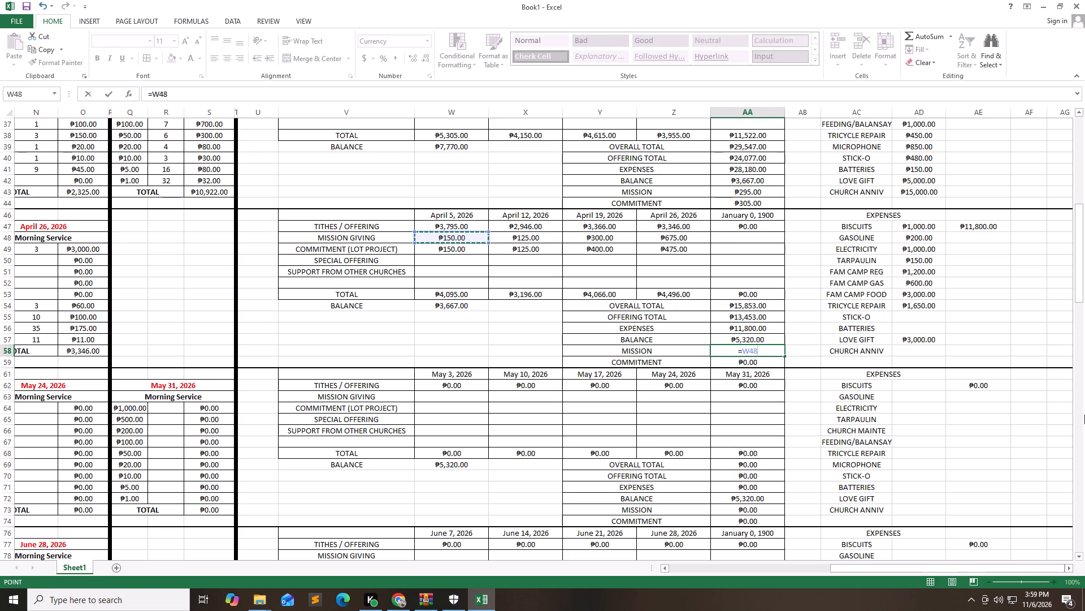
key("BackSpace")
key("BackSpace")
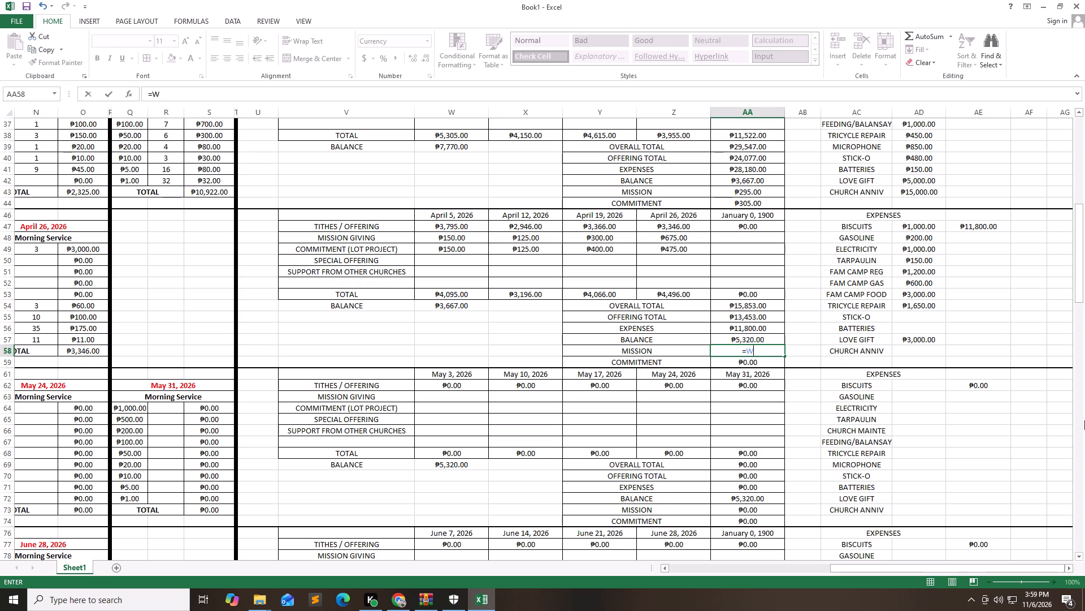
key("BackSpace")
type("SUM")
key("shift+parenleft")
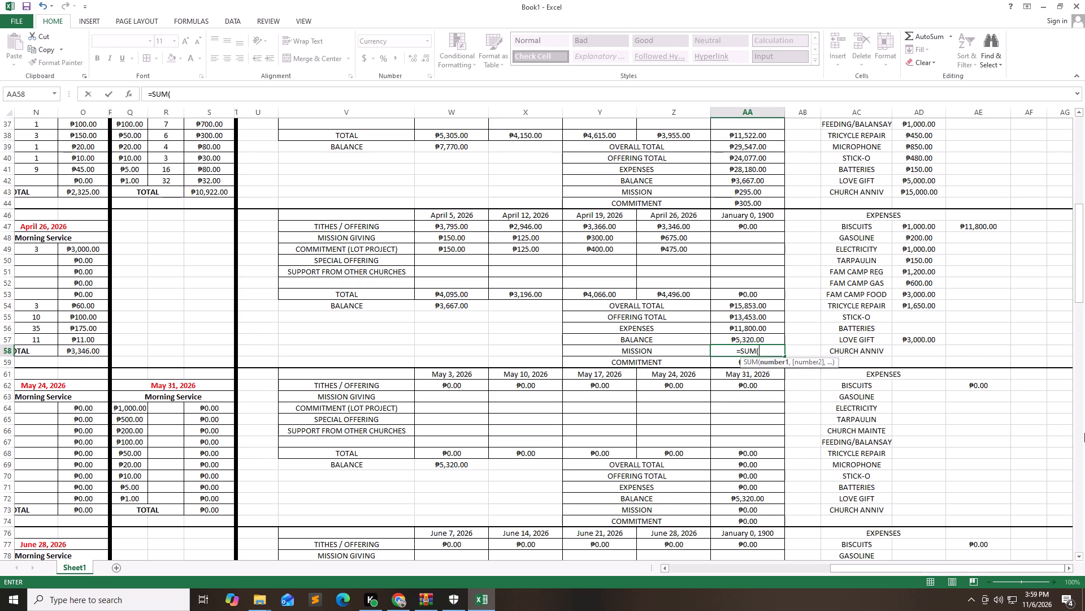
key("Up")
key("Up")
key("Up")
key("Up")
key("Up")
key("Up")
key("Up")
key("Up")
key("Up")
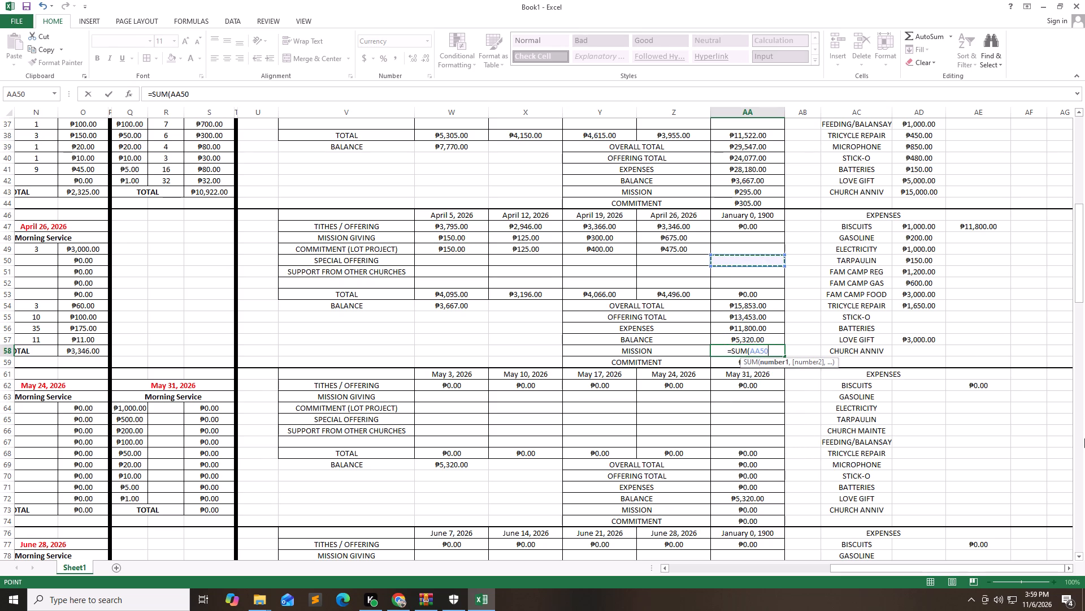
key("Up")
key("Up")
key("Left")
key("Left")
key("Left")
key("Left")
key("Left")
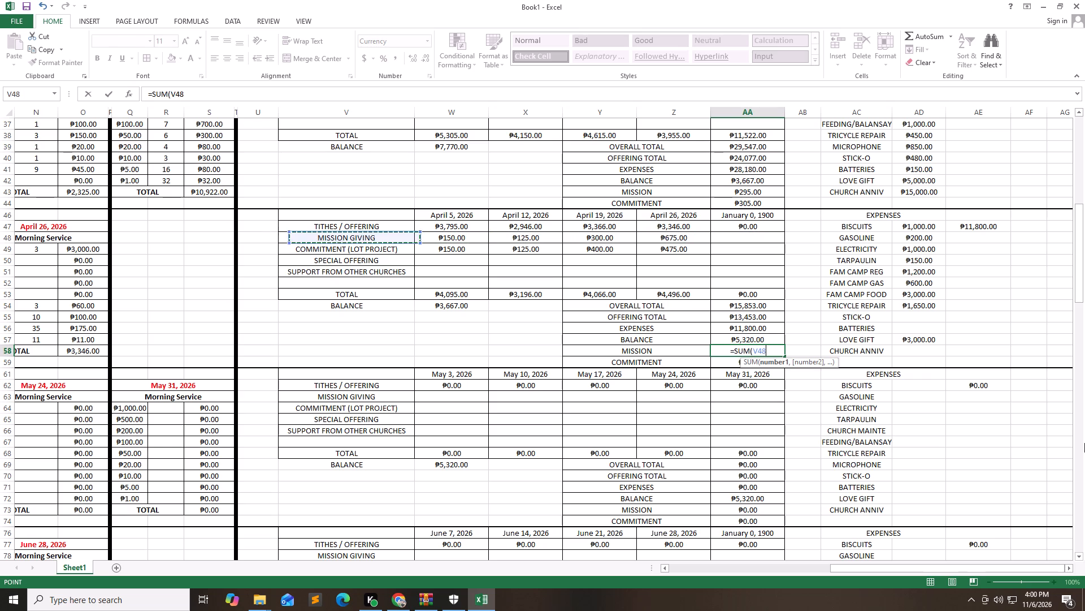
key("Right")
key("shift+Right")
key("shift+Right")
key("shift+Right")
key("shift+Right")
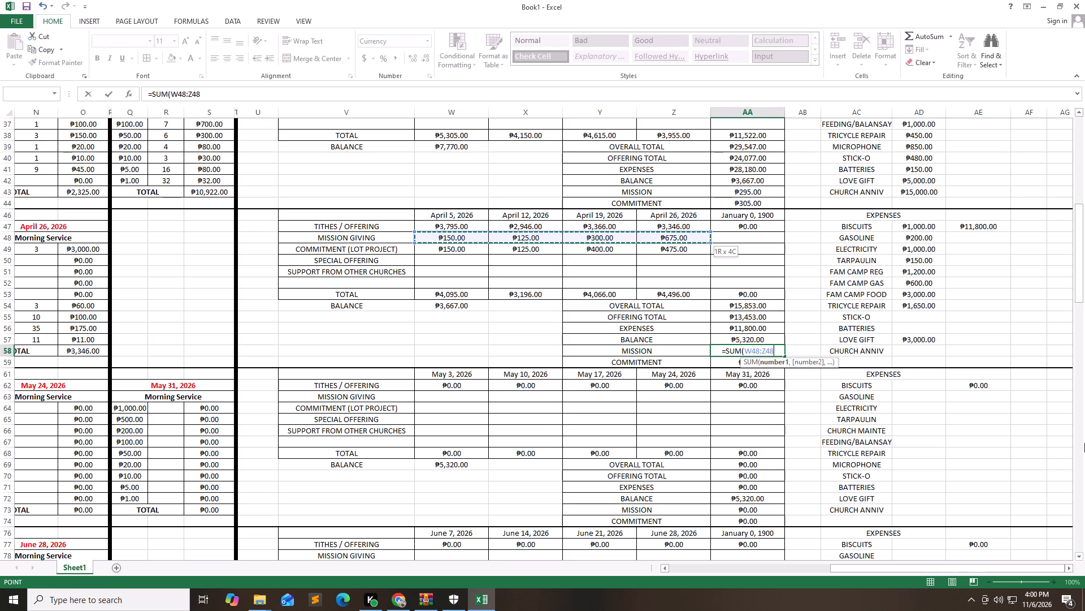
key("shift+parenright")
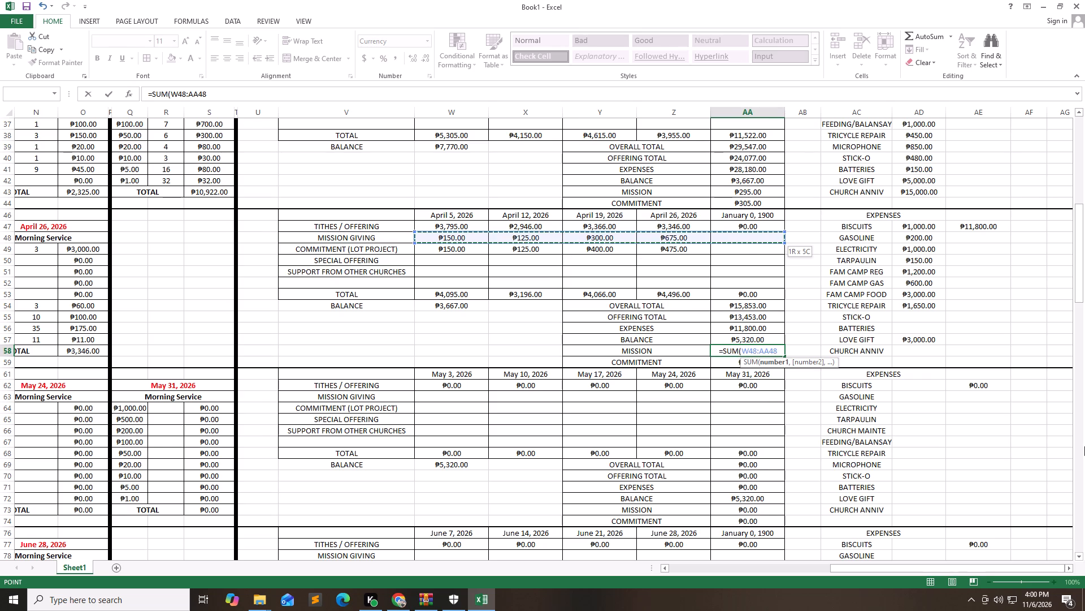
key("Return")
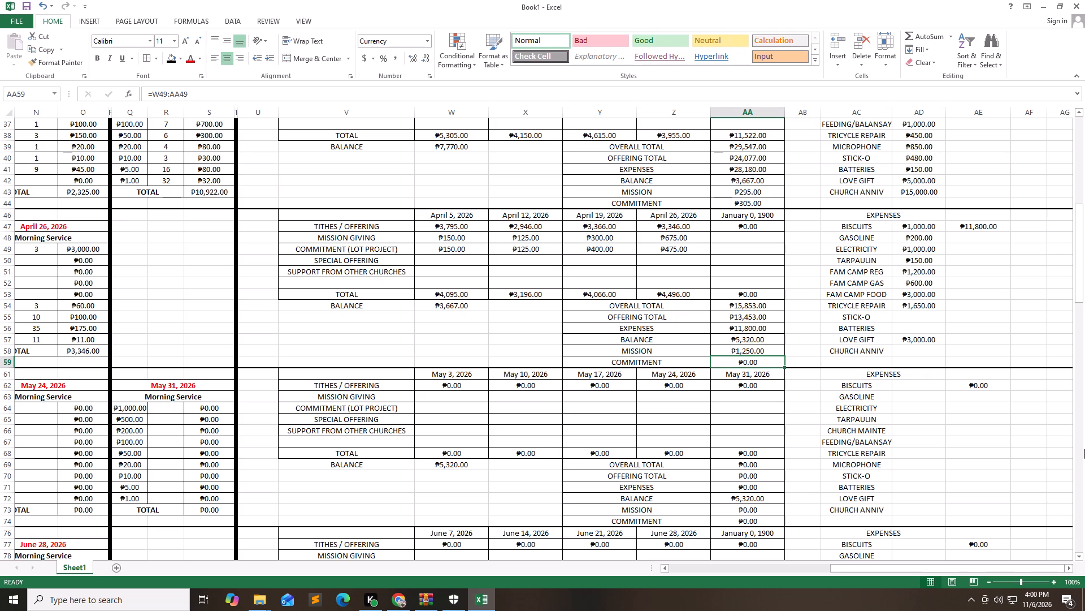
Replace April's Commitment total formula with a SUM of the Commitment (Lot Project) row, W49:AA49.
key("equal")
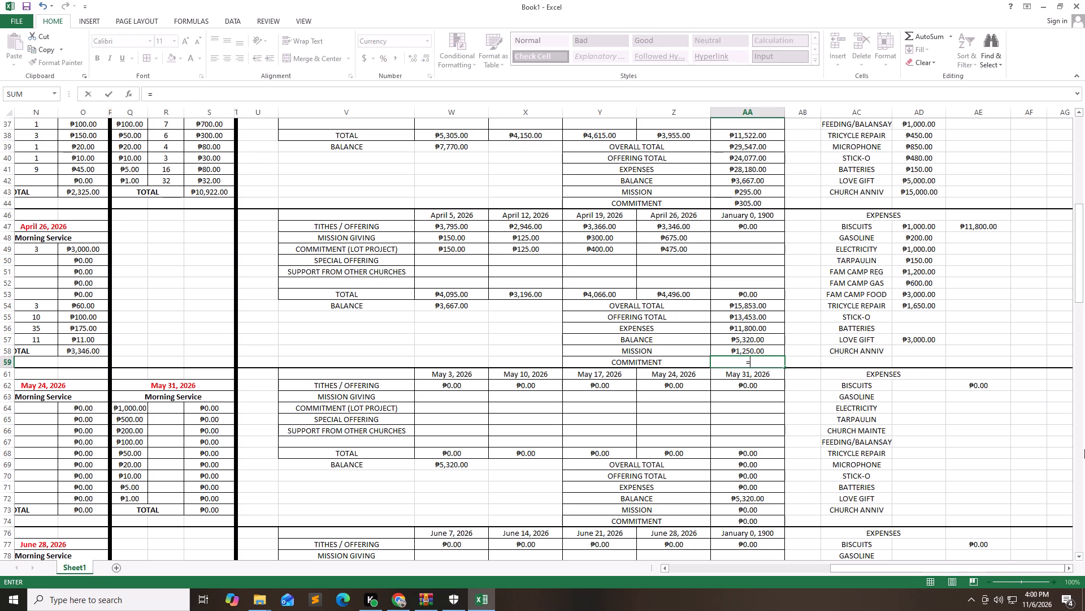
type("SUM(")
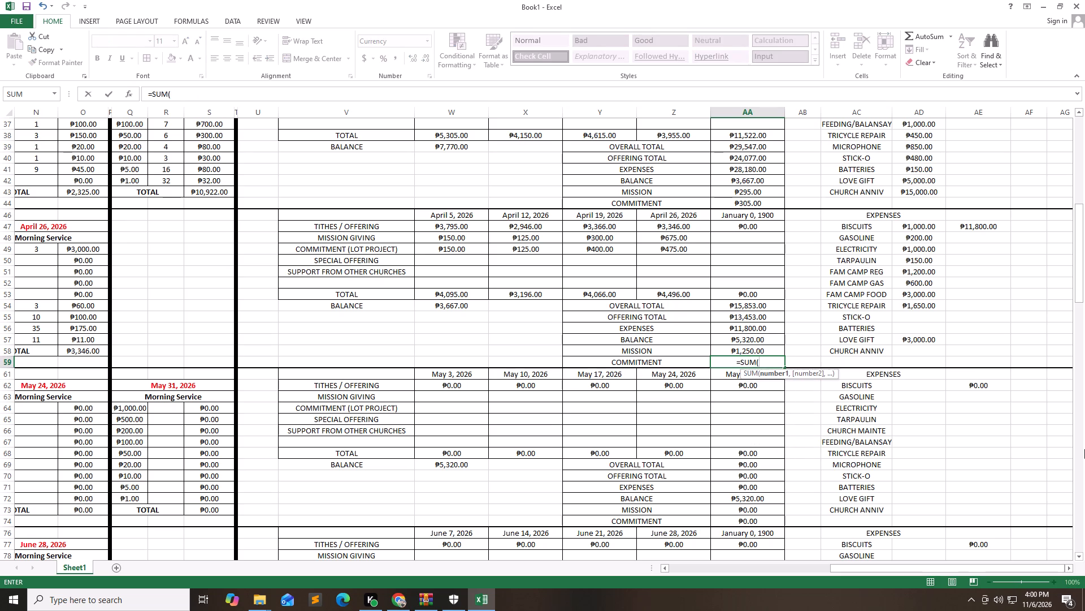
key("Up")
key("Up")
key("Up")
key("Up")
key("Up")
key("Up")
key("Up")
key("Up")
key("Up")
key("Up")
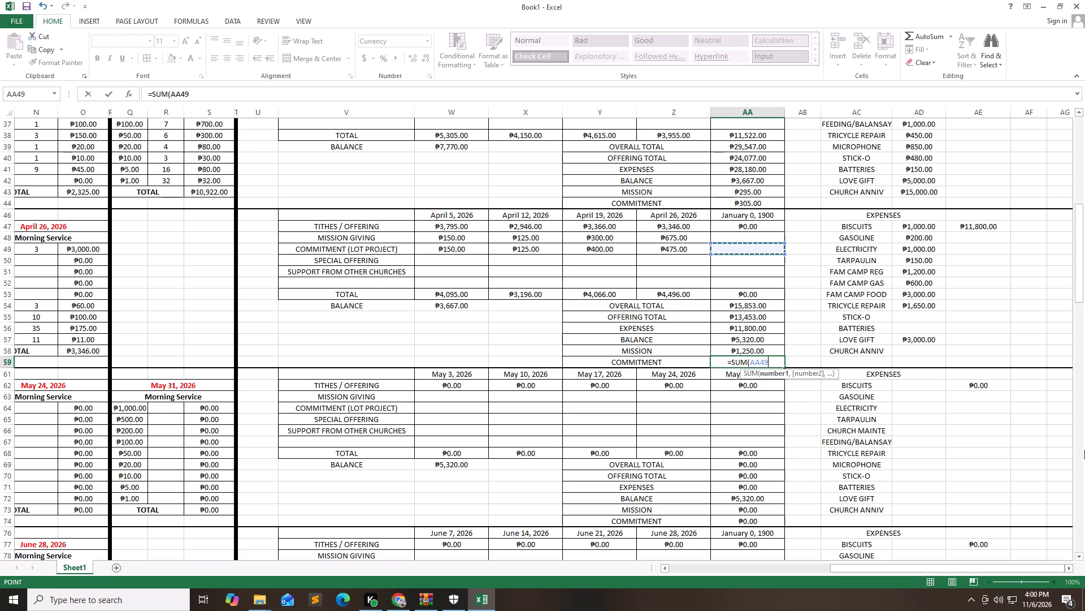
key("Left")
key("Left")
key("Left")
key("Left")
key("Left")
key("Right")
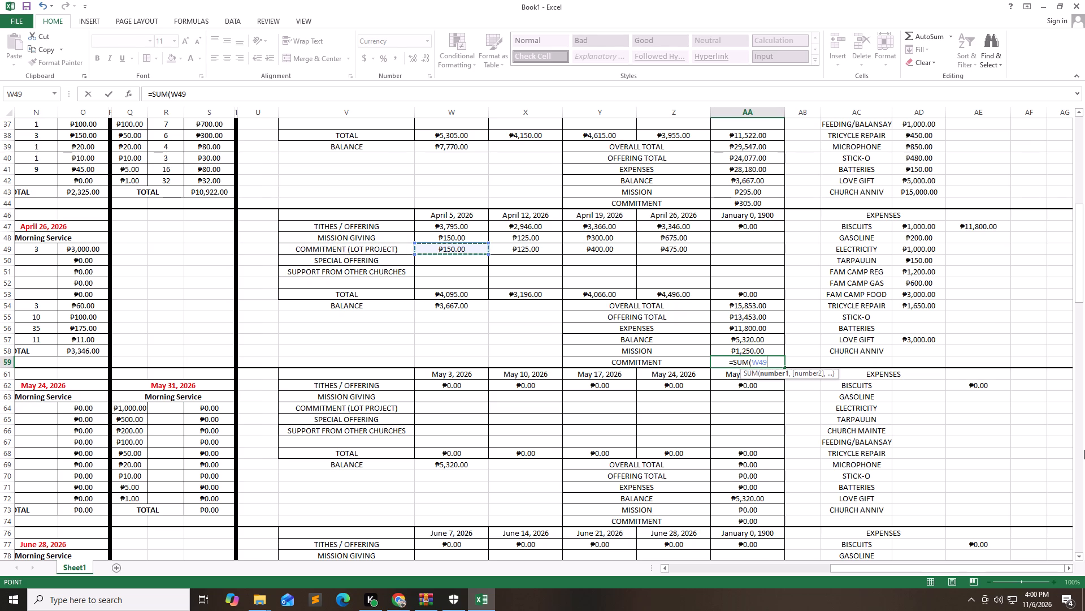
key("shift+Right")
key("shift+Right")
key("shift+Right")
key("shift+Right")
key("Return")
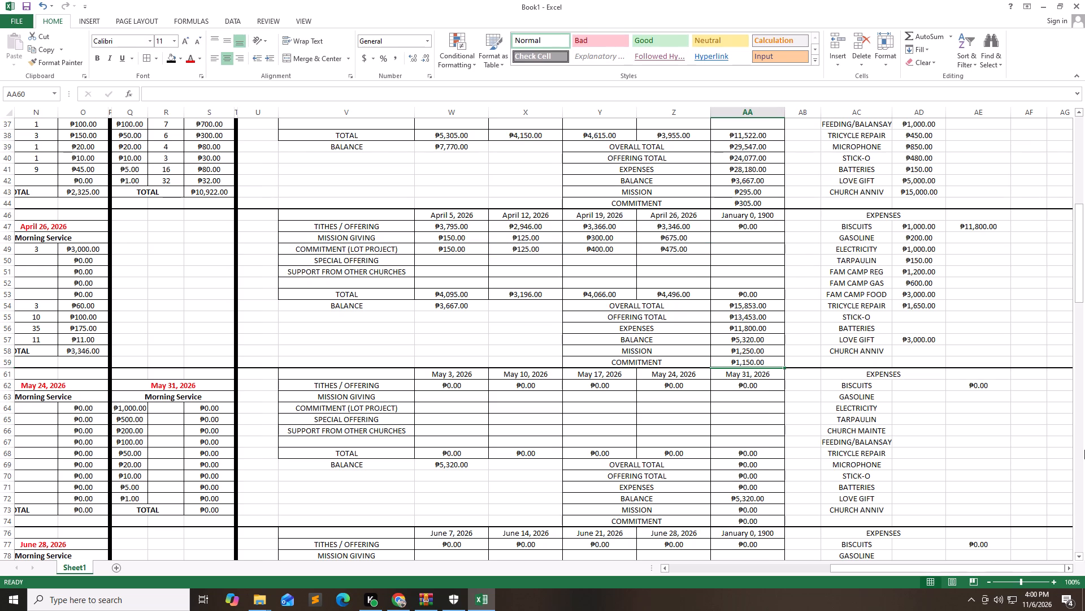
key("Up")
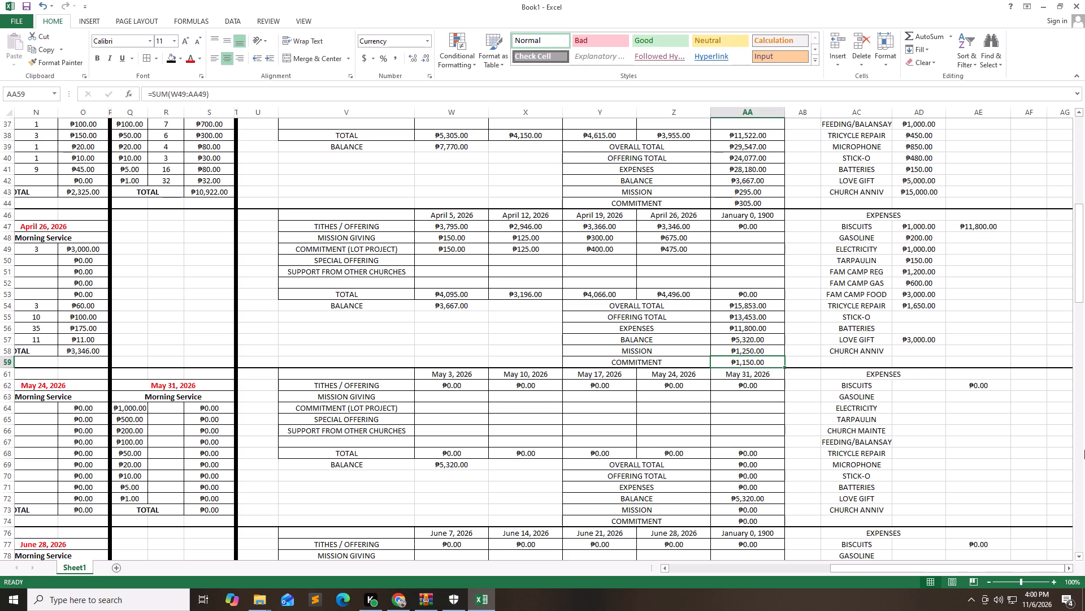
key("Left")
key("Right")
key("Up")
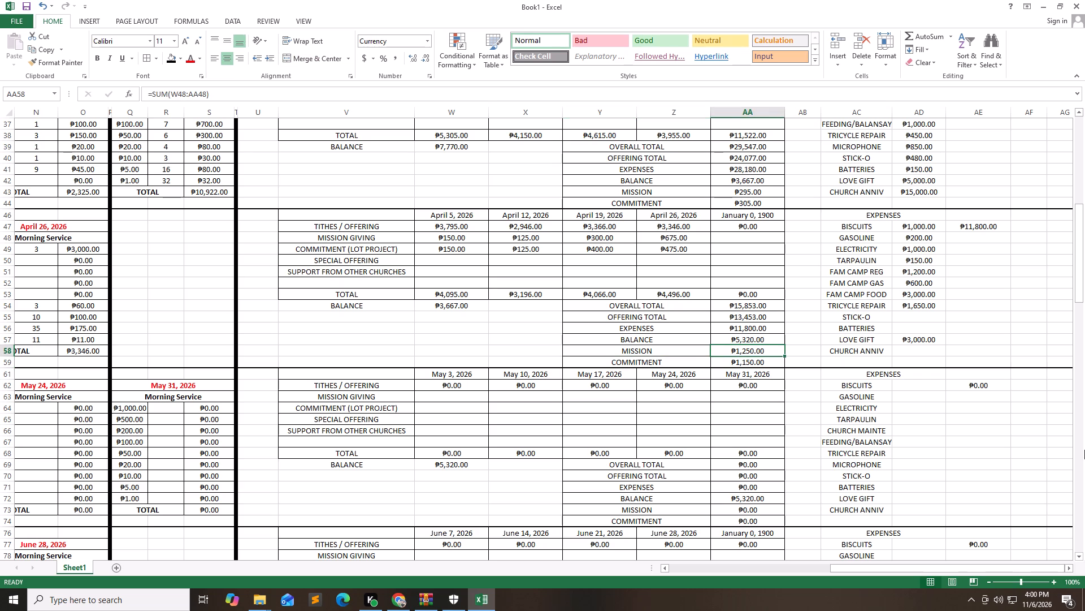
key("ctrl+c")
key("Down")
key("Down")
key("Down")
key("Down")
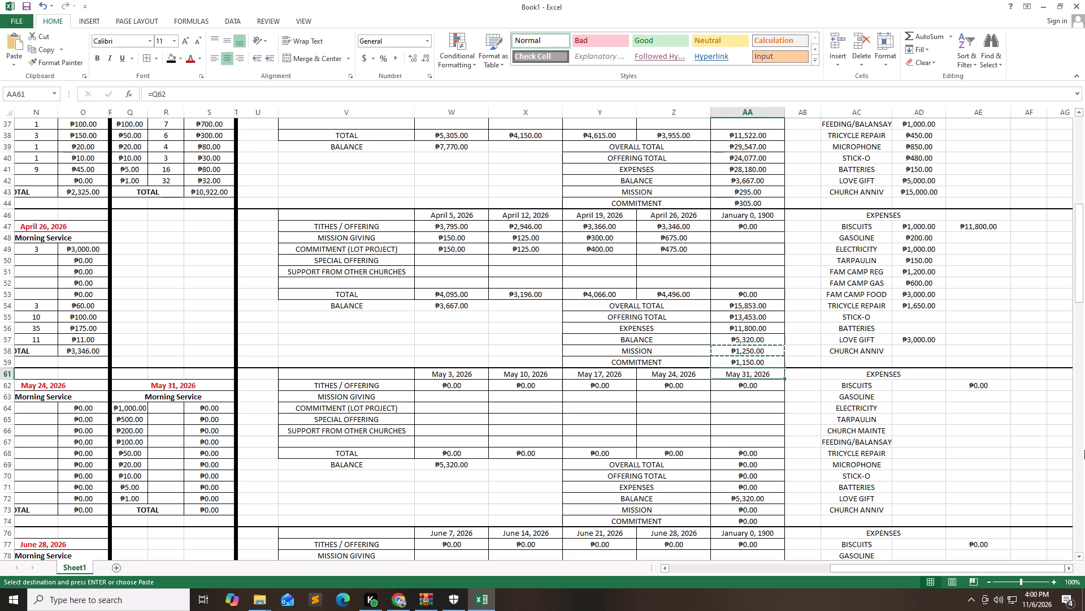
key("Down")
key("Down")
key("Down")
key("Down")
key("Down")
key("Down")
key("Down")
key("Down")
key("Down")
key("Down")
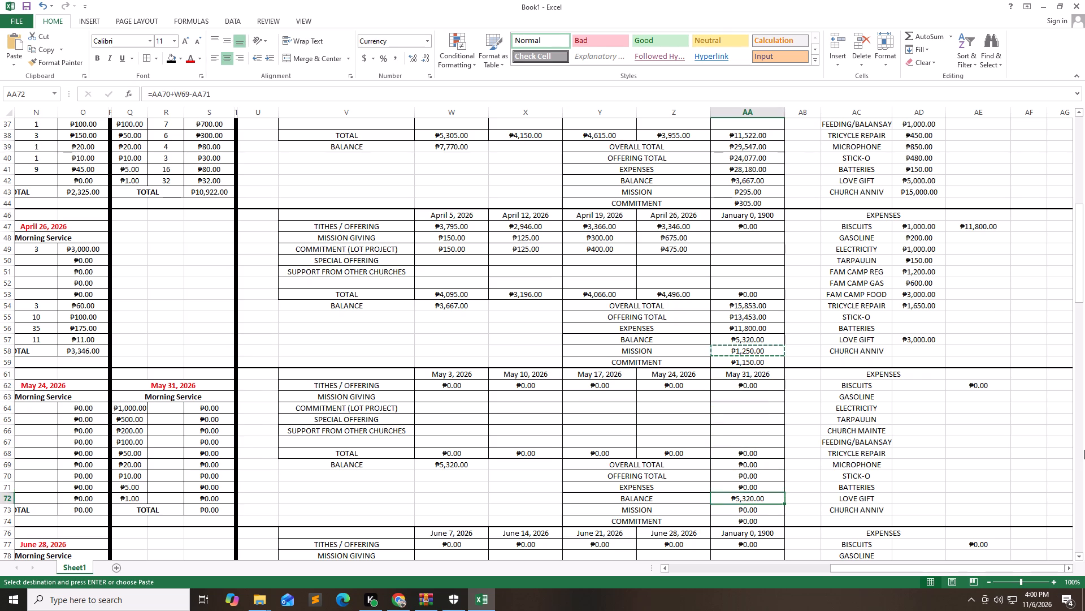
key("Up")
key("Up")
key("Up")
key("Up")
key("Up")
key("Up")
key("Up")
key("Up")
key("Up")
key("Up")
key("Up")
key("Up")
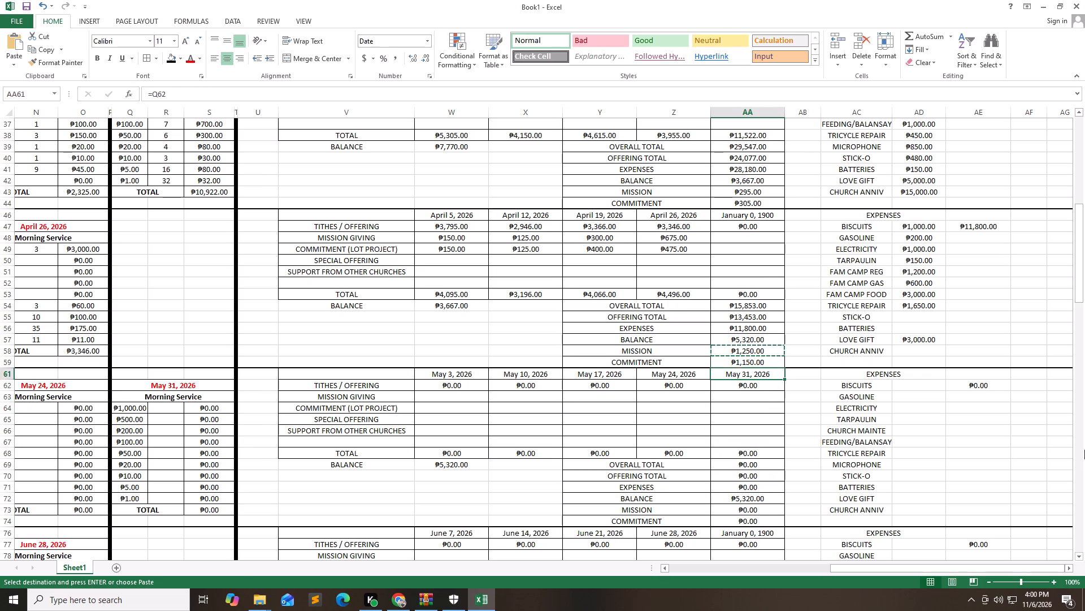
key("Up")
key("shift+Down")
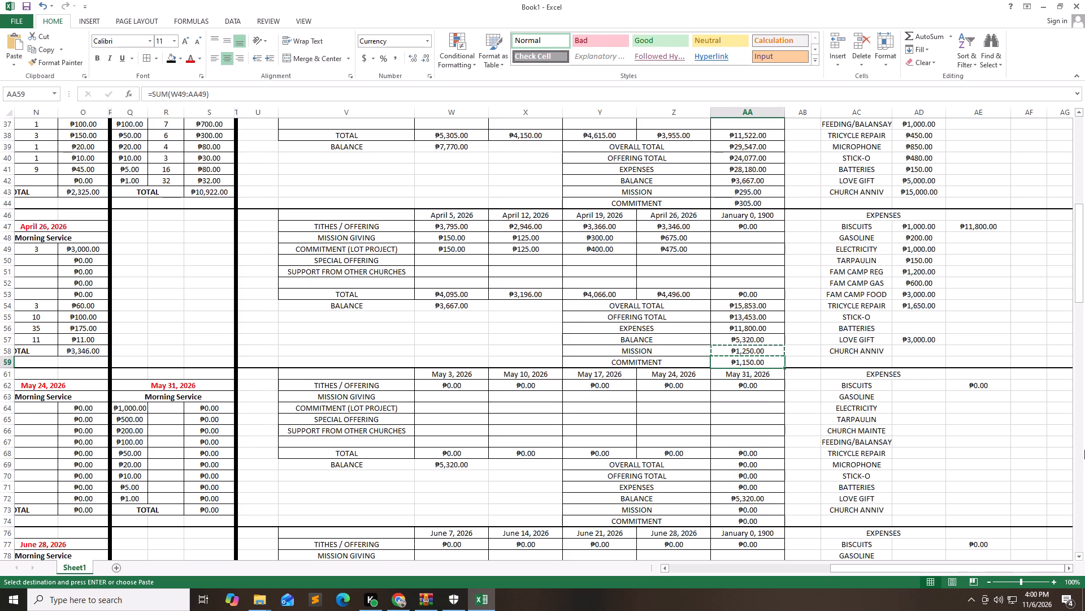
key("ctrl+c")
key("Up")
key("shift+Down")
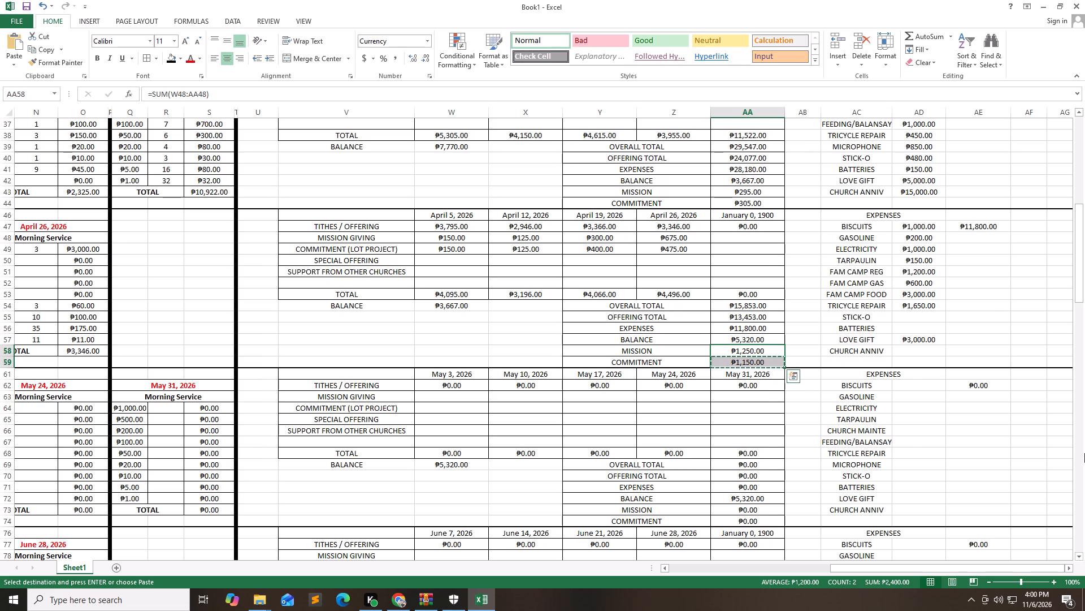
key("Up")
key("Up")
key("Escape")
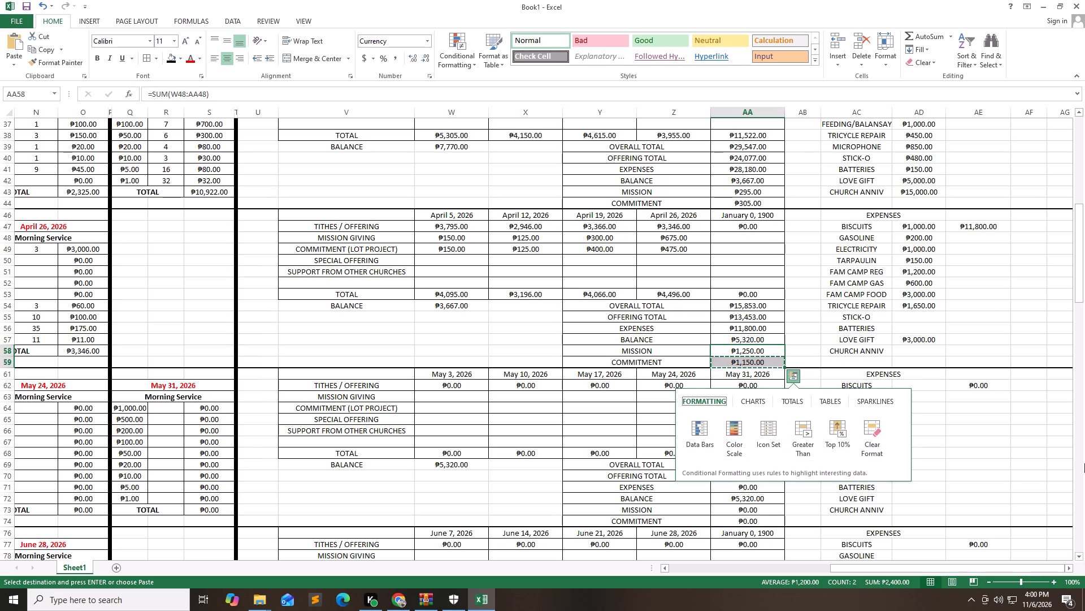
Copy April's Mission and Commitment SUM formulas (AA58:AA59) into May's Mission and Commitment cells, AA73:AA74.
key("Up")
key("Up")
key("Left")
key("Down")
key("Down")
key("Right")
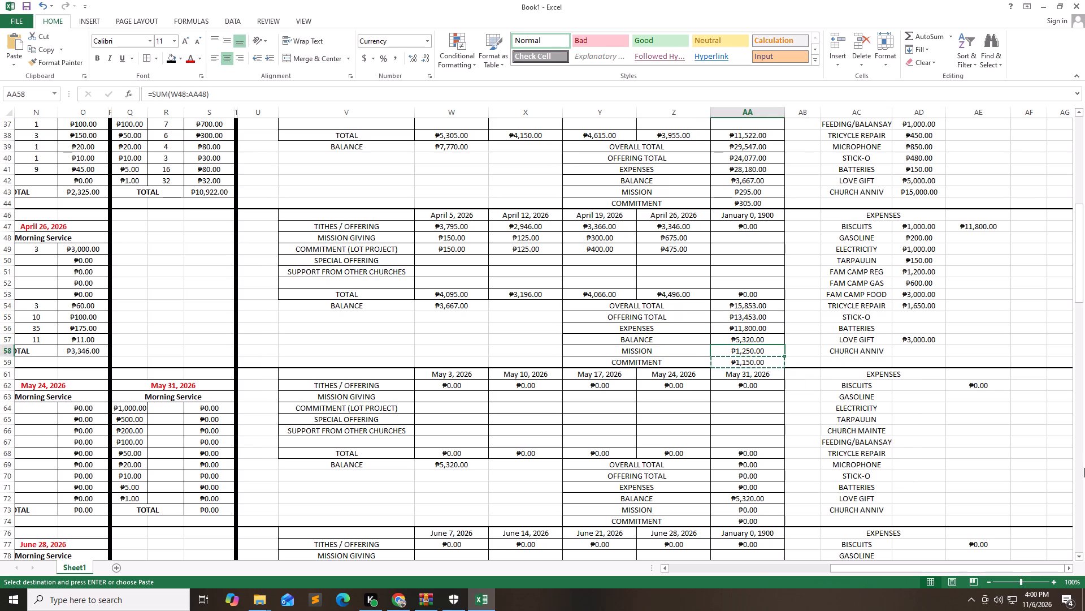
key("shift+Down")
key("ctrl+c")
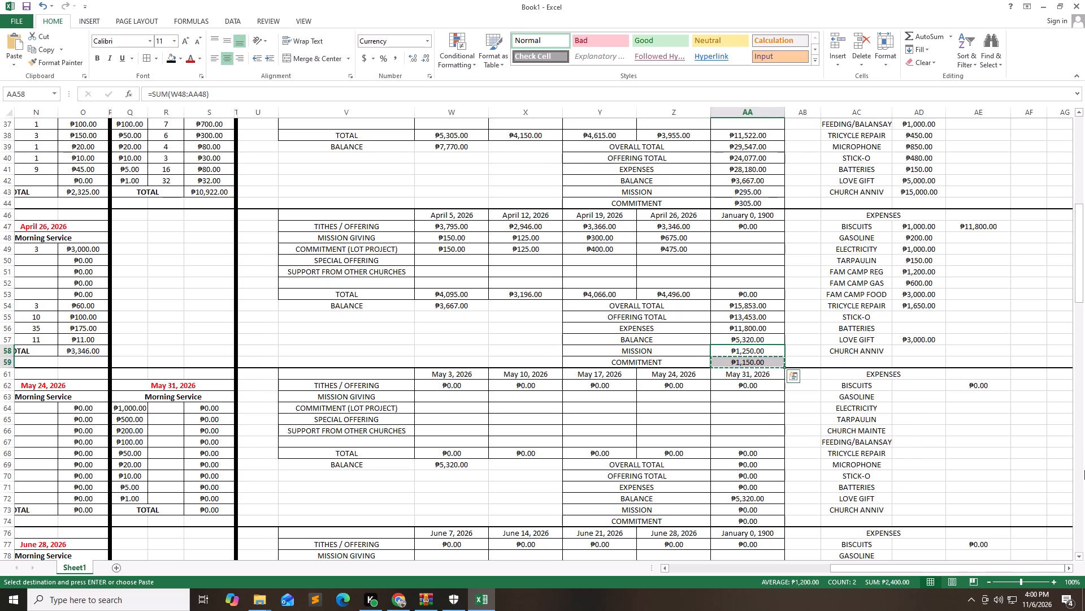
key("Down")
key("Down")
key("Down")
key("Down")
key("Down")
key("Down")
key("Down")
key("Down")
key("Down")
key("Down")
key("Down")
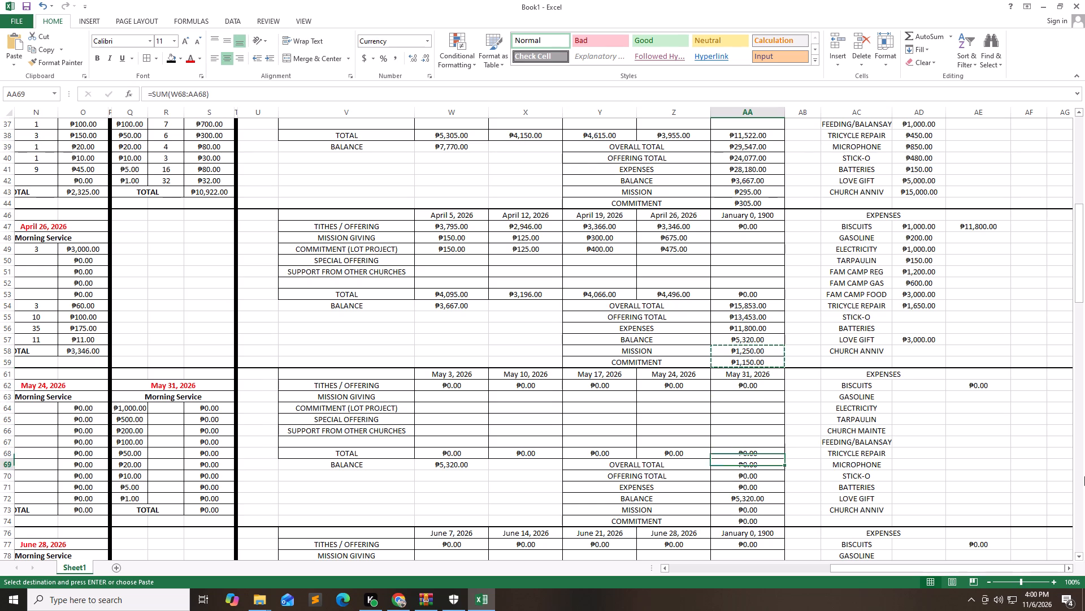
key("Down")
key("Down")
key("Down")
key("Down")
key("Down")
key("Up")
key("ctrl+v")
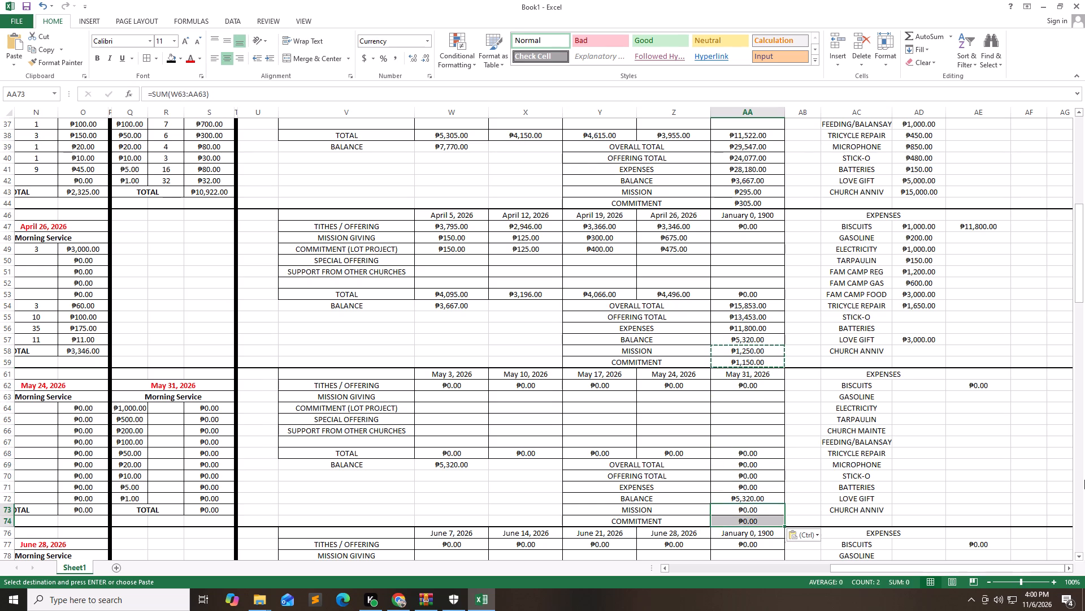
Paste the copied Mission and Commitment SUM formulas into June's Mission and Commitment cells, AA88:AA89.
key("Down")
key("Down")
key("Down")
key("Down")
key("Down")
key("Down")
key("Down")
key("Down")
key("Down")
key("Down")
key("Down")
key("Down")
key("Down")
key("Down")
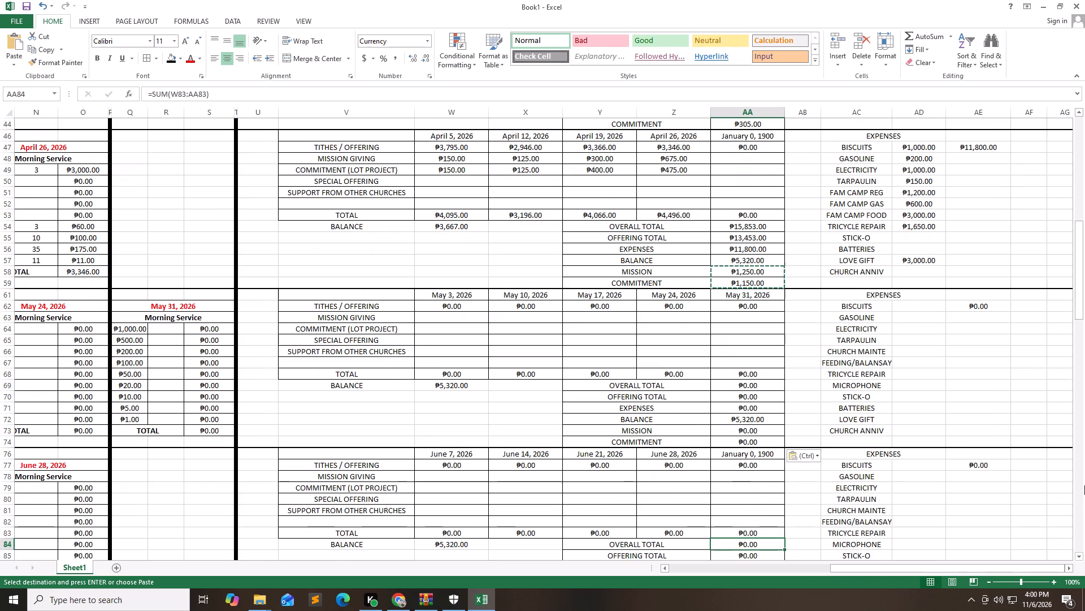
key("Down")
key("Down")
key("Down")
key("Down")
key("Down")
key("Down")
key("Down")
key("Down")
key("Up")
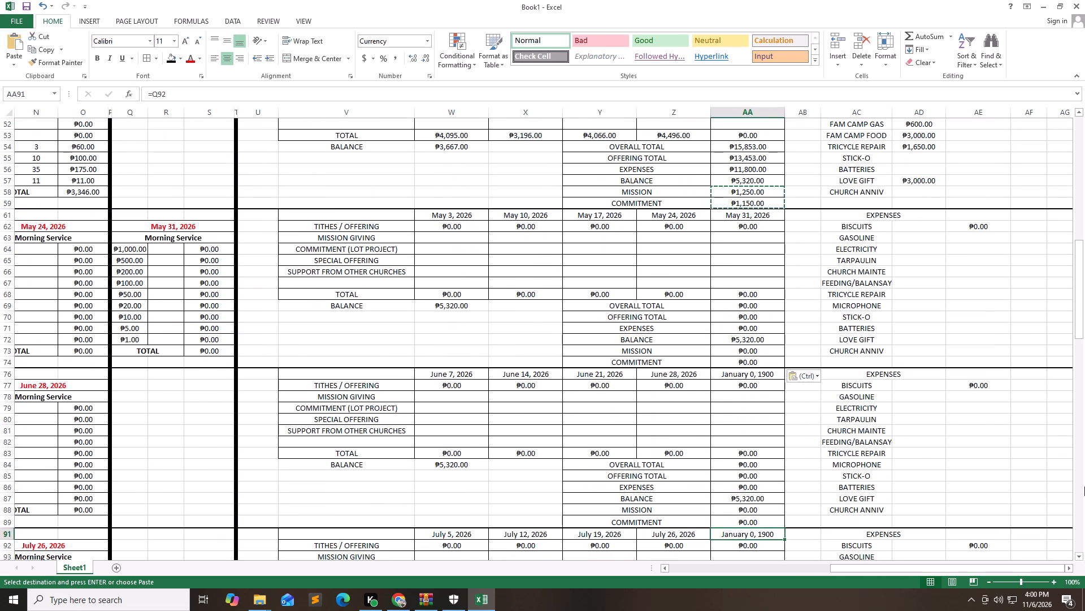
key("Up")
key("Up")
key("Up")
key("ctrl+v")
Paste the copied Mission and Commitment SUM formulas into July's Mission and Commitment cells, AA103:AA104.
key("Down")
key("Down")
key("Down")
key("Down")
key("Down")
key("Down")
key("Down")
key("Down")
key("Down")
key("Down")
key("Down")
key("Down")
key("Down")
key("Down")
key("Down")
key("Down")
key("Down")
key("Down")
key("Down")
key("Down")
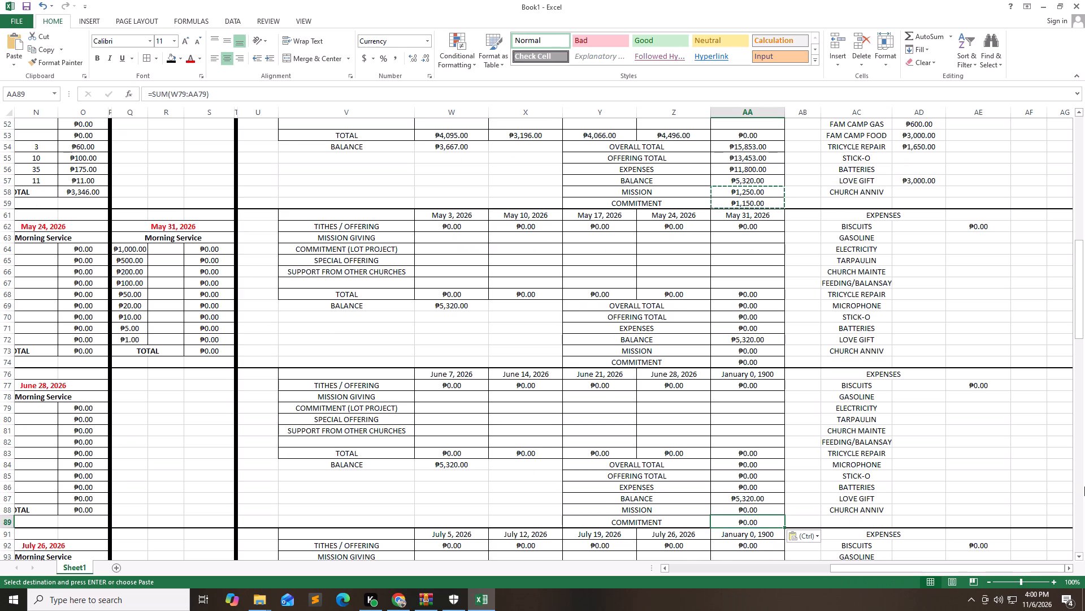
key("Down")
key("Up")
key("Up")
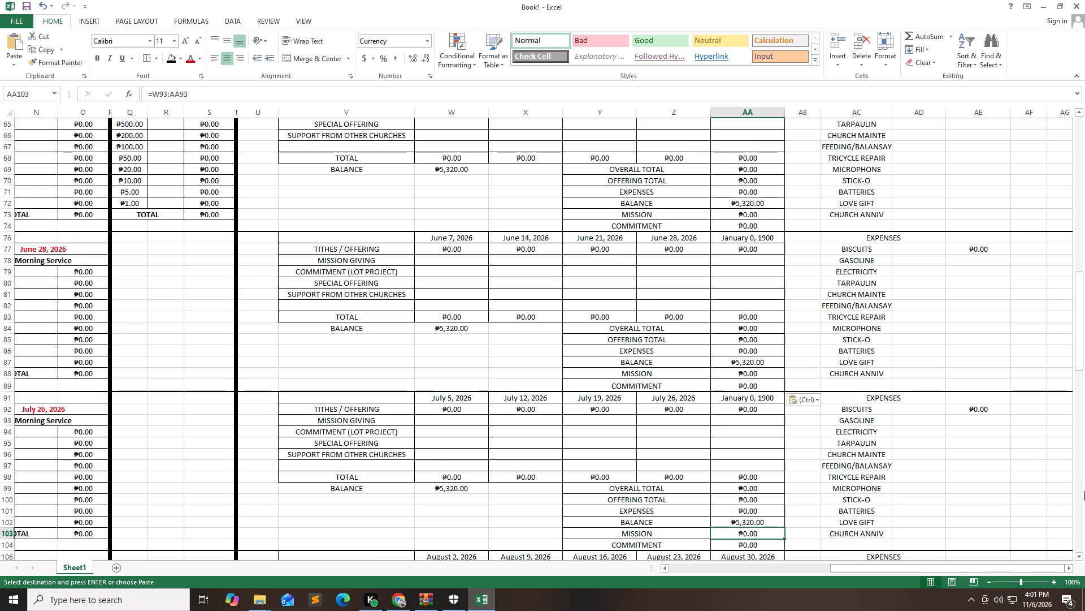
key("ctrl+v")
Paste the copied Mission and Commitment SUM formulas into August's Mission and Commitment cells, AA118:AA119.
key("Down")
key("Down")
key("Down")
key("Down")
key("Down")
key("Down")
key("Down")
key("Down")
key("Down")
key("Down")
key("Down")
key("Down")
key("Down")
key("Down")
key("Down")
key("Down")
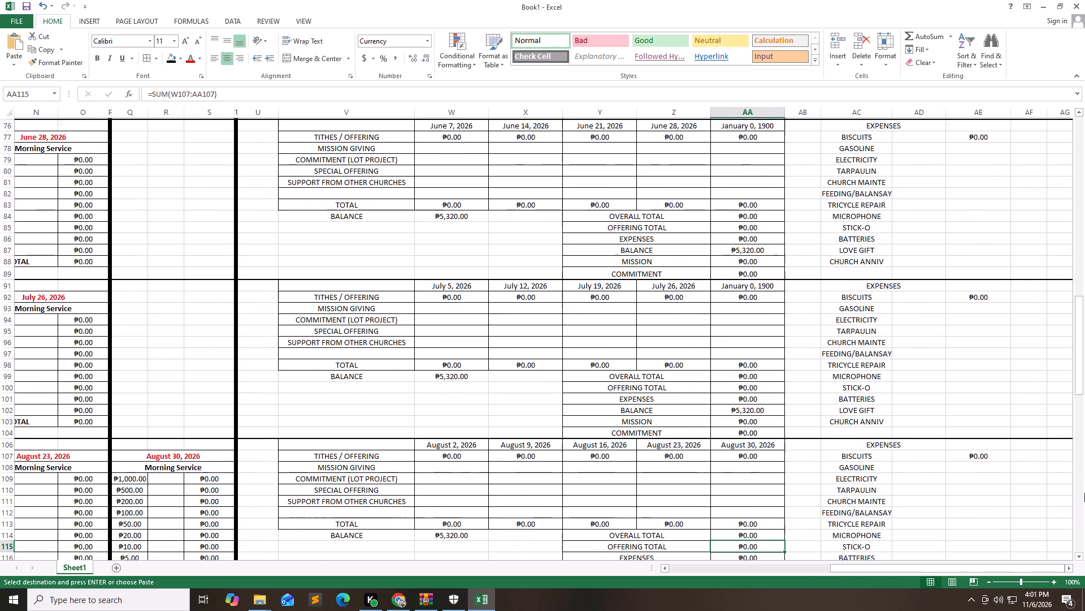
key("Down")
key("Down")
key("Down")
key("Down")
key("Down")
key("Down")
key("Up")
key("Up")
key("Up")
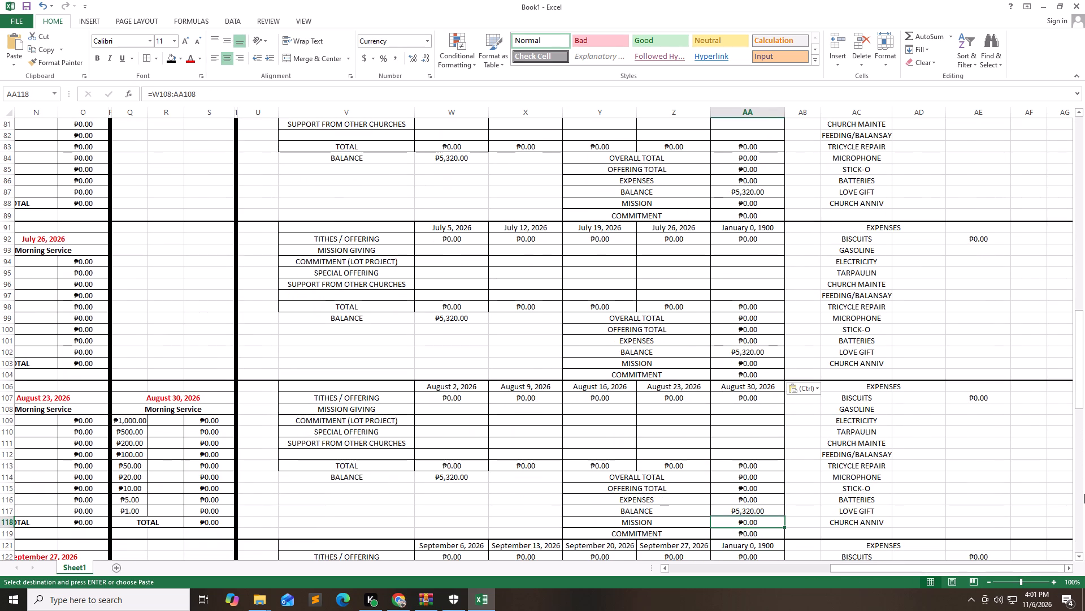
key("ctrl+v")
Paste the copied Mission and Commitment SUM formulas into September's Mission and Commitment cells, AA133:AA134.
key("Down")
key("Down")
key("Down")
key("Down")
key("Down")
key("Down")
key("Down")
key("Down")
key("Down")
key("Down")
key("Down")
key("Down")
key("Down")
key("Down")
key("Down")
key("Down")
key("Down")
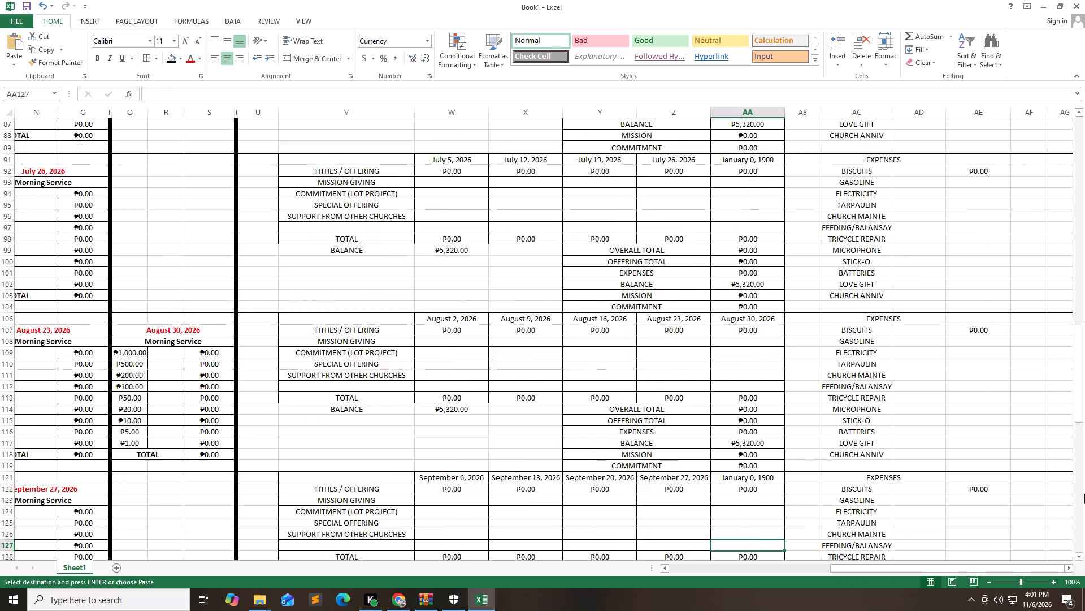
key("Down")
key("Down")
key("Down")
key("Down")
key("Down")
key("Up")
key("Up")
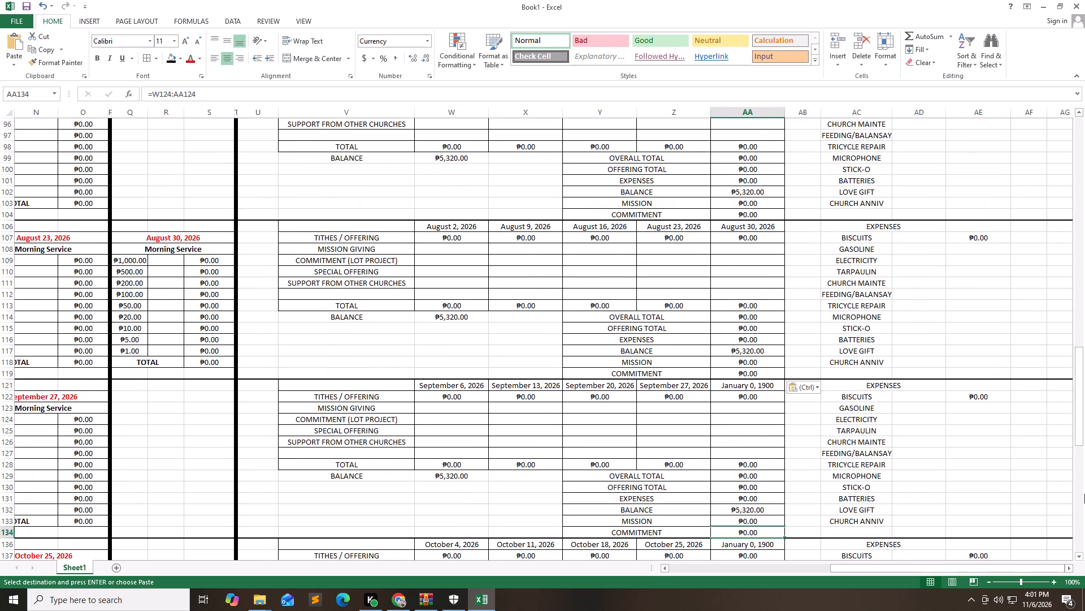
key("ctrl+v")
Paste the copied Mission and Commitment SUM formulas into October's Mission and Commitment cells, AA148:AA149.
key("Down")
key("Down")
key("Down")
key("Down")
key("Down")
key("Down")
key("Down")
key("Down")
key("Down")
key("Down")
key("Down")
key("Down")
key("Down")
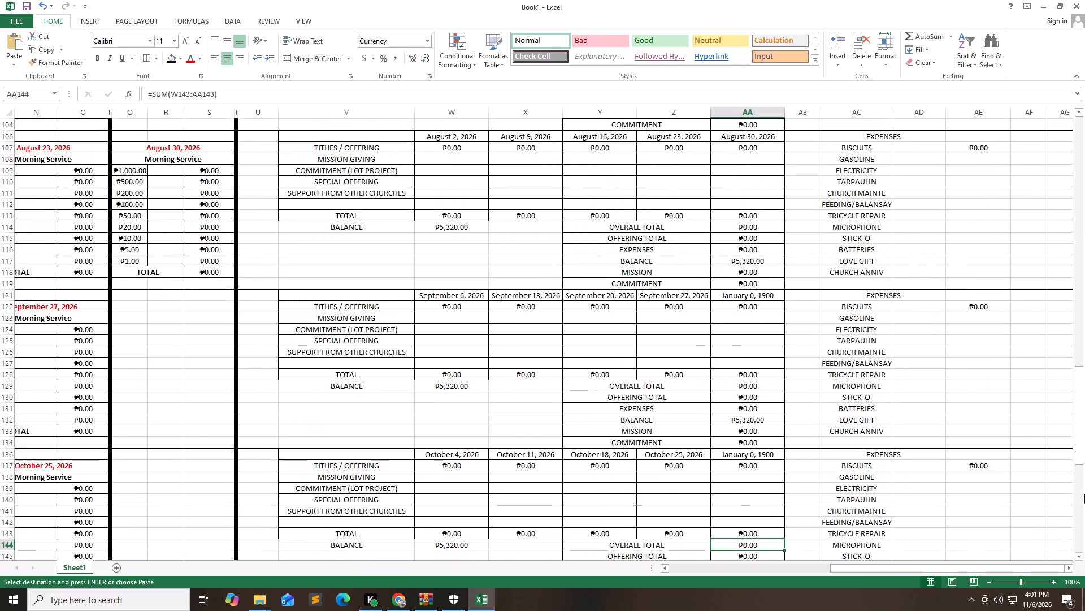
key("Down")
key("Down")
key("Down")
key("Down")
key("Down")
key("Down")
key("Up")
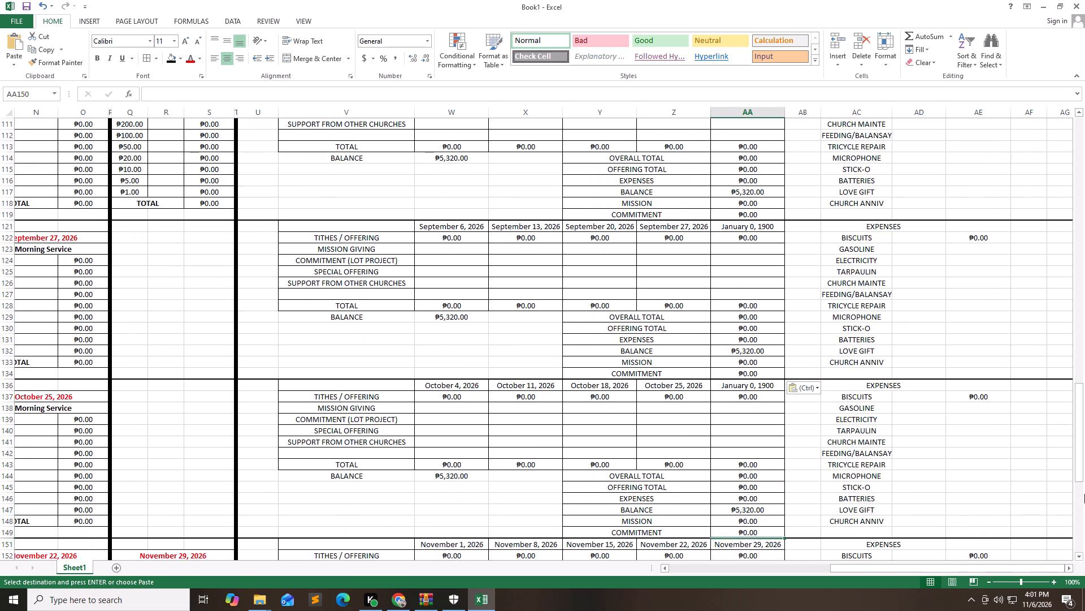
key("Up")
key("Up")
key("Up")
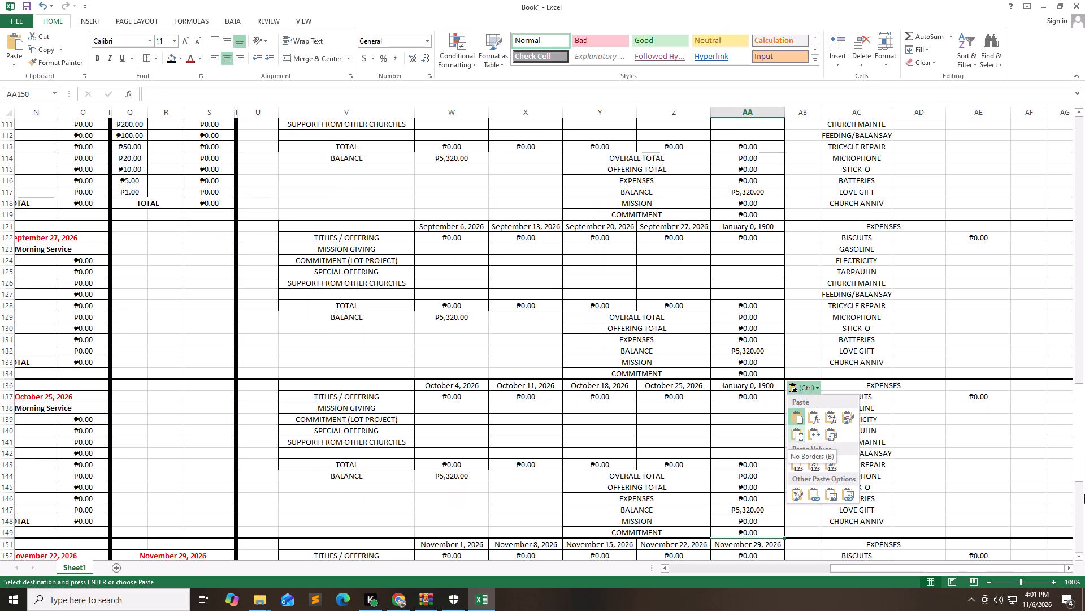
key("Escape")
key("Up")
key("Up")
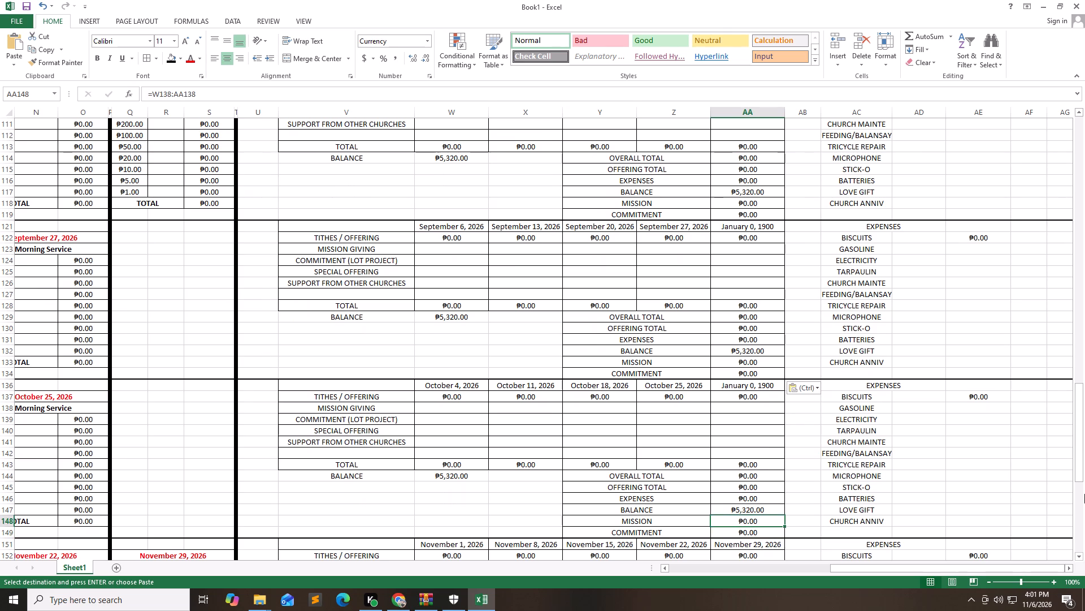
key("ctrl+v")
key("Down")
key("Down")
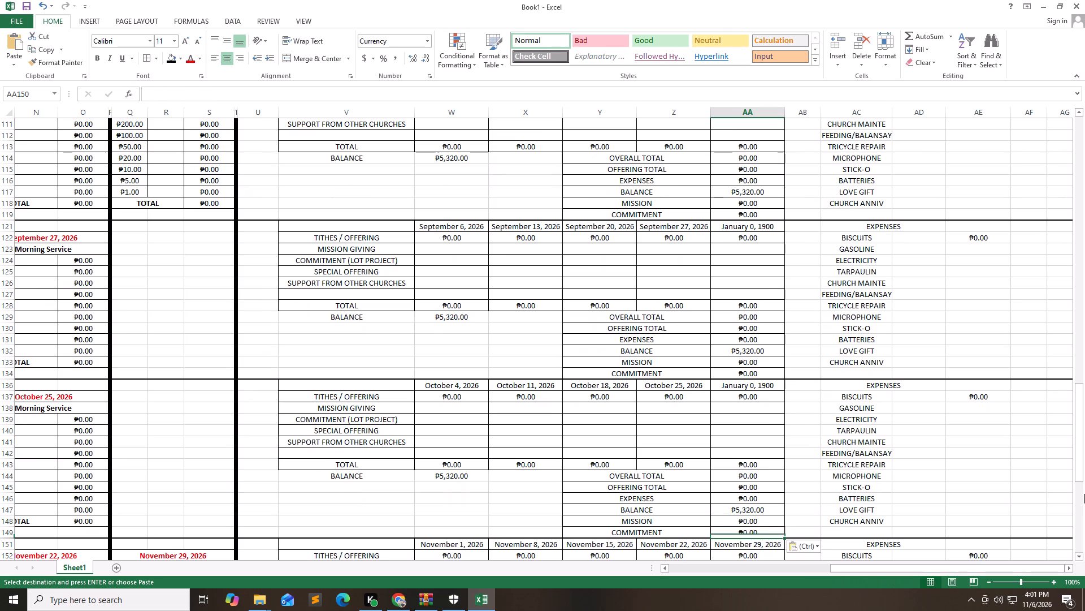
Paste the copied Mission and Commitment SUM formulas into November's Mission and Commitment cells, AA163:AA164.
key("Down")
key("Down")
key("Down")
key("Down")
key("Down")
key("Down")
key("Down")
key("Down")
key("Down")
key("Down")
key("Down")
key("Down")
key("Down")
key("Down")
key("Down")
key("Down")
key("Down")
key("Down")
key("Down")
key("Down")
key("Up")
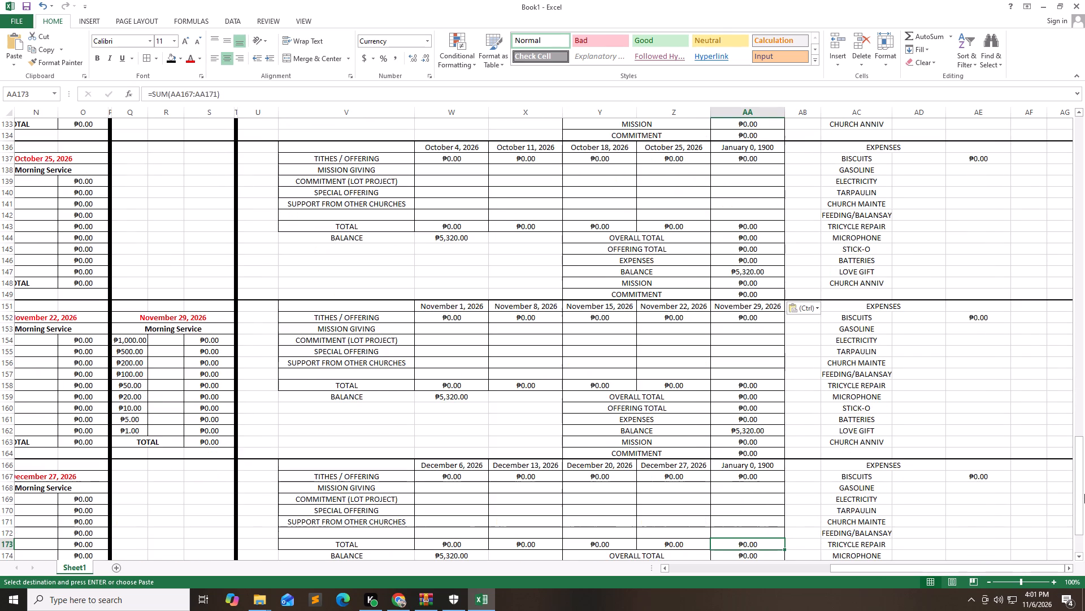
key("Up")
key("Up")
key("Up")
key("Up")
key("Up")
key("Up")
key("Up")
key("Up")
key("Up")
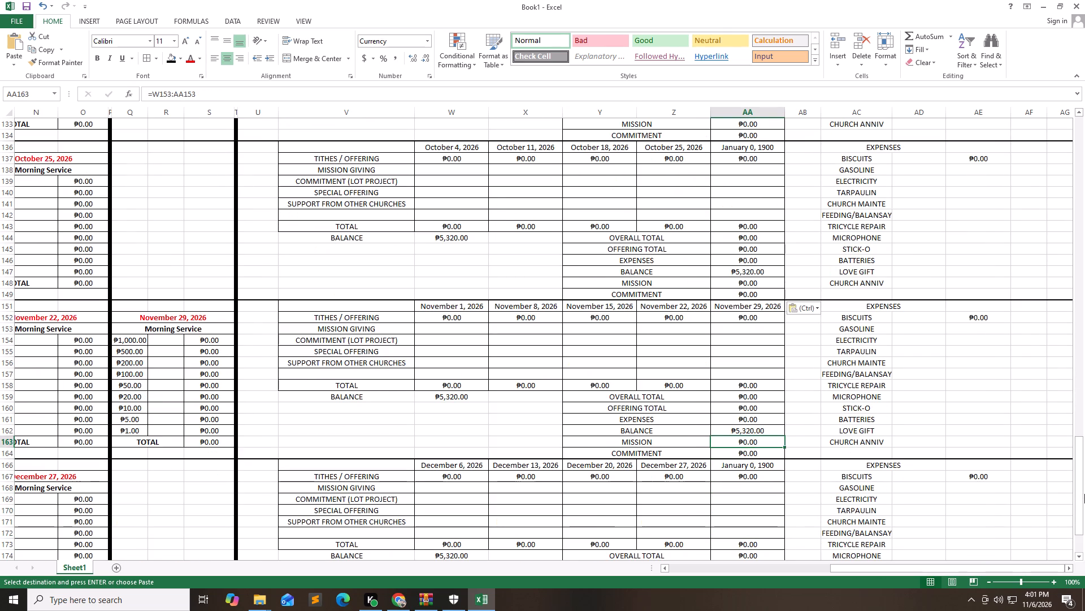
key("ctrl+v")
Paste the copied Mission and Commitment SUM formulas into December's Mission and Commitment cells, AA178:AA179.
key("Down")
key("Down")
key("Down")
key("Down")
key("Down")
key("Down")
key("Down")
key("Down")
key("Down")
key("Down")
key("Down")
key("Down")
key("Down")
key("Down")
key("Down")
key("Down")
key("Down")
key("Down")
key("Down")
key("Down")
key("Down")
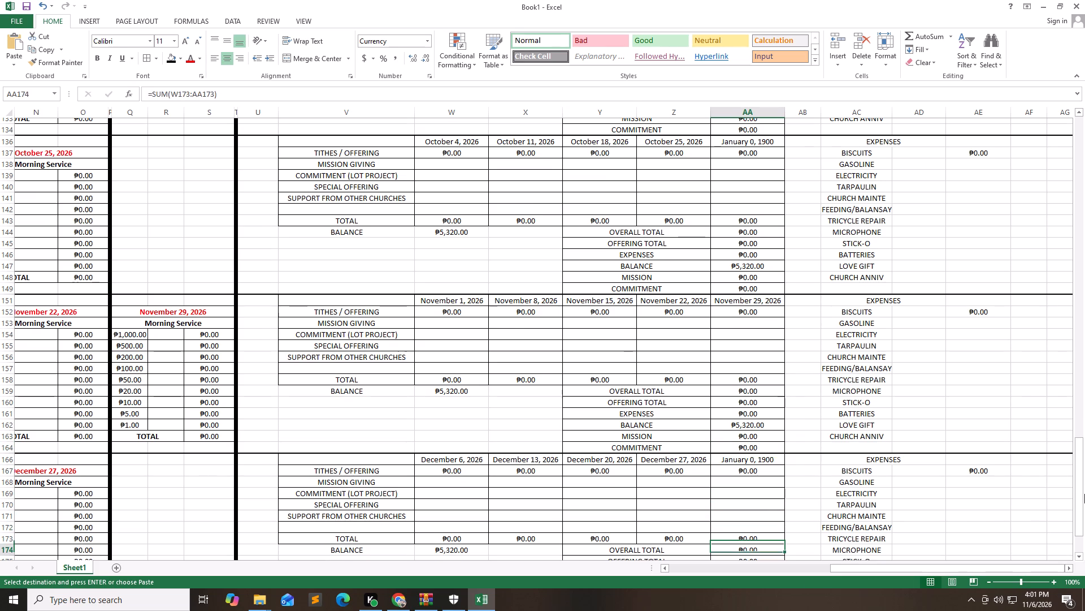
key("Down")
key("Down")
key("Up")
key("Up")
key("Up")
key("Up")
key("Up")
key("Up")
key("Up")
key("Up")
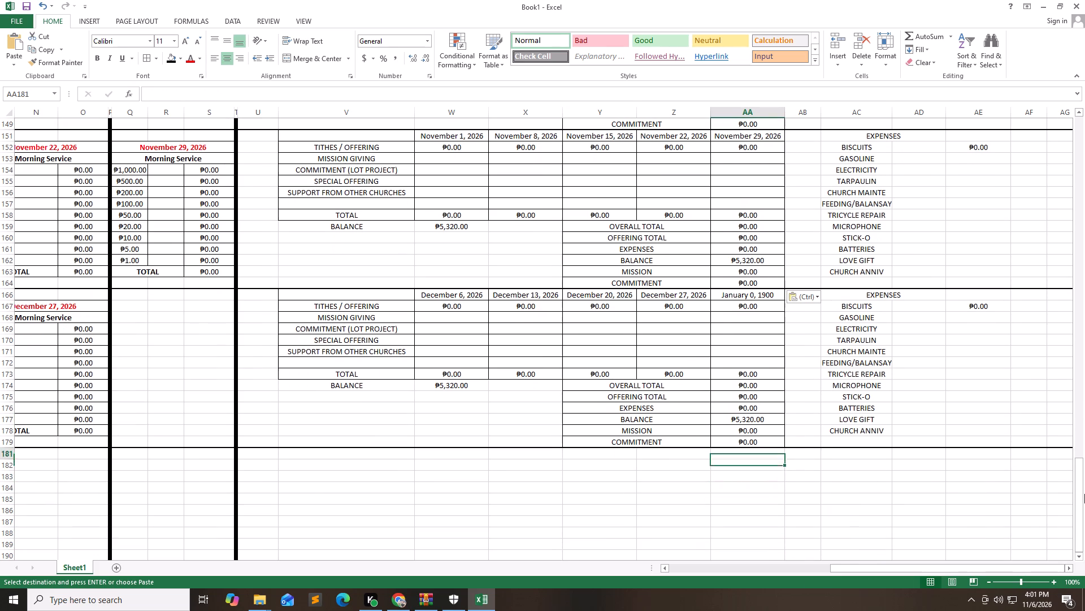
key("Up")
key("Up")
key("Up")
key("ctrl+v")
Review the monthly summary blocks in column AA from December back up to April 2026, including their Mission and Commitment formulas.
key("Up")
key("Up")
key("Up")
key("Up")
key("Up")
key("Up")
key("Up")
key("Up")
key("Up")
key("Up")
key("Up")
key("Up")
key("Up")
key("Up")
key("Up")
key("Up")
key("Up")
key("Up")
key("Up")
key("Up")
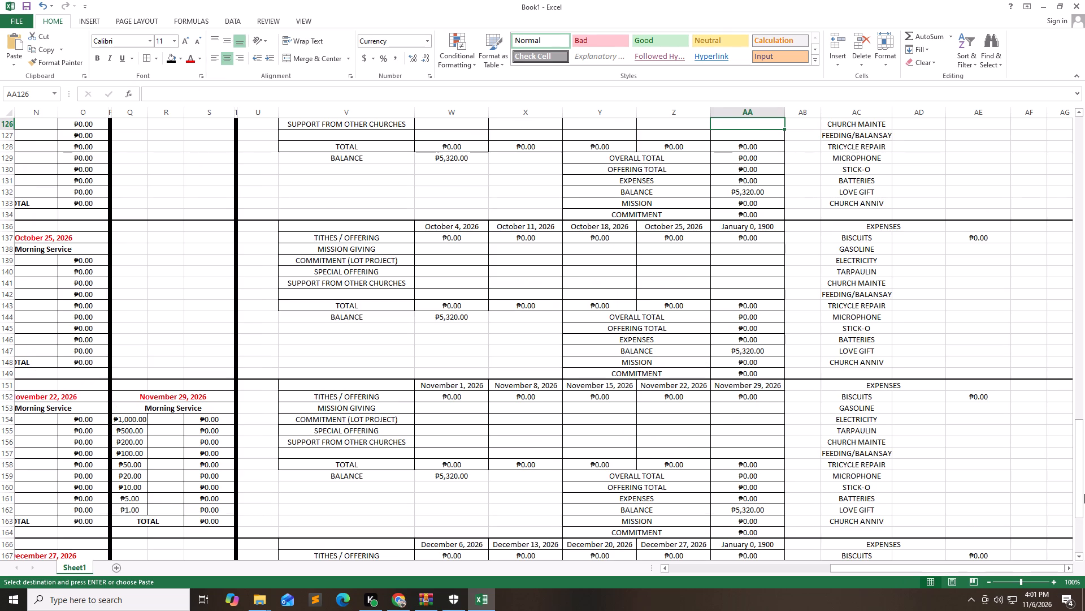
key("Up")
key("Up")
key("Up")
key("Up")
key("Up")
key("Up")
key("Up")
key("Up")
key("Up")
key("Up")
key("Up")
key("Up")
key("Up")
key("Up")
key("Up")
key("Up")
key("Up")
key("Up")
key("Up")
key("Up")
key("Up")
key("Up")
key("Up")
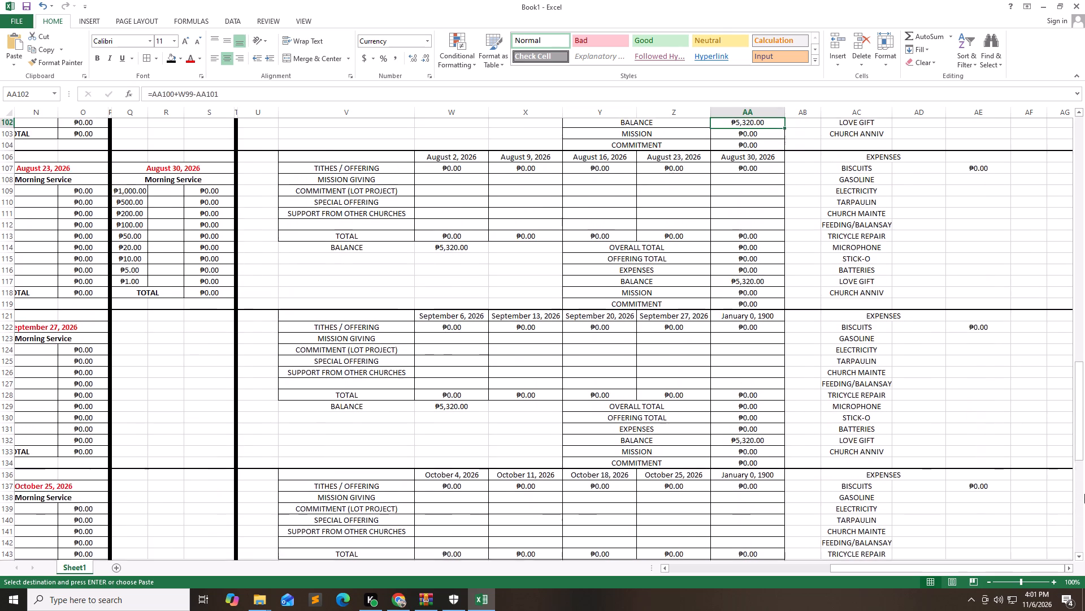
key("Up")
key("Up")
key("Up")
key("Up")
key("Up")
key("Up")
key("Up")
key("Up")
key("Up")
key("Up")
key("Up")
key("Up")
key("Up")
key("Up")
key("Up")
key("Up")
key("Up")
key("Up")
key("Up")
key("Up")
key("Up")
key("Up")
key("Up")
key("Up")
key("Up")
key("Up")
key("Up")
key("Up")
key("Up")
key("Up")
key("Up")
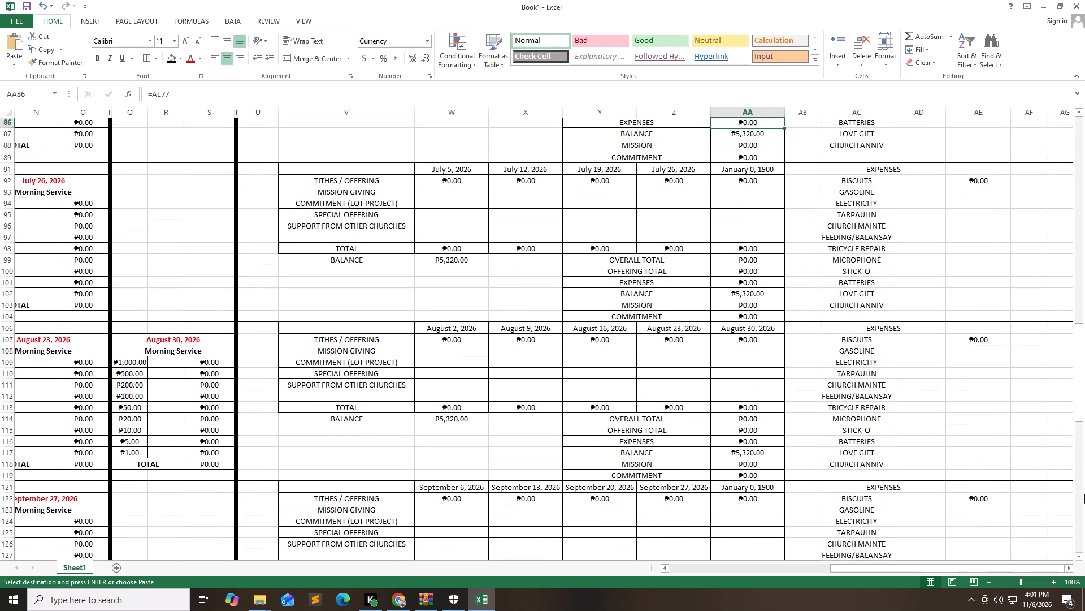
key("Up")
key("Up")
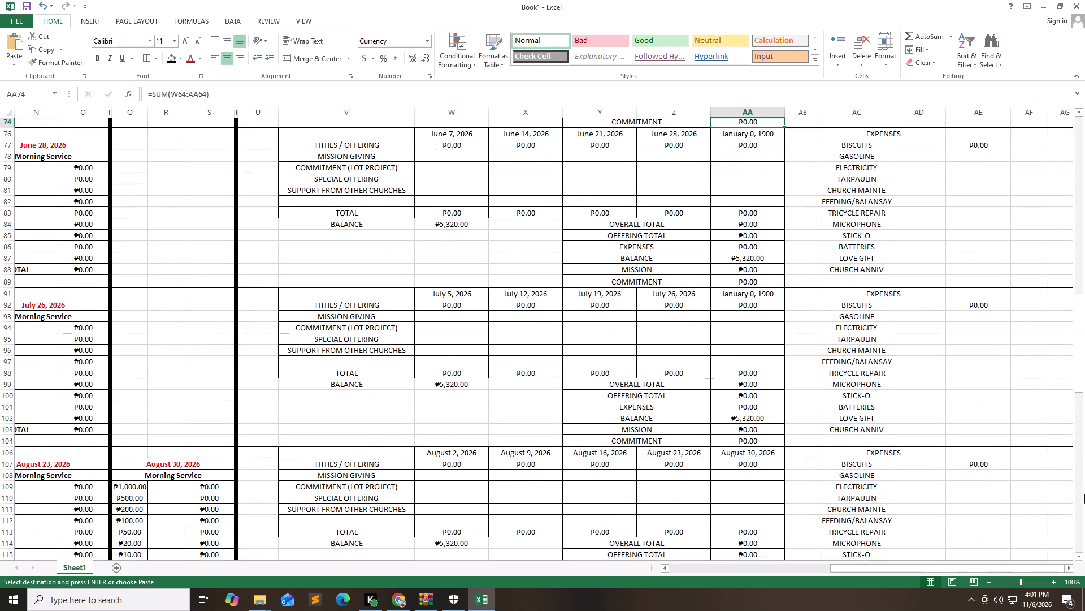
key("Up")
key("Up")
key("Up")
key("Up")
key("Up")
key("Up")
key("Up")
key("Up")
key("Up")
key("Up")
key("Up")
key("Up")
key("Up")
key("Up")
key("Up")
key("Up")
key("Up")
key("Up")
key("Up")
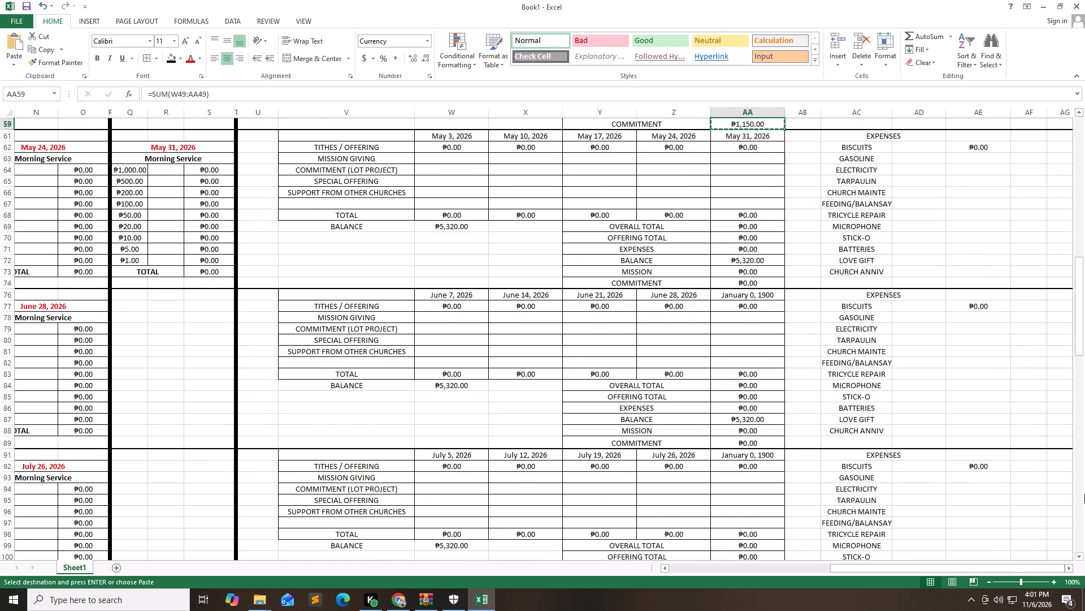
key("Up")
key("Up")
key("Up")
key("Up")
key("Up")
key("Up")
key("Up")
key("Up")
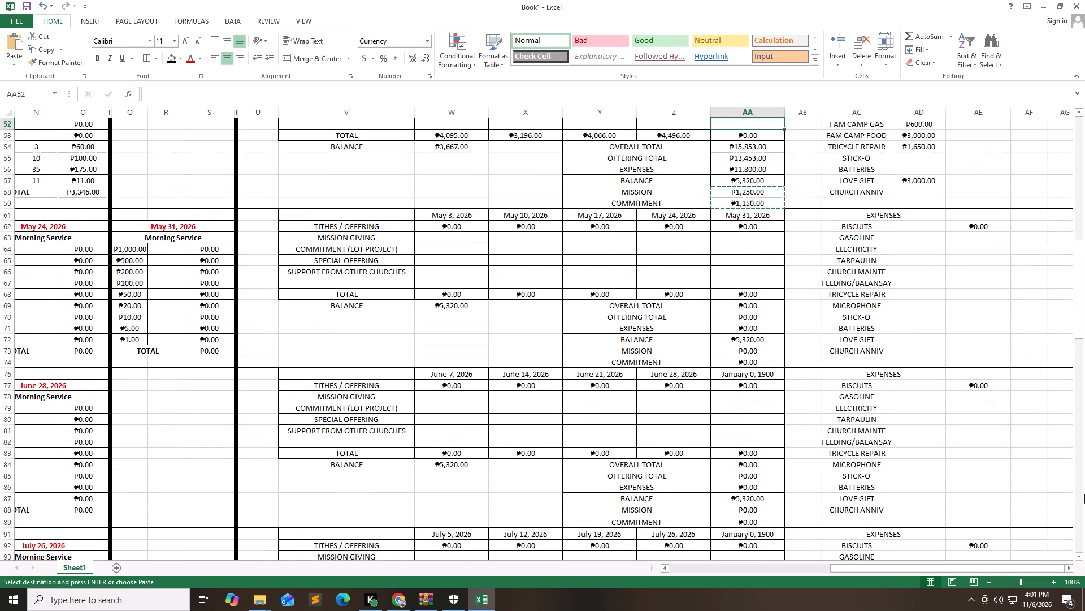
key("Up")
key("Up")
key("Up")
key("Up")
key("Up")
Examine April's column AA entries from the weekly offerings down through the overall total, expenses, balance, Mission and Commitment cells.
key("Down")
key("Down")
key("Down")
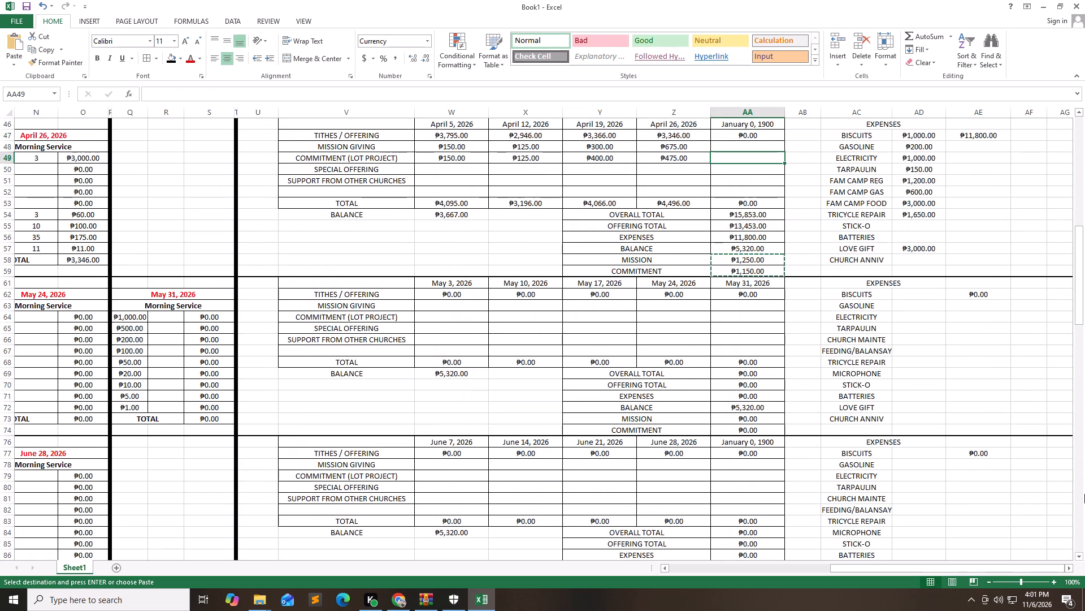
key("Down")
key("Down")
key("Down")
key("Down")
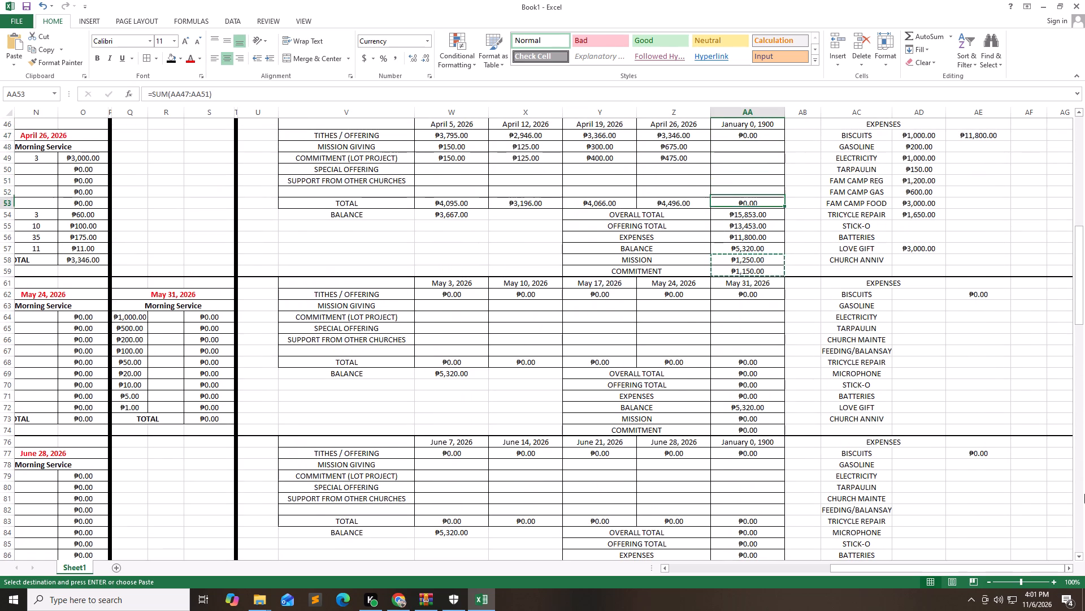
key("Down")
key("Down")
key("Down")
key("Down")
key("Down")
key("Down")
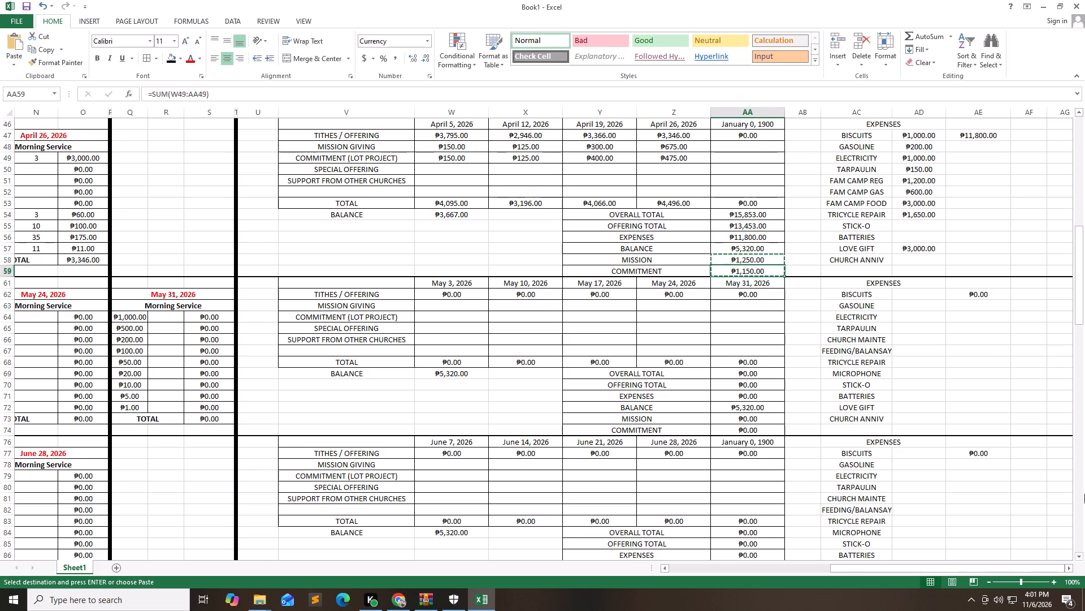
Enter the May 3 counts: 1 for ₱1,000, 3 for ₱500, 9 for ₱100, 4 for ₱50, 4 for ₱10 and 32 for ₱5.
key("Down")
key("Down")
key("Down")
key("Left")
key("Left")
key("Left")
key("Left")
key("Left")
key("Left")
key("Left")
key("Left")
key("Left")
key("Left")
key("Left")
key("Left")
key("Left")
key("Left")
key("Left")
key("Left")
key("Left")
key("Left")
key("Left")
key("Left")
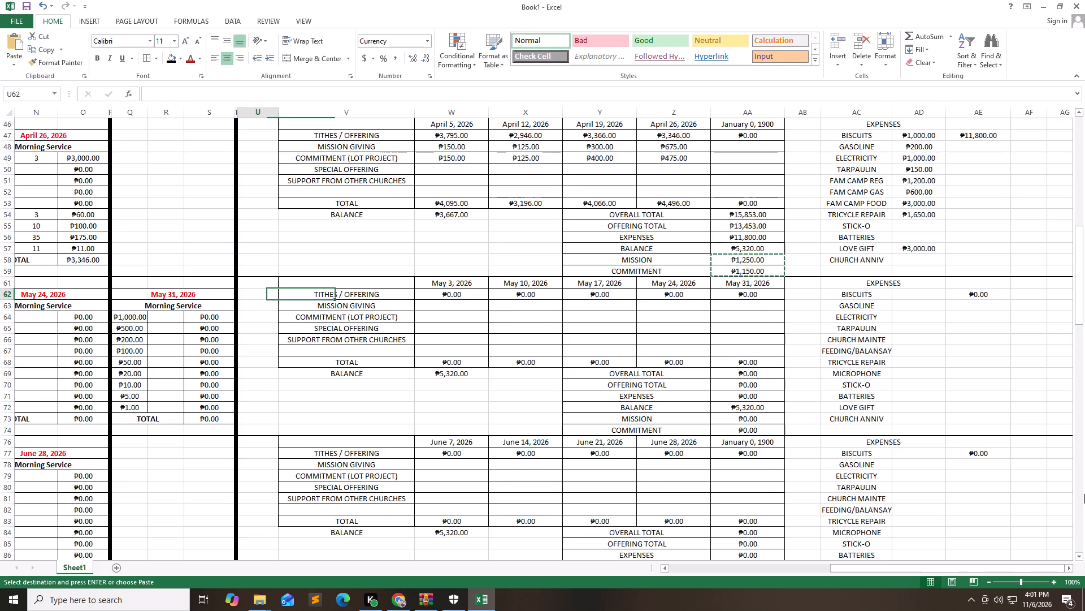
key("Left")
key("Left")
key("Left")
key("Left")
key("Left")
key("Left")
key("Left")
key("Left")
key("Left")
key("Left")
key("Left")
key("Left")
key("Left")
key("Left")
key("Left")
key("Left")
key("Left")
key("Left")
key("Left")
key("Left")
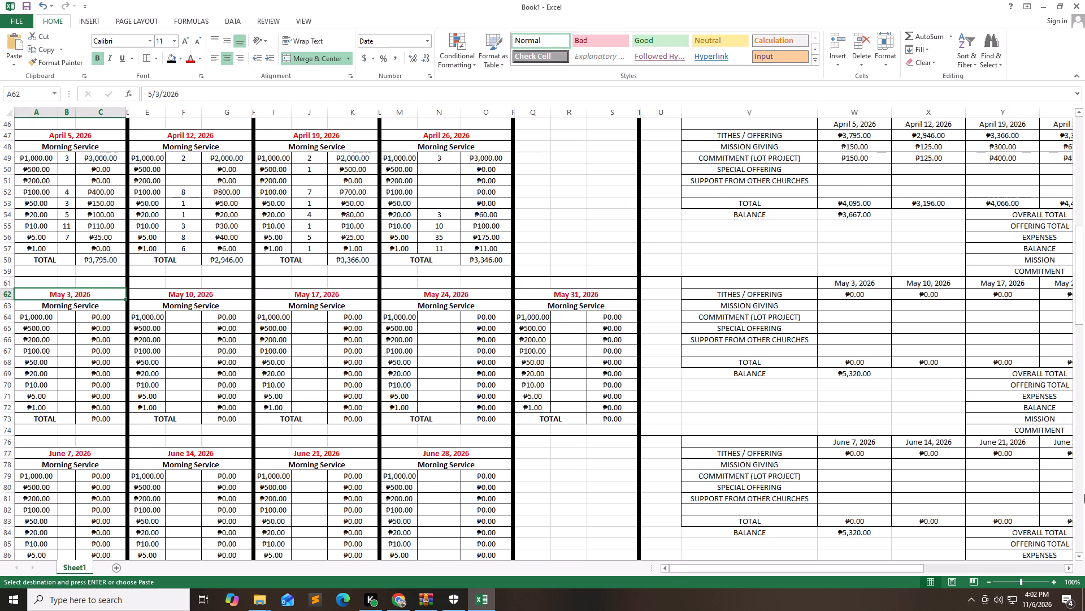
key("Left")
key("Down")
key("Down")
key("Down")
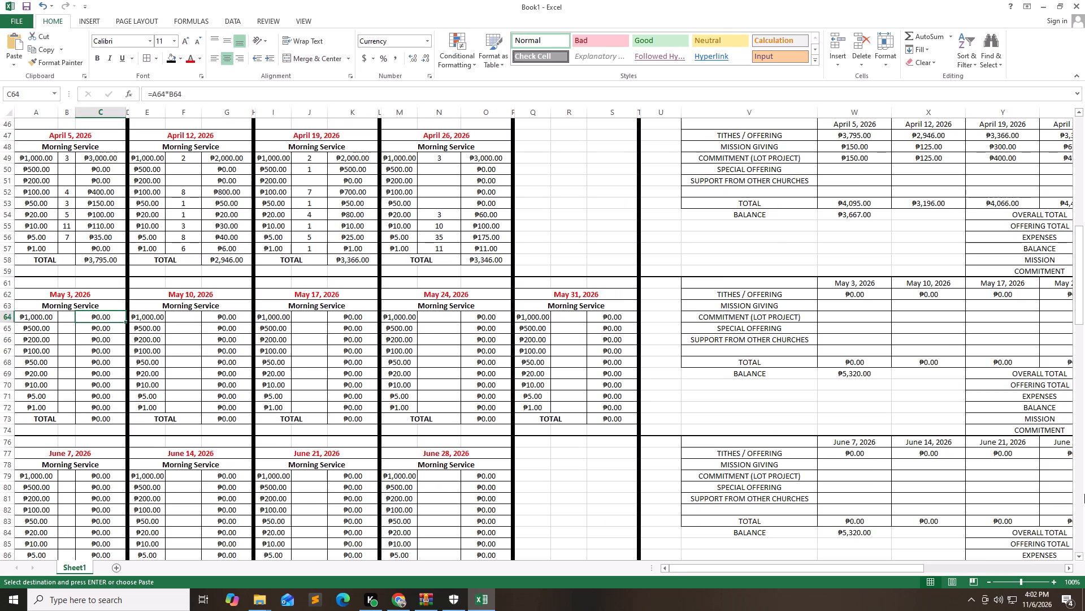
key("Left")
key("Up")
key("1")
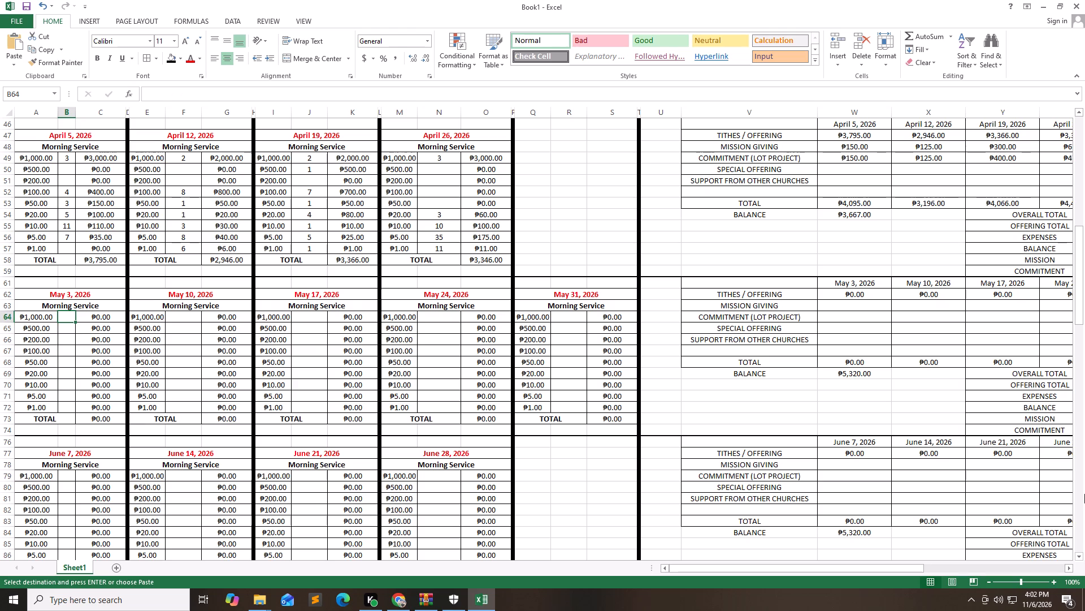
key("Down")
key("3")
key("Down")
key("Down")
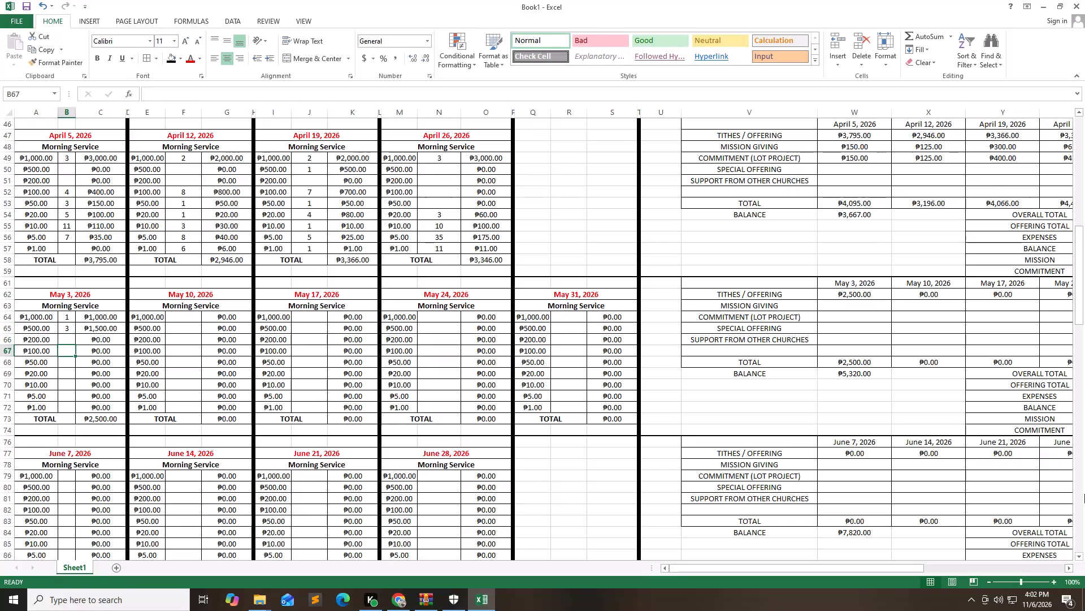
key("9")
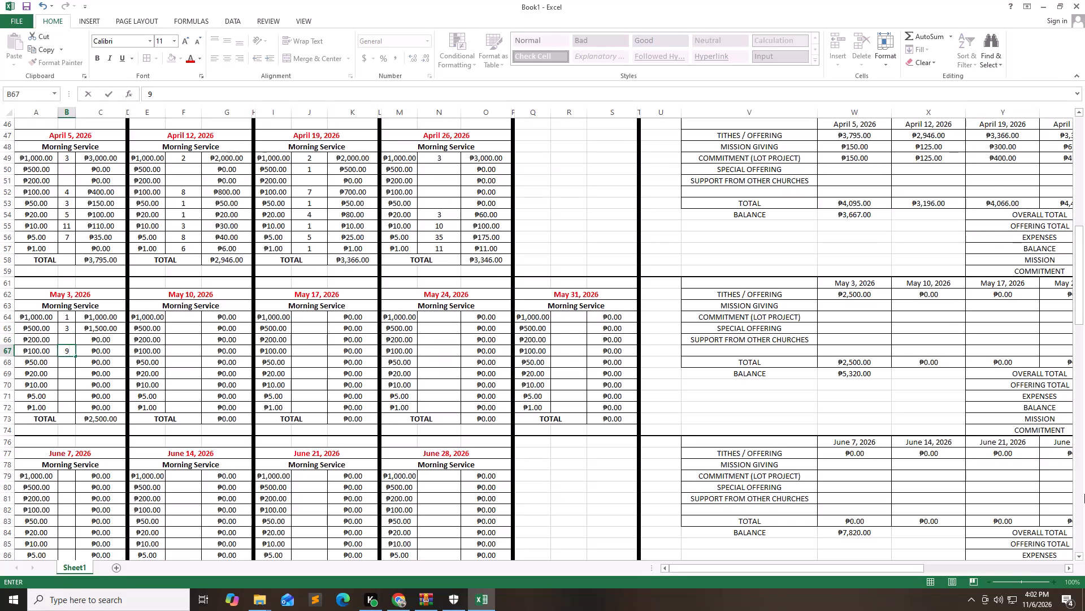
key("Down")
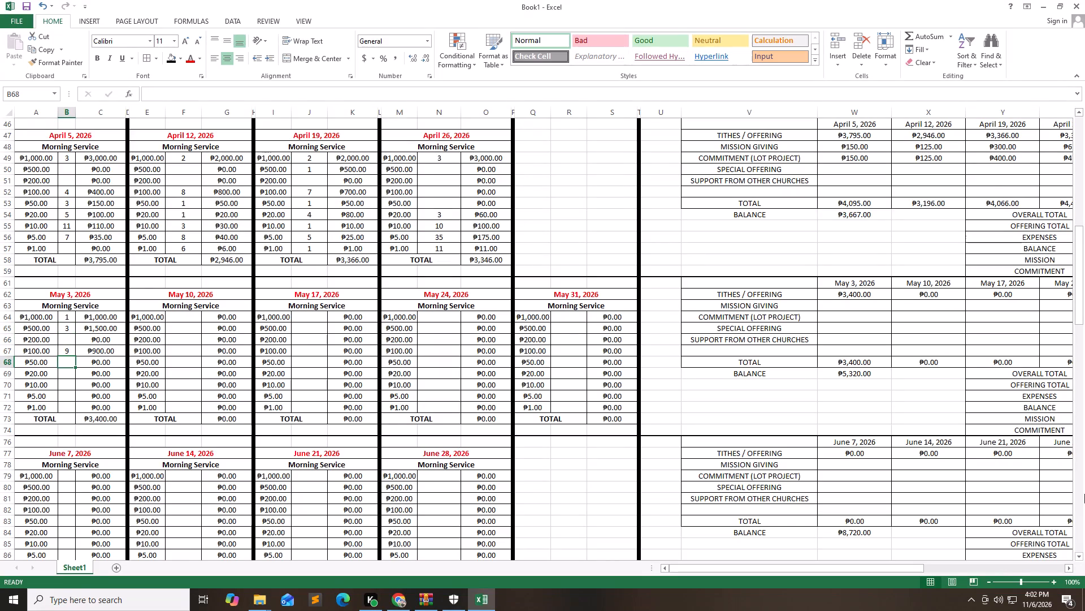
key("4")
key("Down")
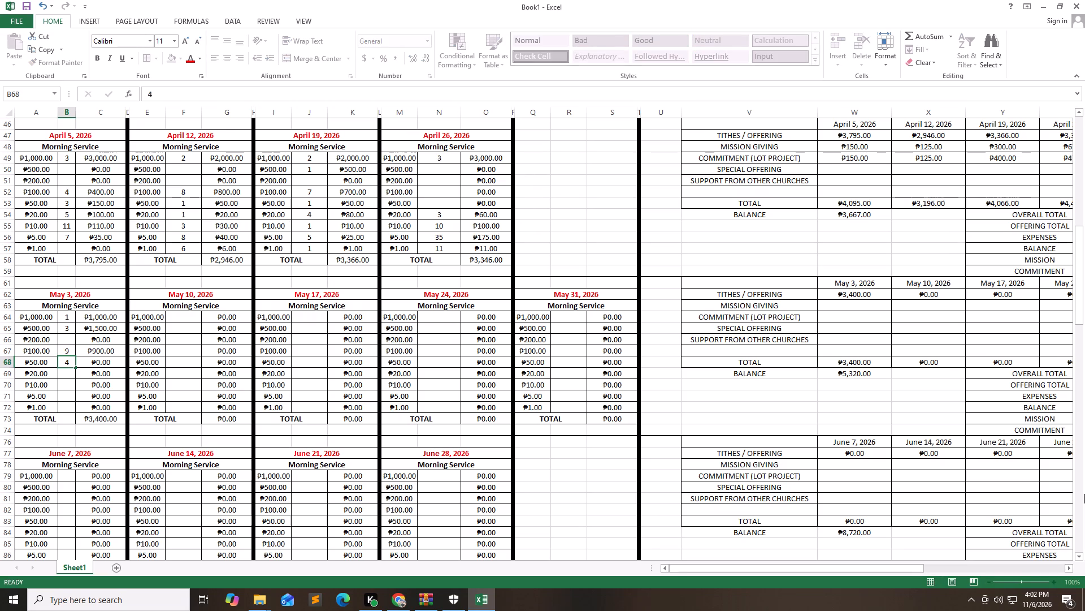
key("Down")
key("4")
key("Down")
type("32")
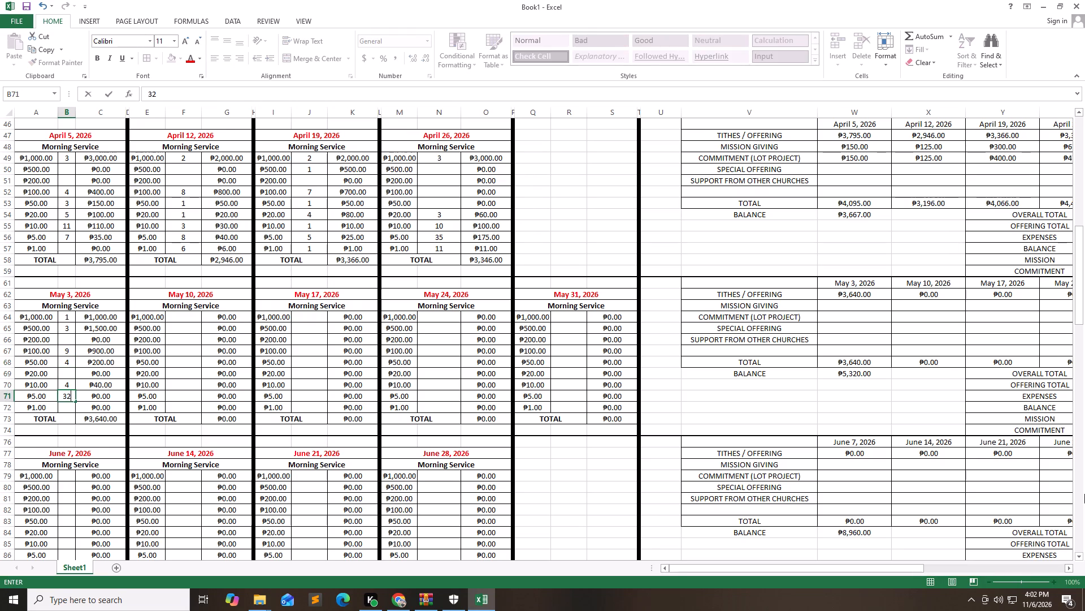
key("Right")
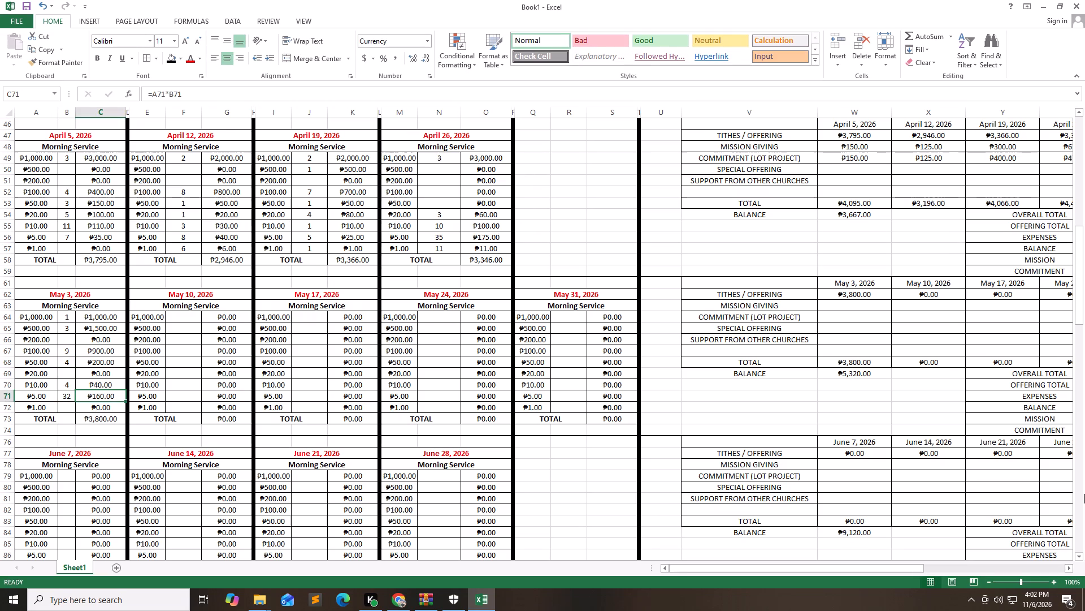
Enter the May 10 counts for ₱1,000, ₱500, ₱100, ₱20, ₱10, ₱5 and ₱1 as 2, 2, 5, 2, 2, 7 and 2.
key("Right")
key("Right")
key("Up")
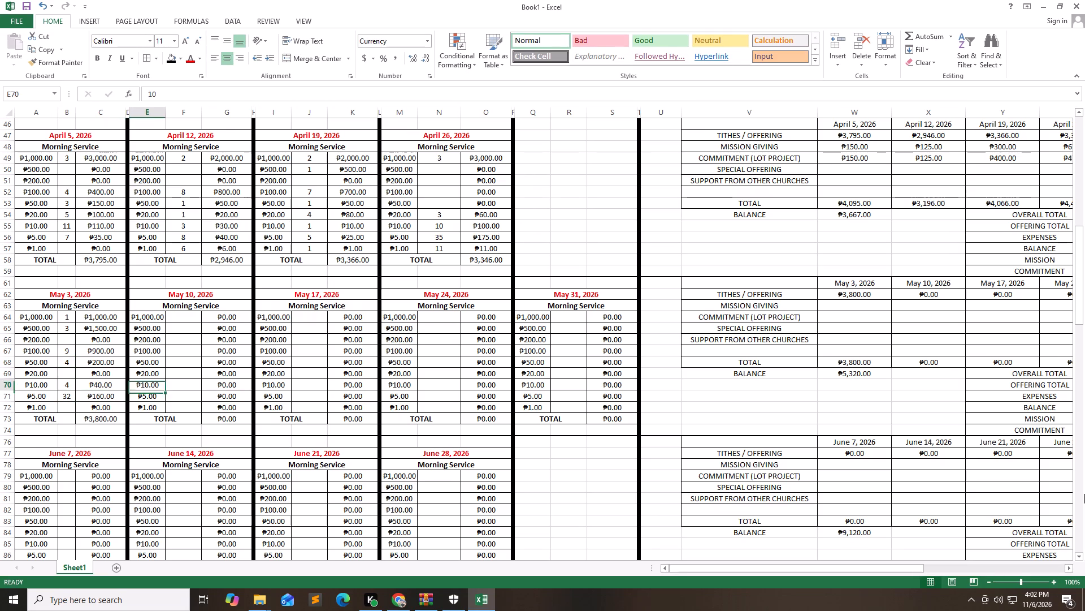
key("Right")
key("Up")
key("Up")
key("Up")
key("Up")
key("Up")
key("Up")
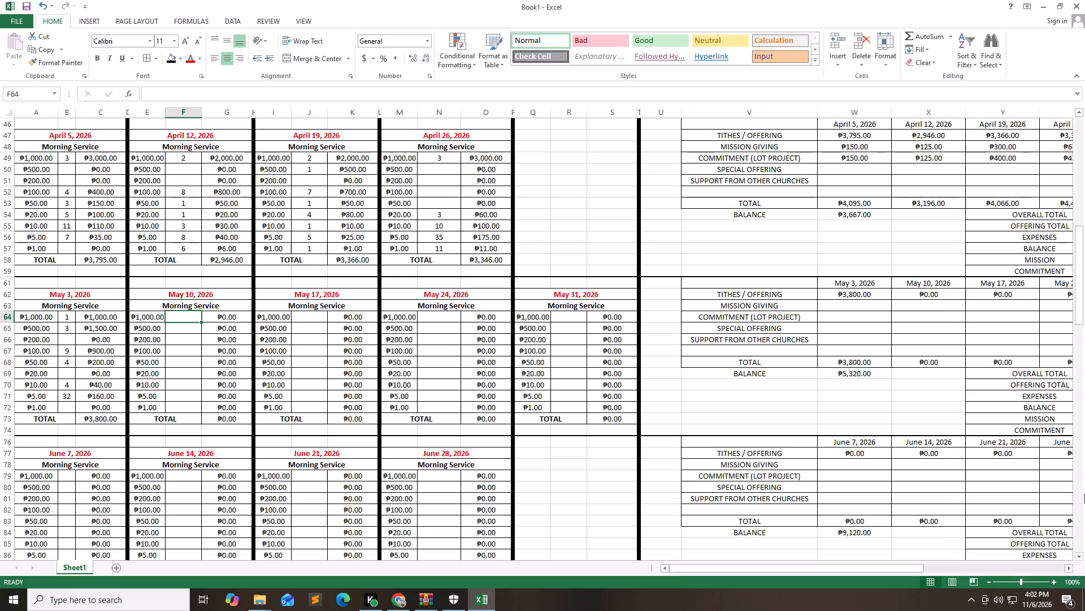
key("2")
key("Down")
key("2")
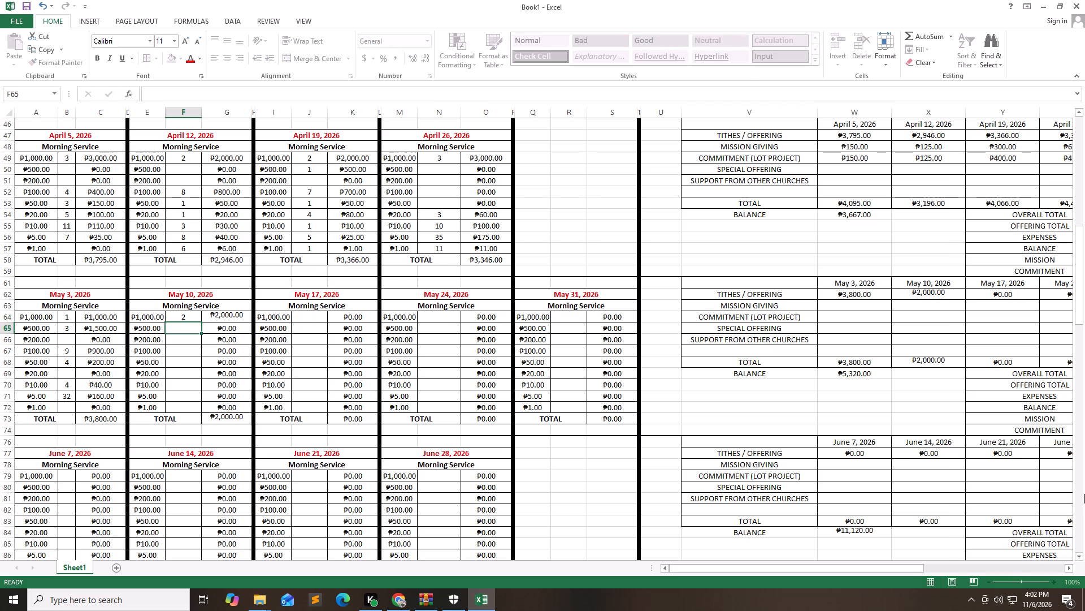
key("Down")
key("Down")
key("5")
key("Down")
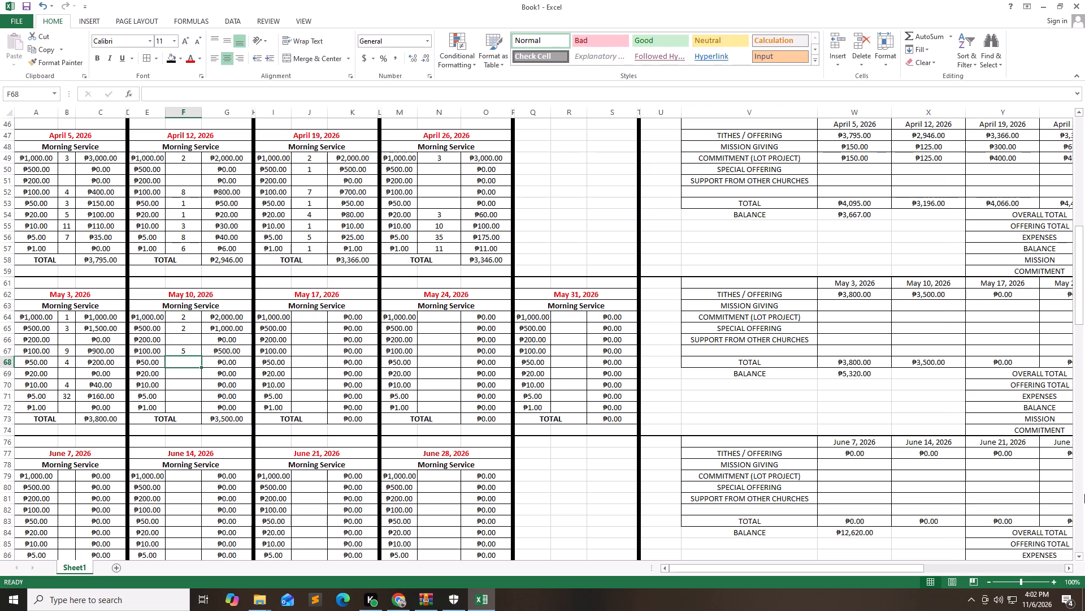
key("Down")
key("2")
key("Down")
key("2")
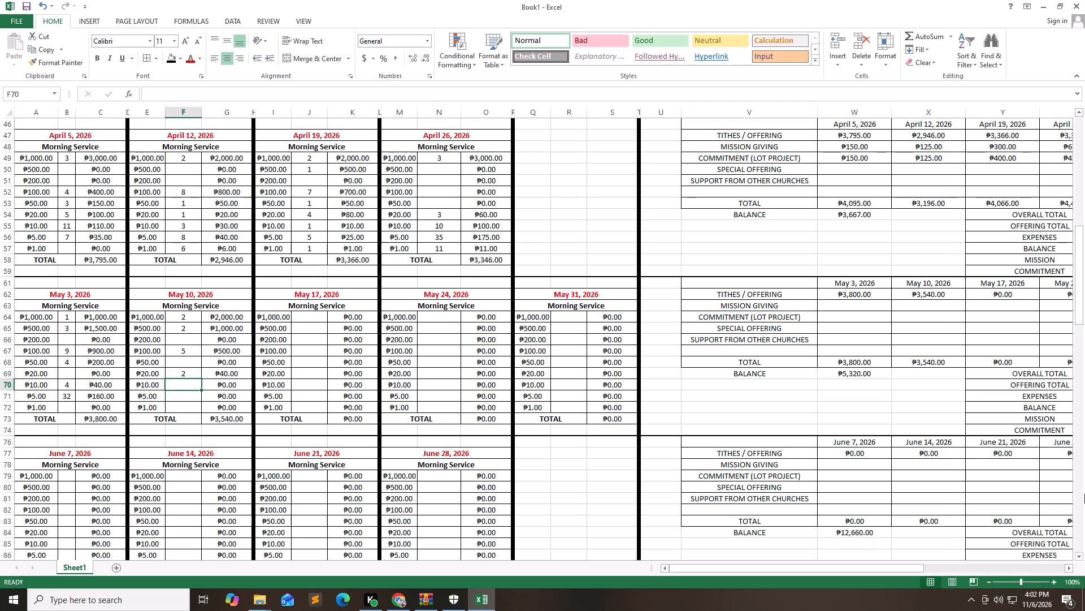
key("Down")
key("7")
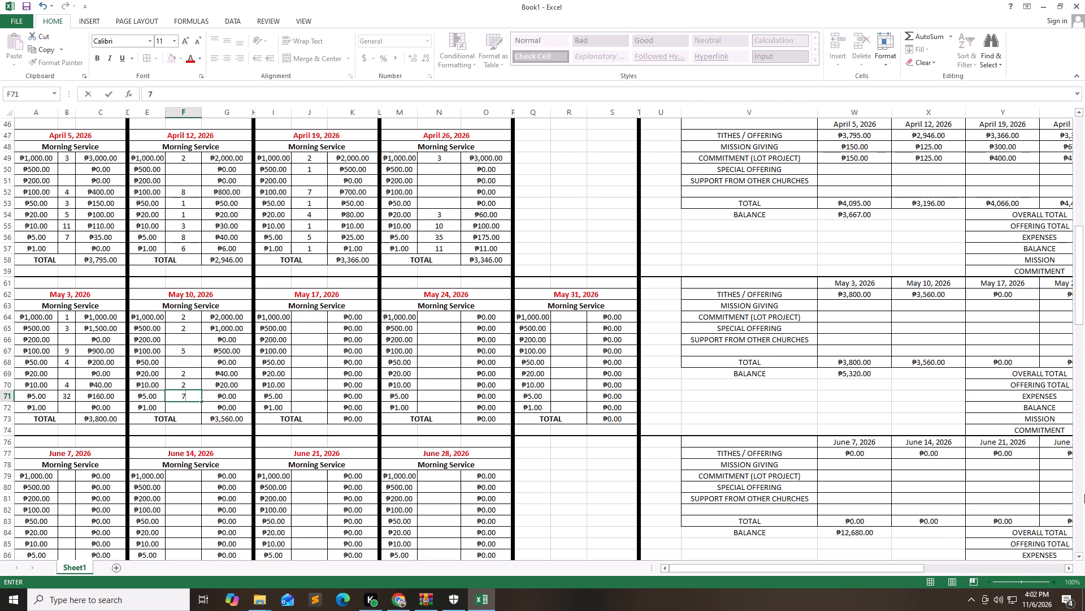
key("Down")
key("2")
key("Right")
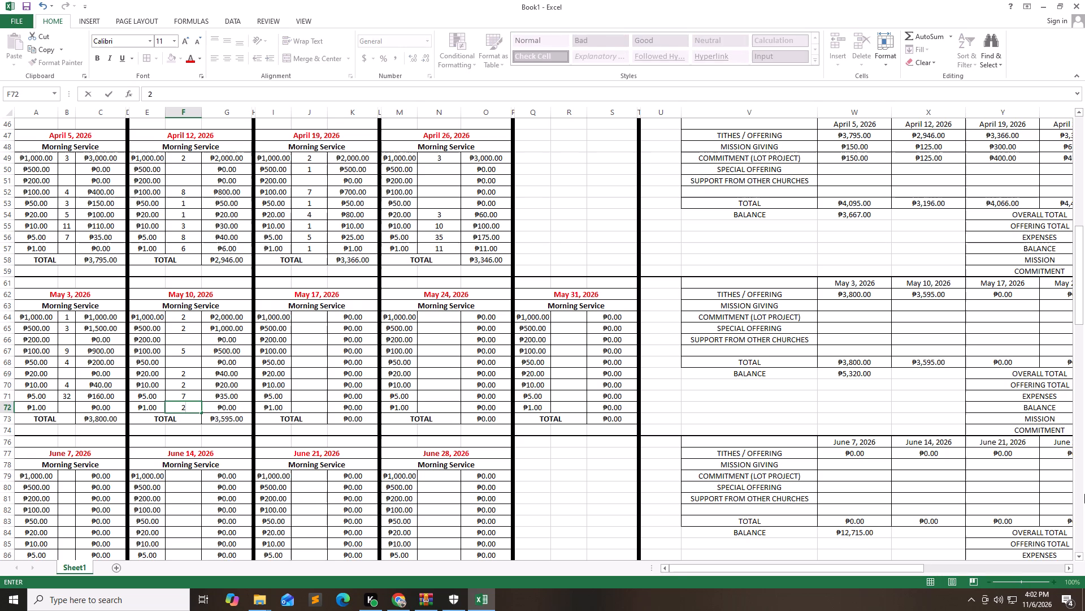
Enter the May 17 counts for ₱1,000, ₱500, ₱100, ₱50, ₱20, ₱10, ₱5 and ₱1 as 2, 2, 6, 1, 2, 2, 9 and 12.
key("Right")
key("Right")
key("Right")
key("Up")
key("Up")
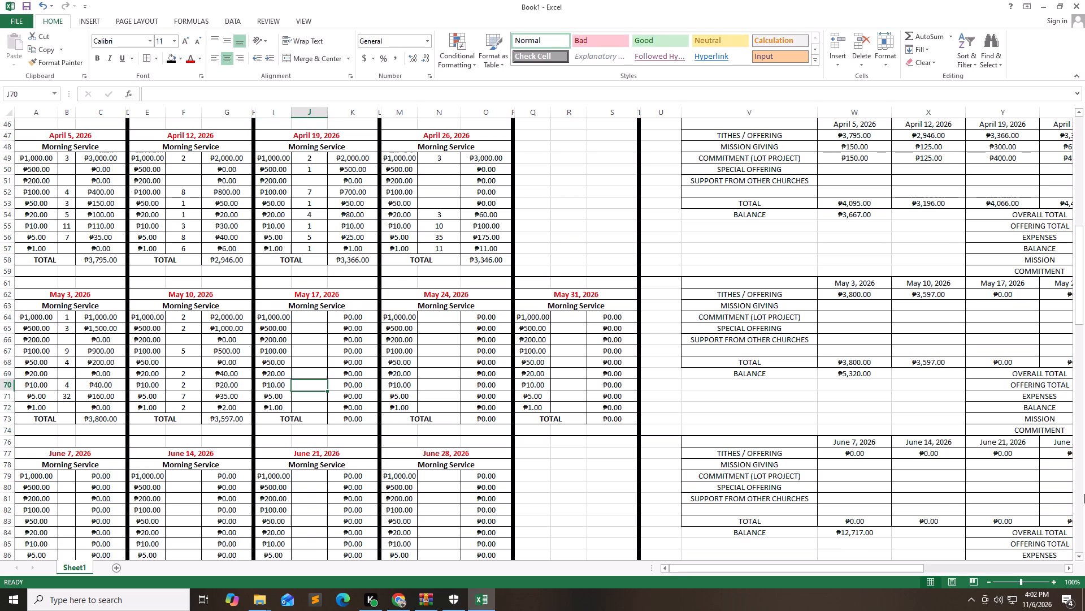
key("Up")
key("Up")
key("Up")
key("Up")
key("Up")
key("Up")
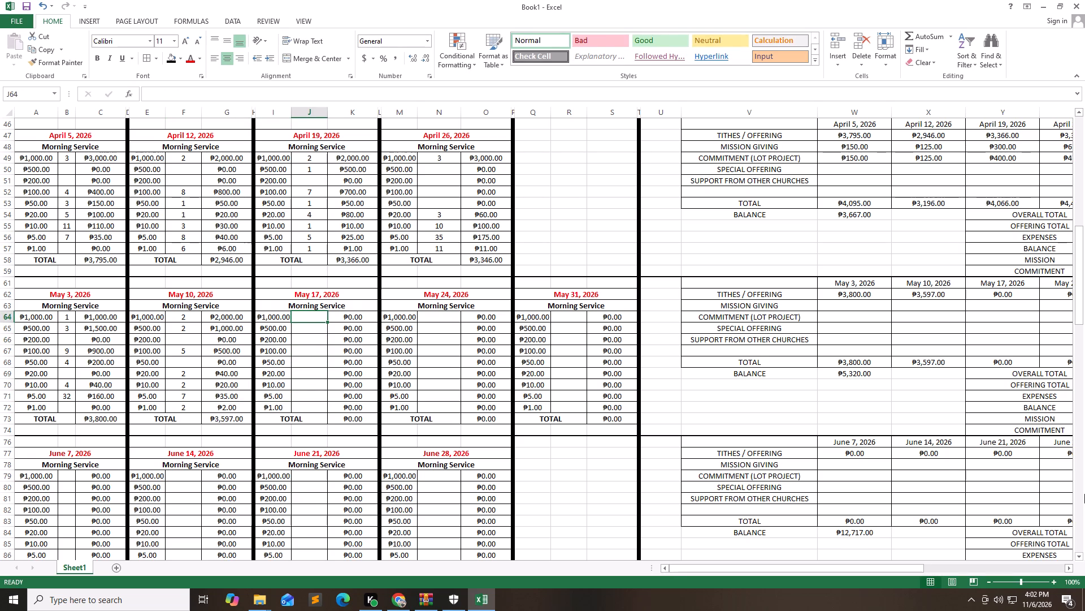
key("2")
key("Down")
key("2")
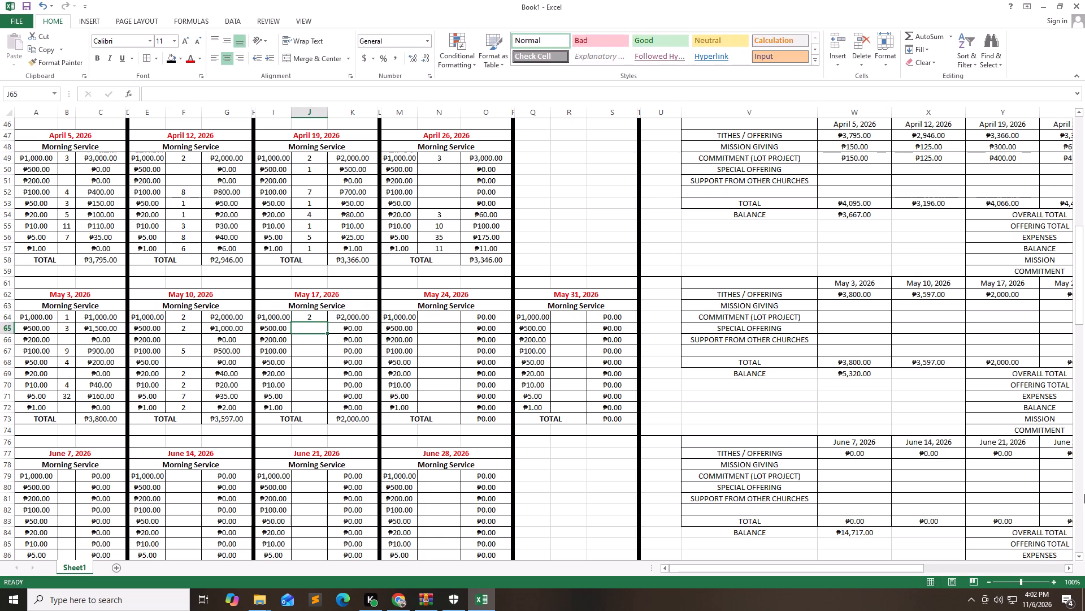
key("Down")
key("Down")
key("6")
key("Down")
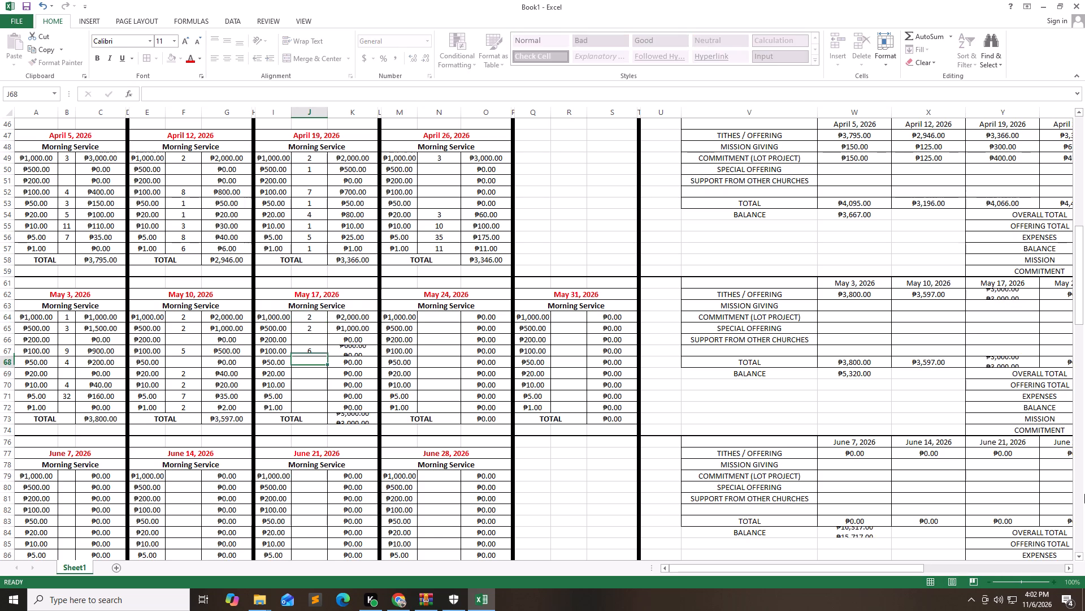
key("1")
key("Down")
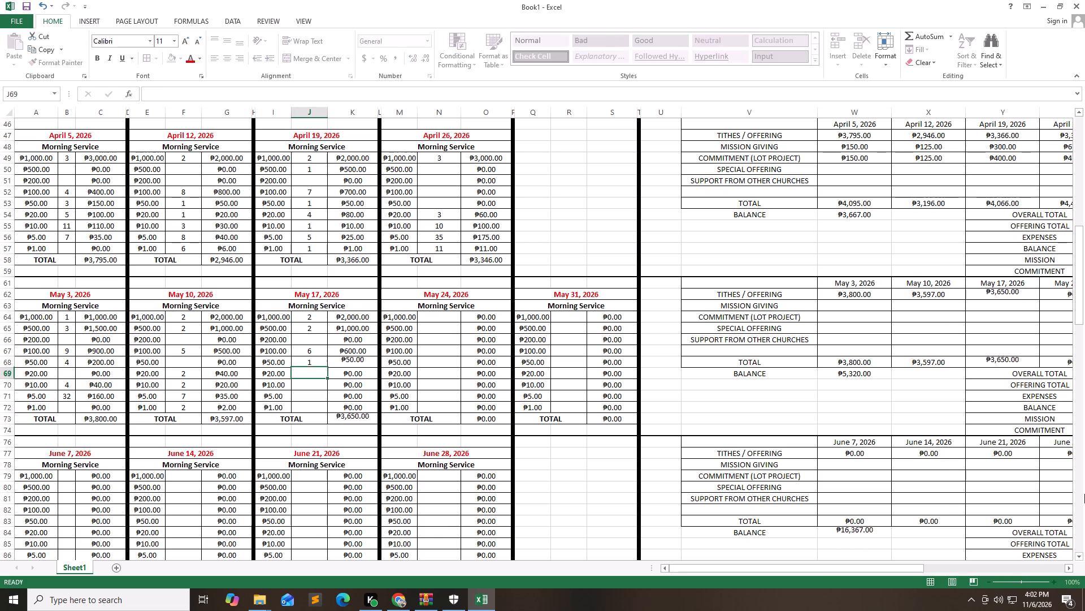
key("2")
key("Down")
key("2")
key("Down")
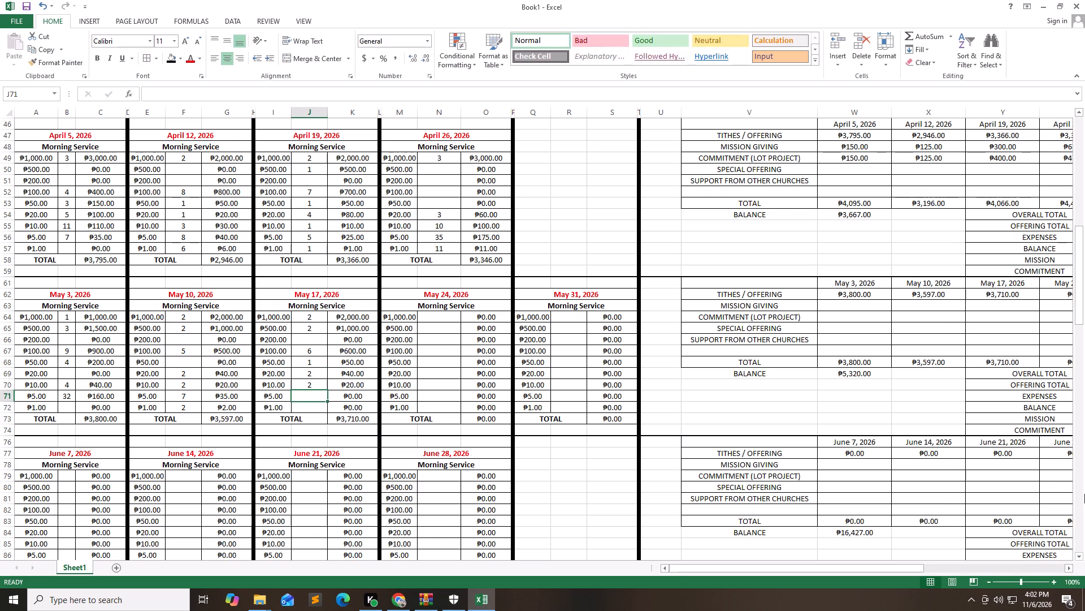
key("9")
key("Down")
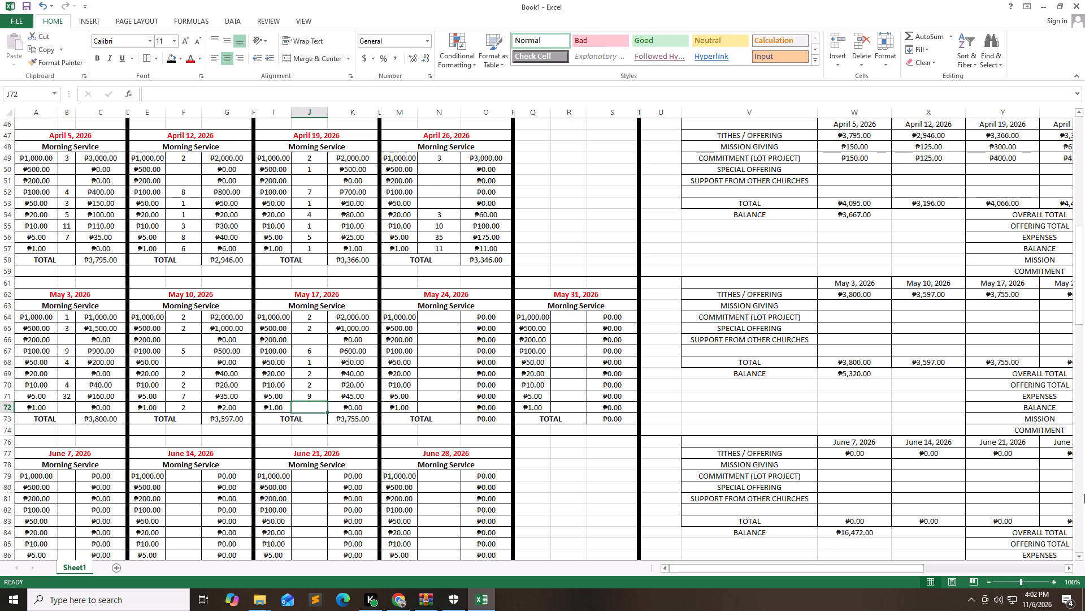
type("12")
key("Right")
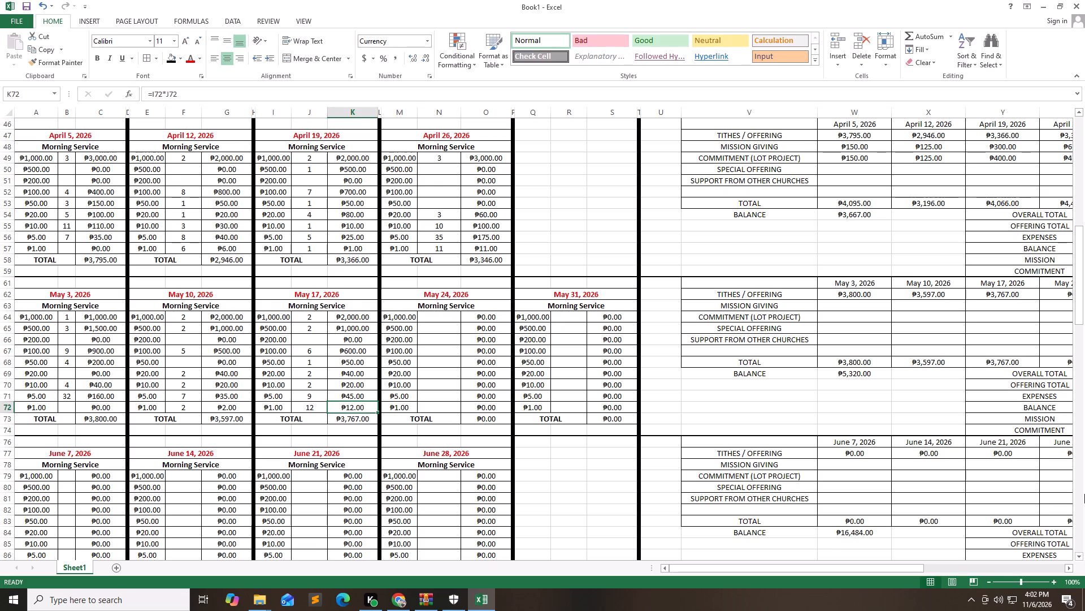
Enter the May 24 counts: 2 for ₱1,000, 3 for ₱100, 1 for ₱10, 7 for ₱5 and 15 for ₱1.
key("Right")
key("Right")
key("Right")
key("Right")
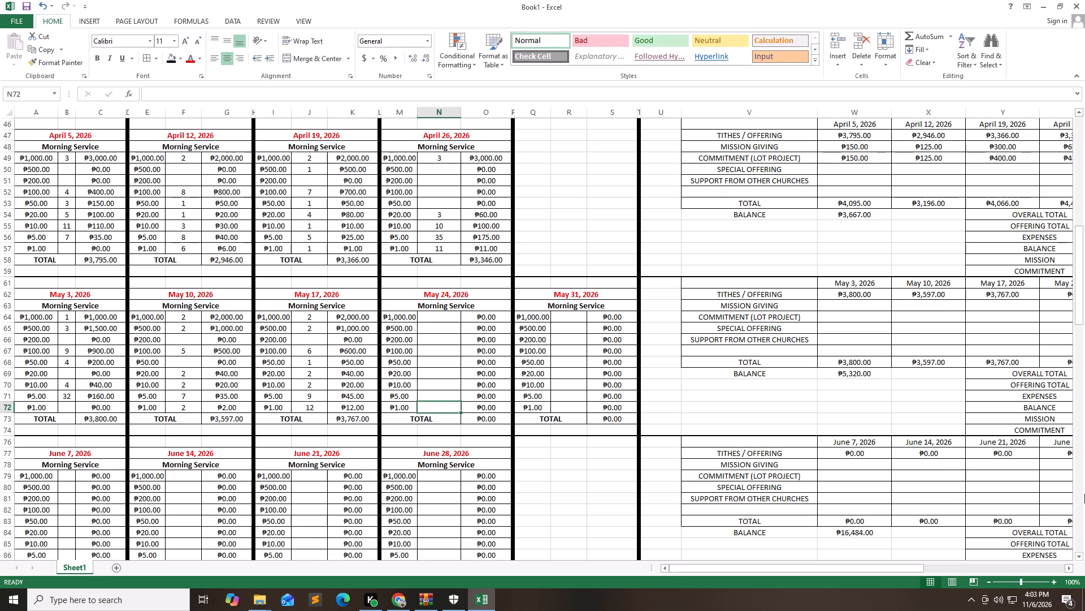
key("Left")
key("Up")
key("Up")
key("Up")
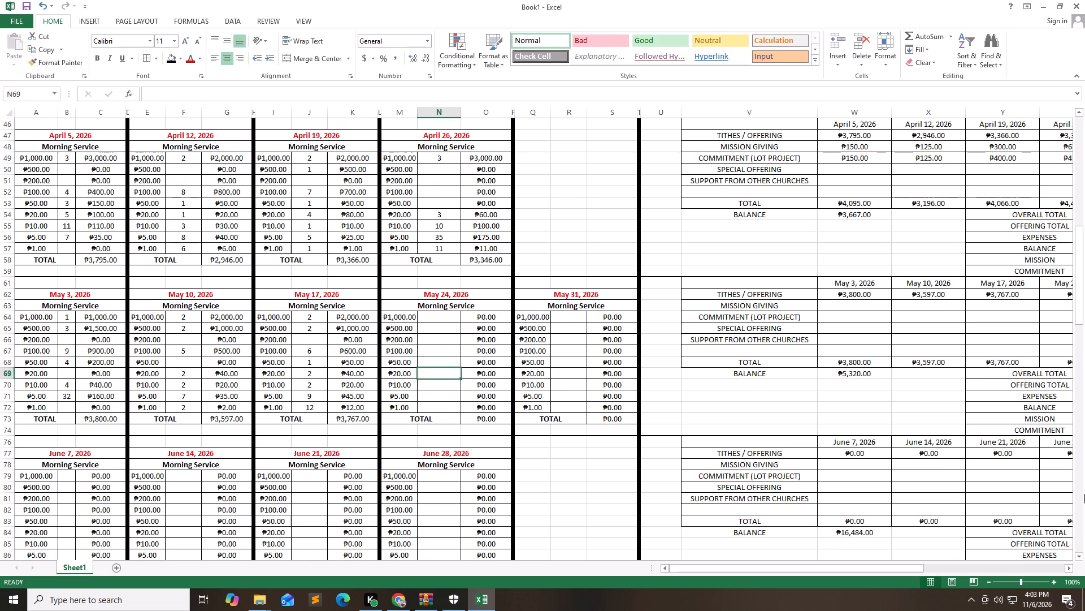
key("Up")
key("Up")
key("Up")
key("Up")
key("Up")
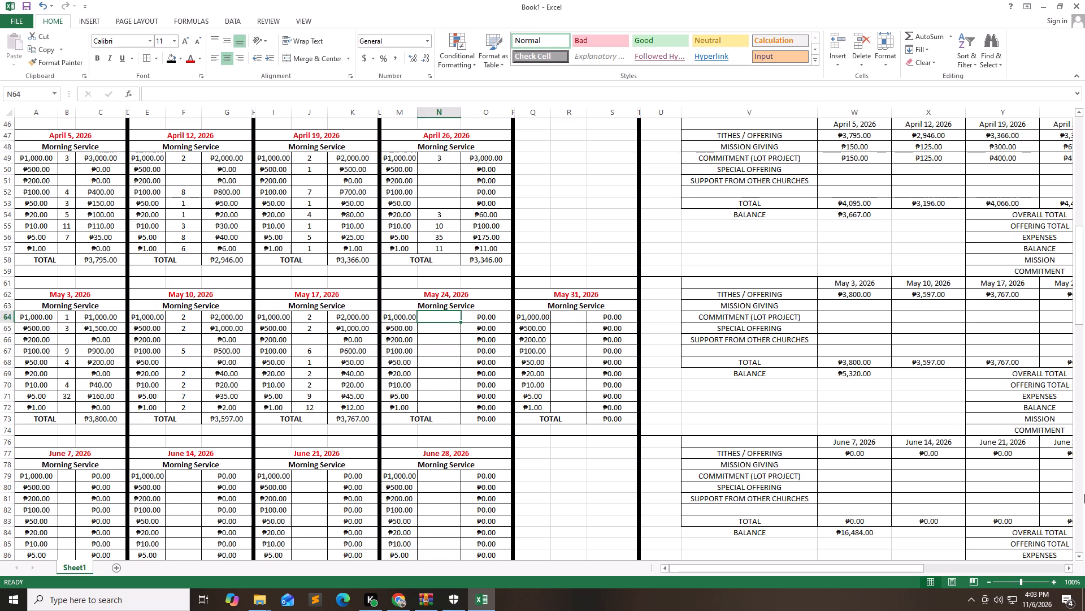
key("2")
key("Down")
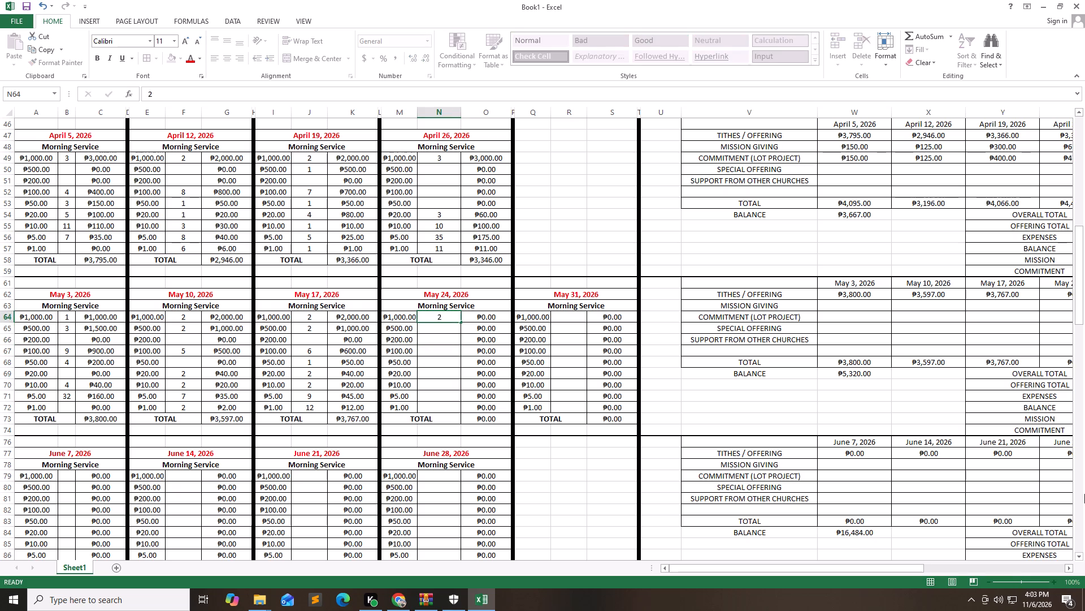
key("Down")
key("Down")
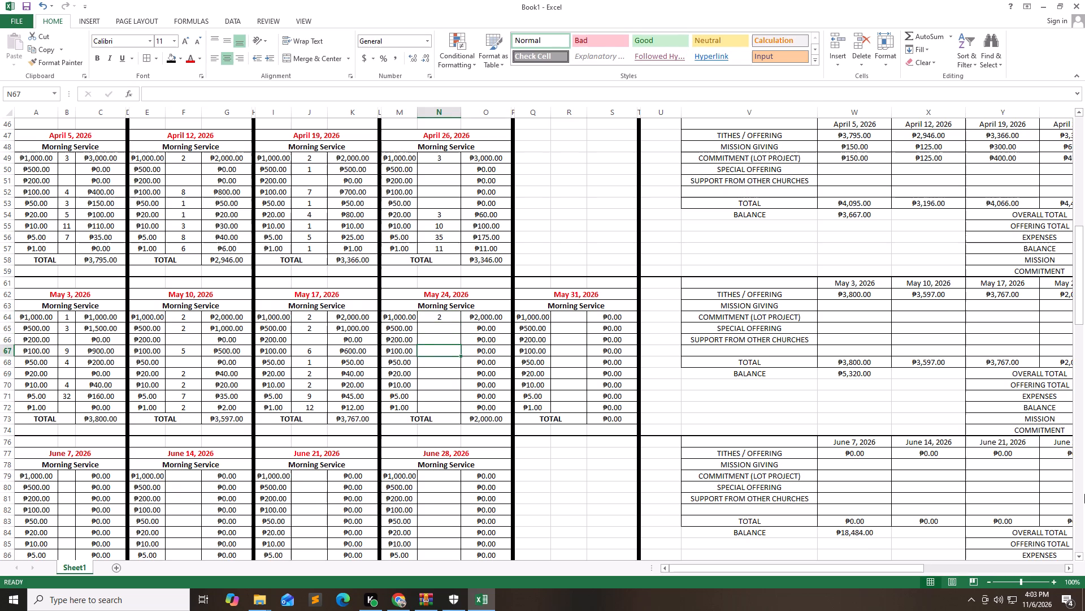
key("3")
key("Down")
key("Down")
key("Down")
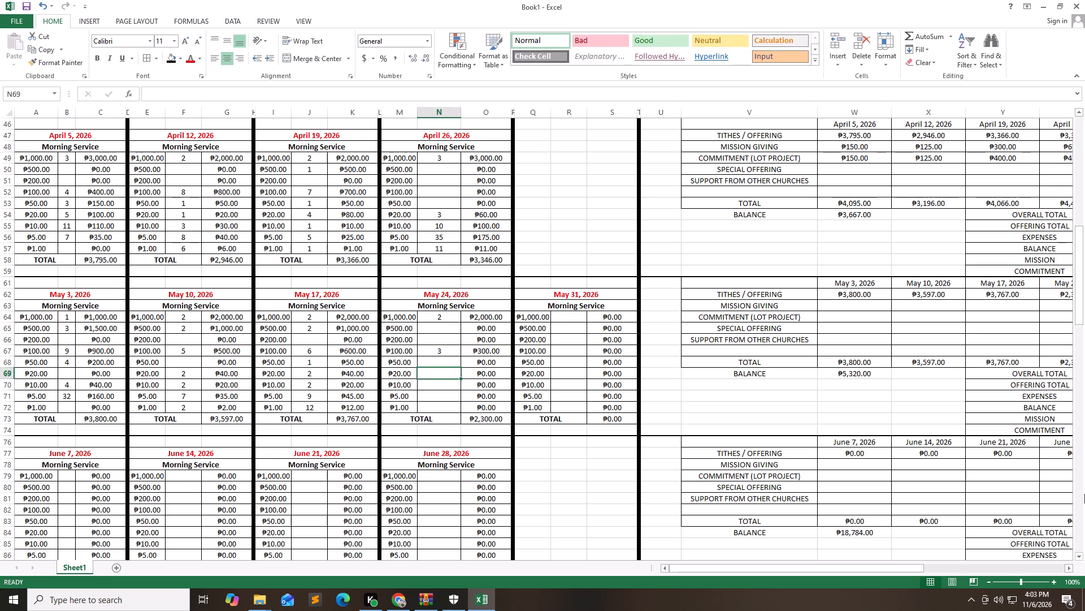
key("1")
key("Down")
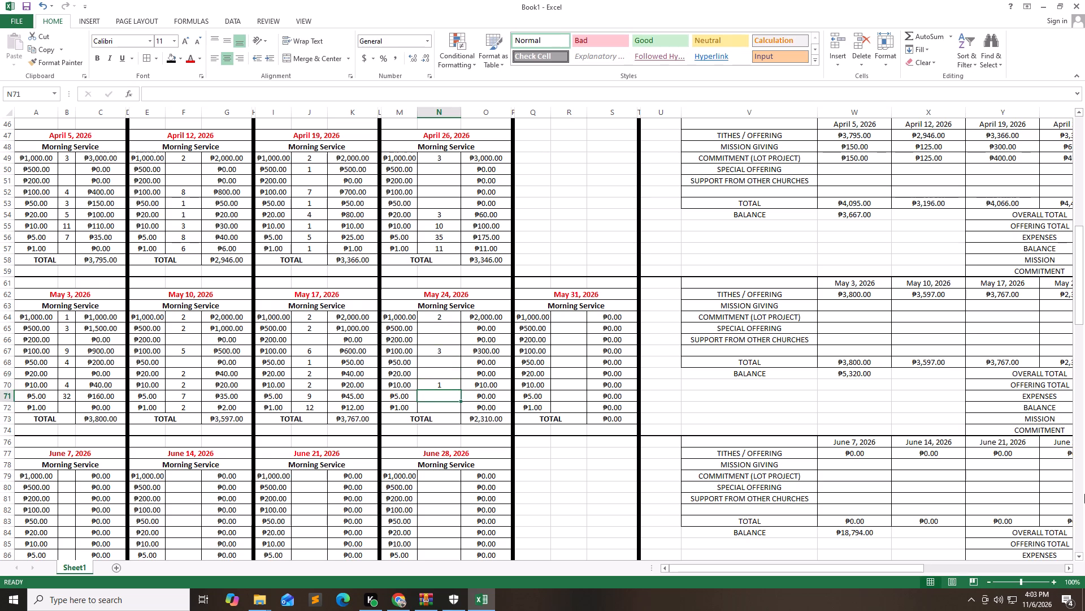
key("7")
key("Down")
type("15")
key("Right")
Enter the May 31 counts for ₱1,000, ₱500, ₱100, ₱50, ₱20, ₱10, ₱5 and ₱1 as 2, 1, 4, 4, 2, 1, 11 and 15.
key("Right")
key("Right")
key("Right")
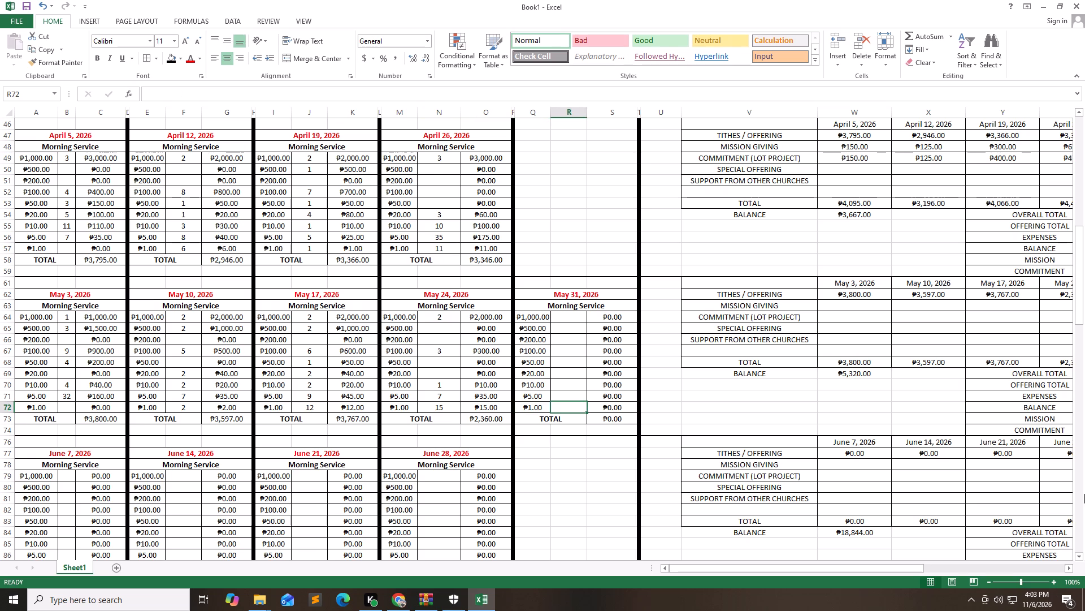
key("Right")
key("Up")
key("Up")
key("Left")
key("Up")
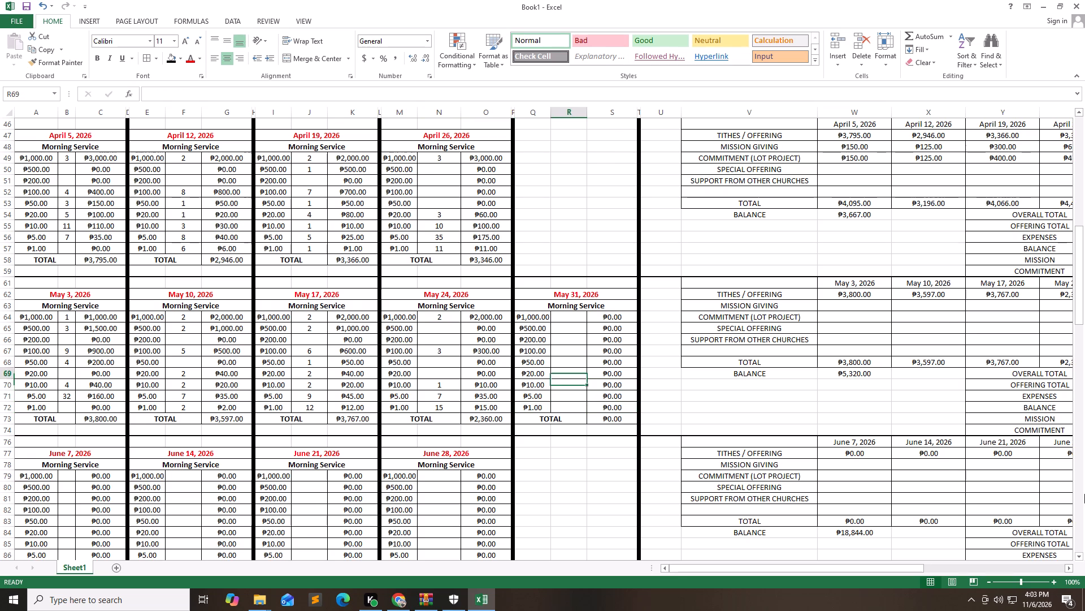
key("Up")
key("Up")
key("Up")
key("Up")
key("Up")
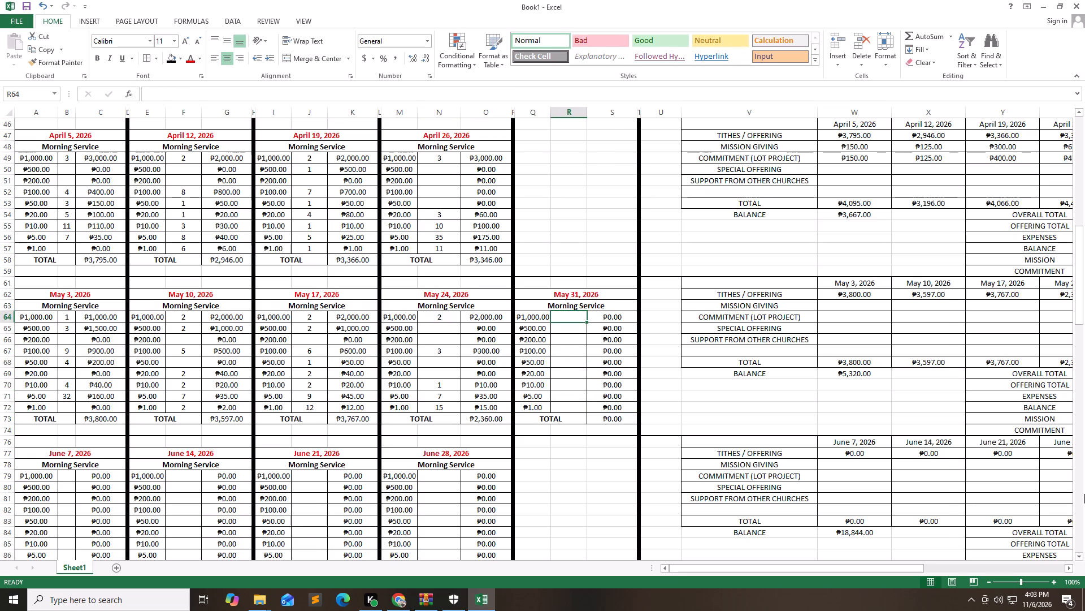
key("2")
key("Down")
key("1")
key("Down")
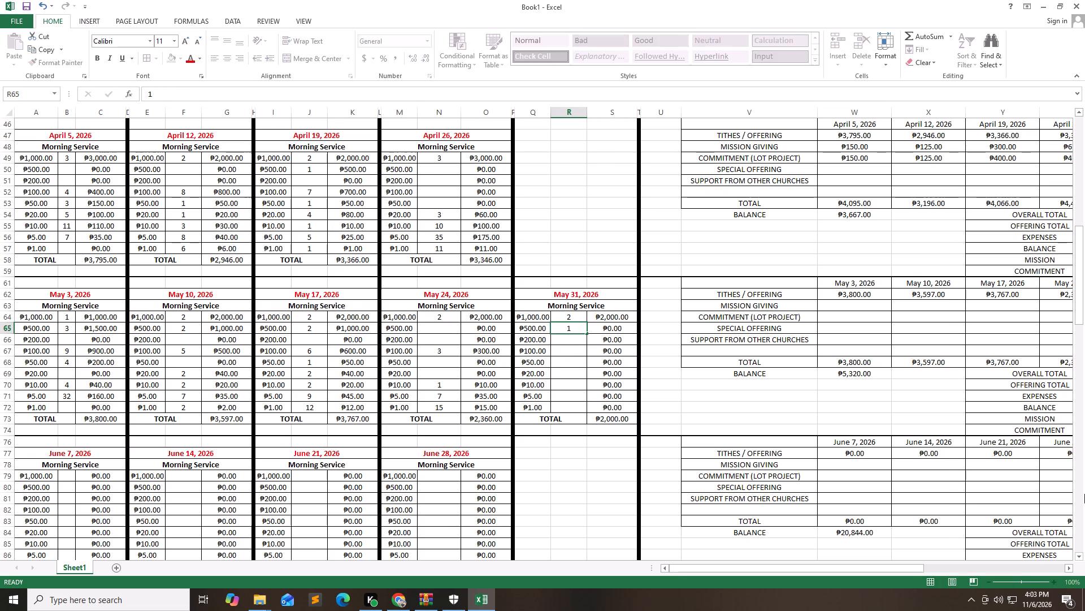
key("Down")
key("4")
key("Down")
key("4")
key("Down")
key("2")
key("Down")
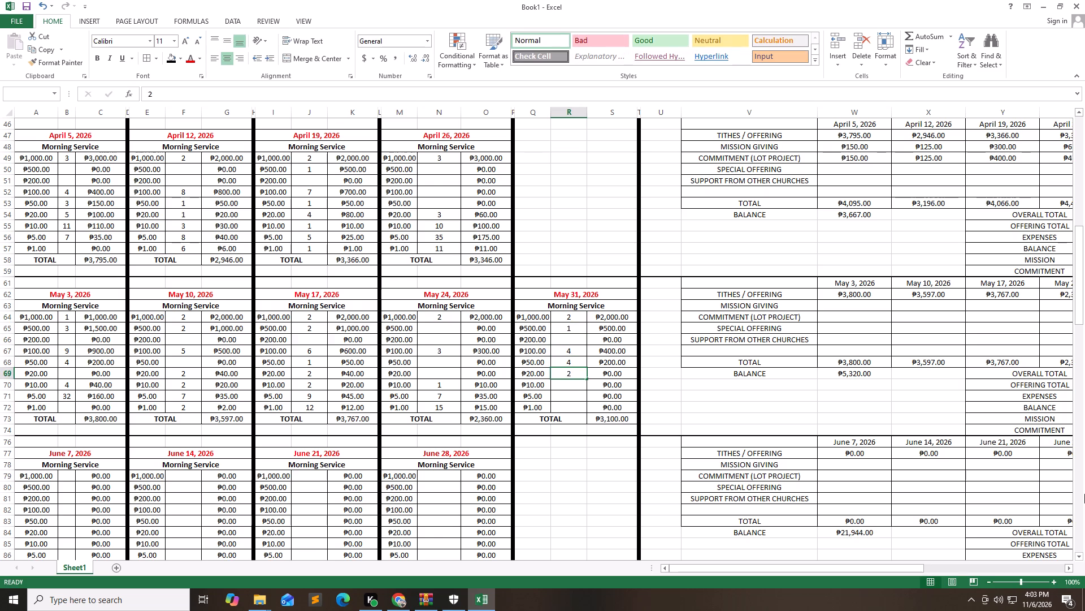
key("1")
key("Down")
type("11")
key("Down")
type("15")
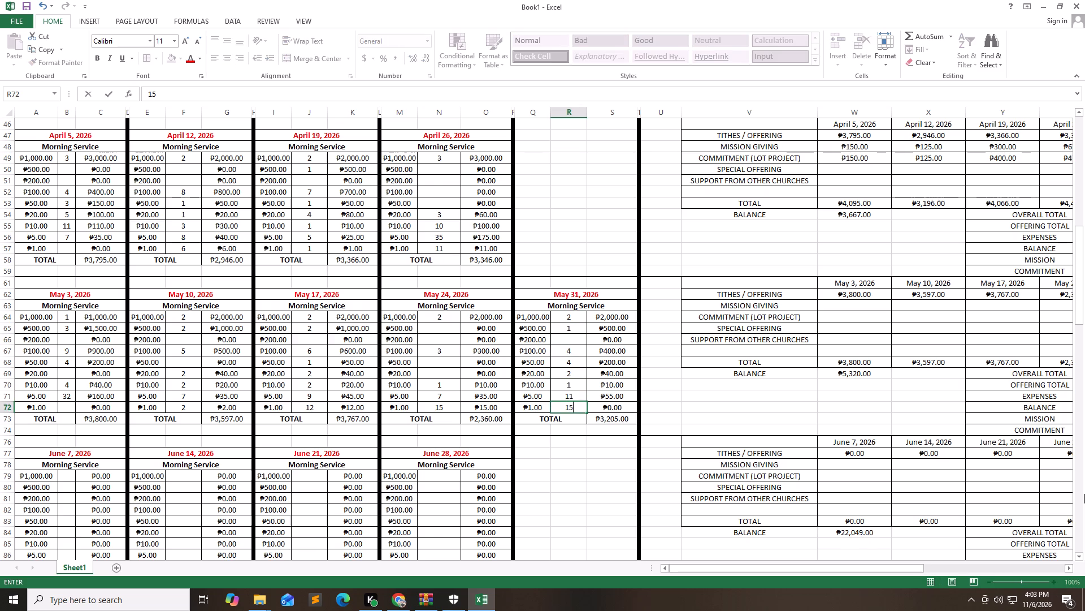
key("Right")
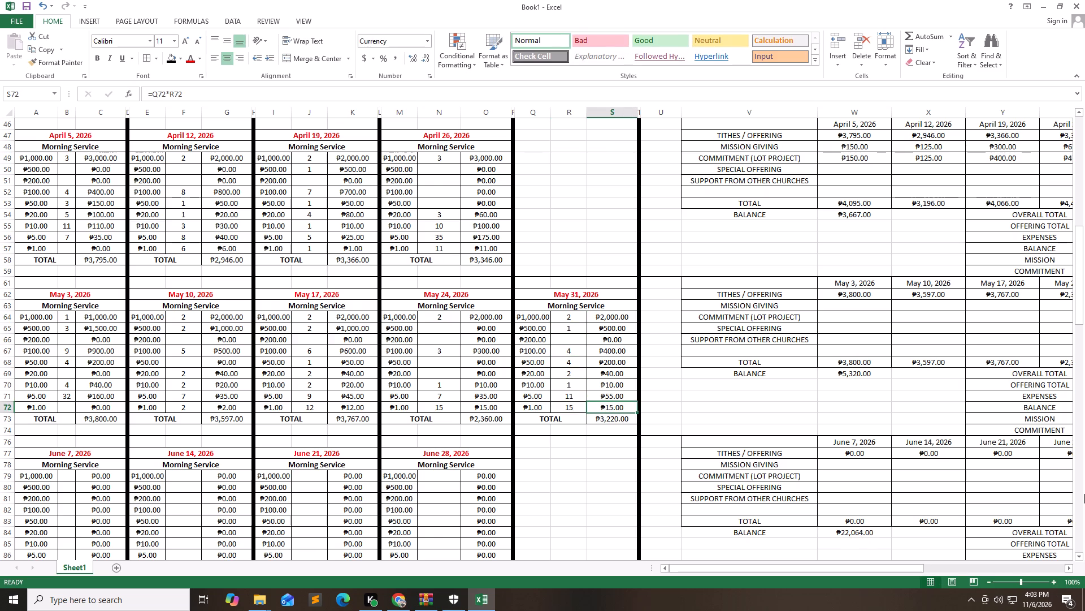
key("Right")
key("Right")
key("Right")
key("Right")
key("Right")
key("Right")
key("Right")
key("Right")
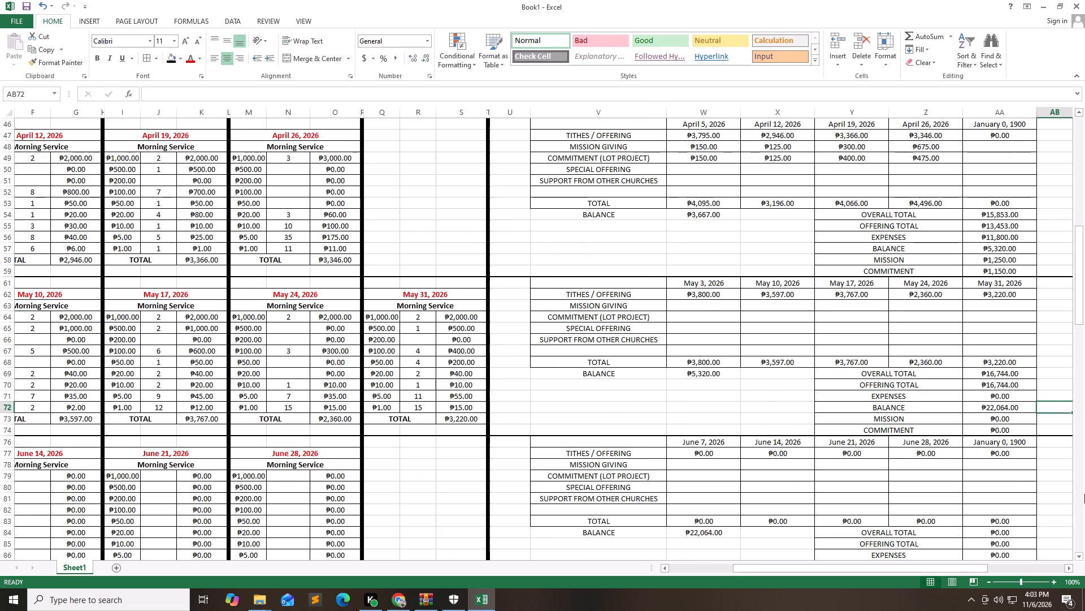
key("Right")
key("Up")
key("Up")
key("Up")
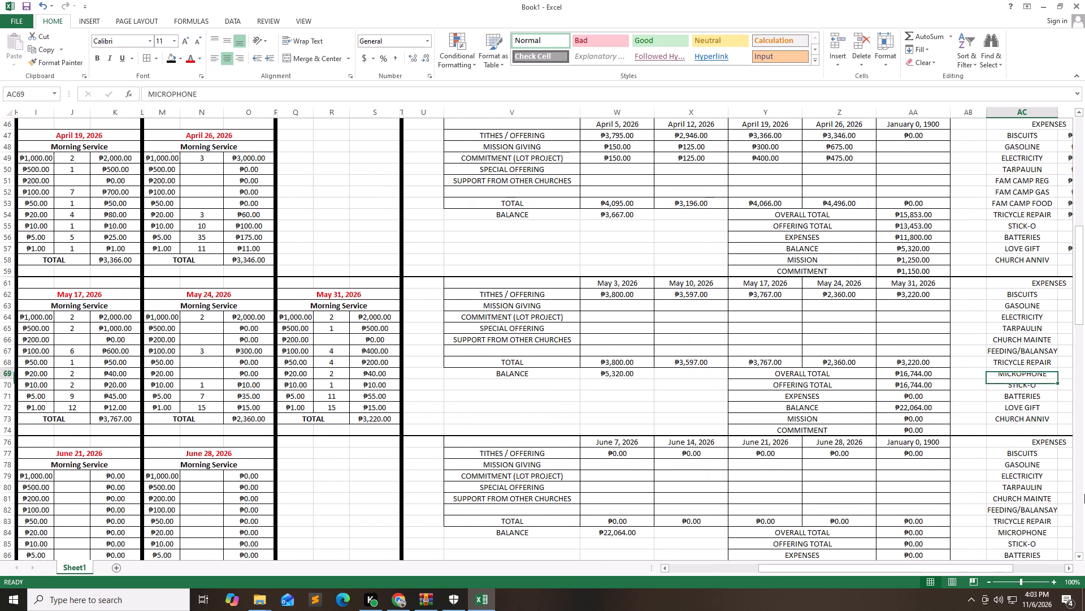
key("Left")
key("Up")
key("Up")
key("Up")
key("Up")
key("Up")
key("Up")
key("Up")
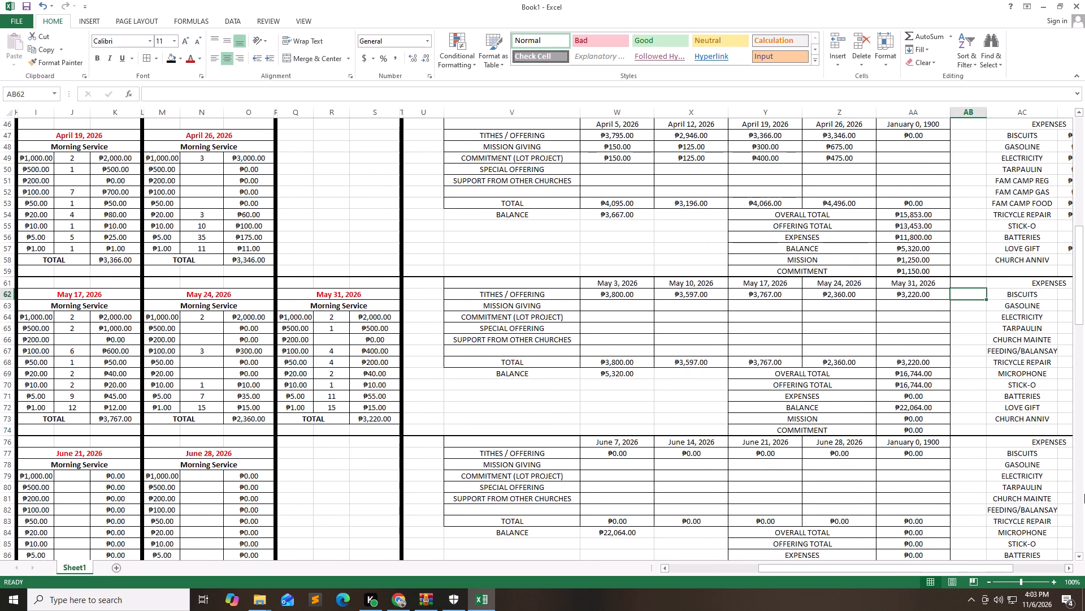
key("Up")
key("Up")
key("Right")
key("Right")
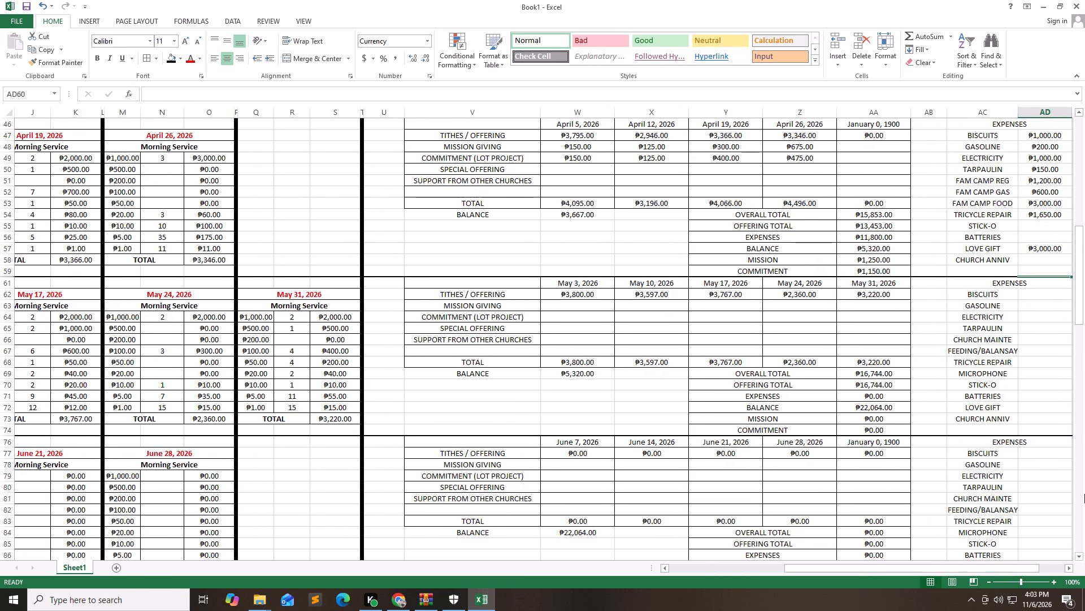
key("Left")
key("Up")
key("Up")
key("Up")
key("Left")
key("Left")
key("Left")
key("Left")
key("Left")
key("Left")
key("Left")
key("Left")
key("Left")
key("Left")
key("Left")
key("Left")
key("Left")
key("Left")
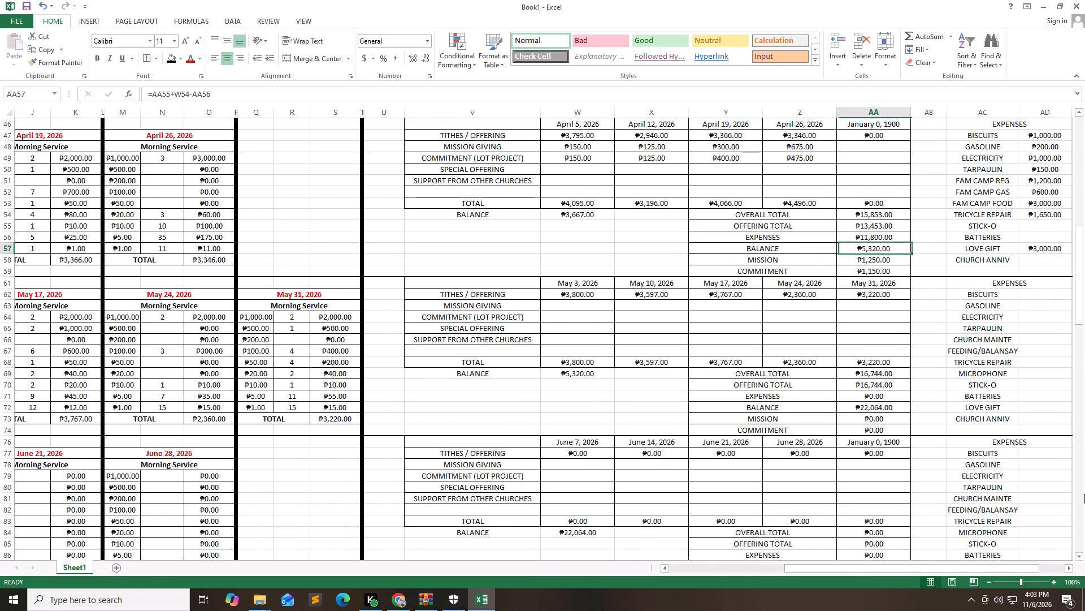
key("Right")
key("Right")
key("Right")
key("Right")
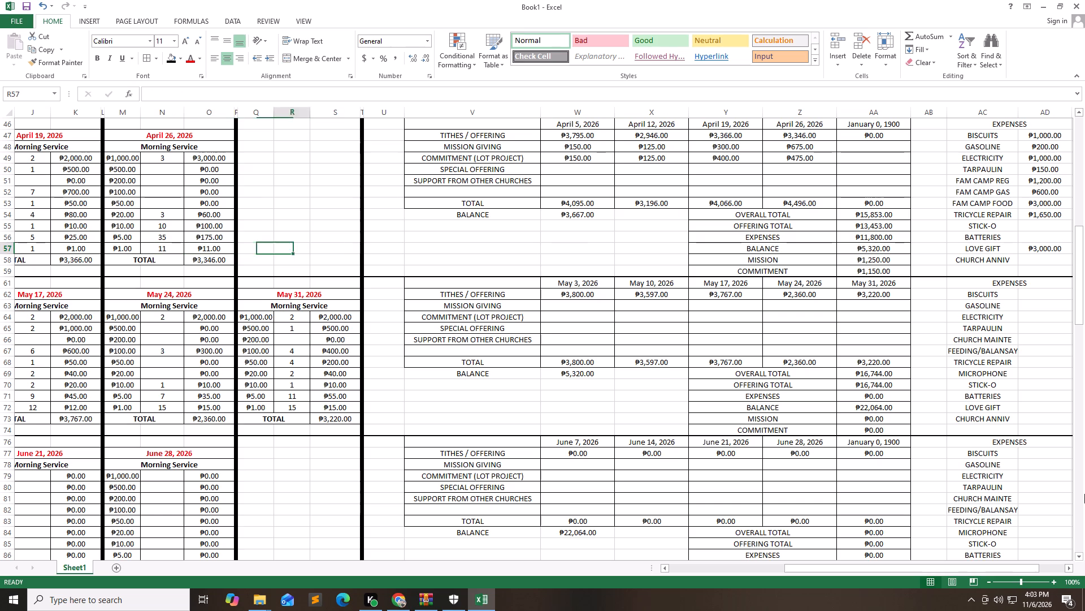
Enter the mission giving amounts for May 3, 10, 17, 24 and 31 as 50, 675, 1200, 705 and 75.
key("Right")
key("Right")
key("Right")
key("Right")
key("Right")
key("Down")
key("Down")
key("Down")
key("Down")
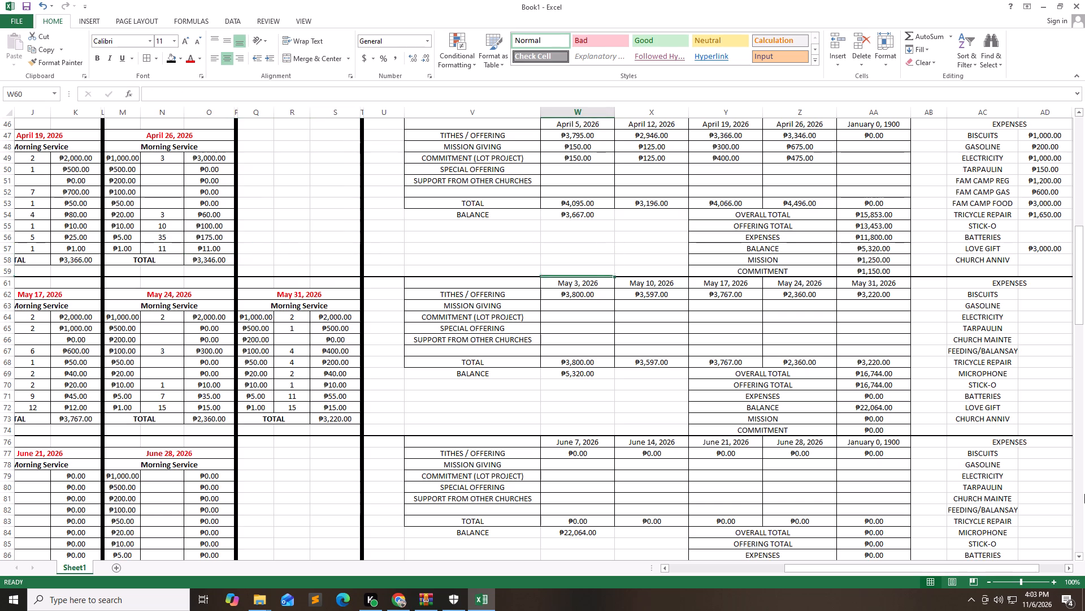
key("Down")
key("Down")
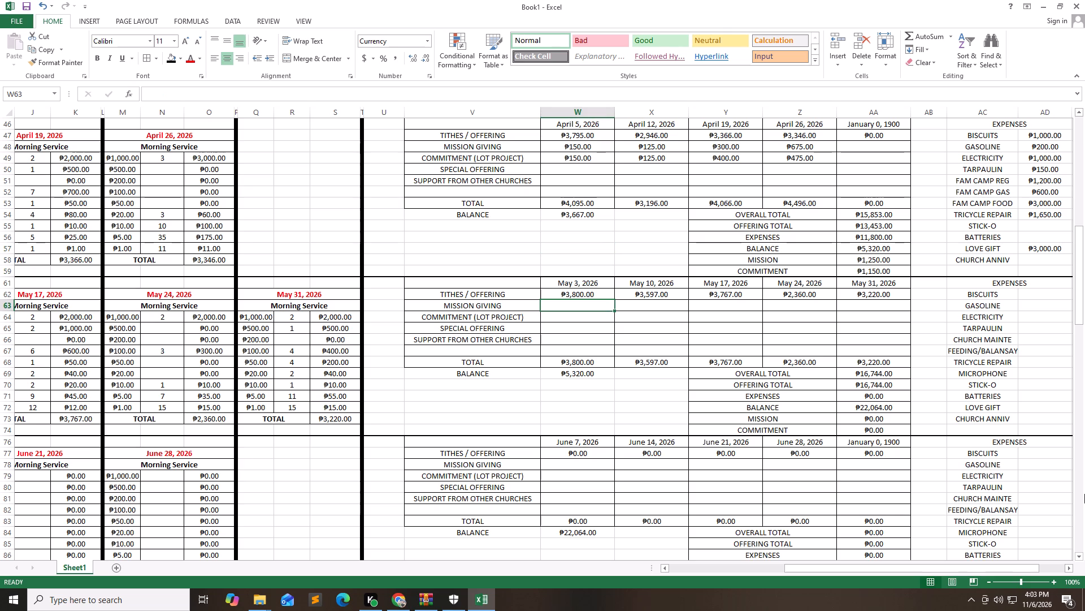
type("50")
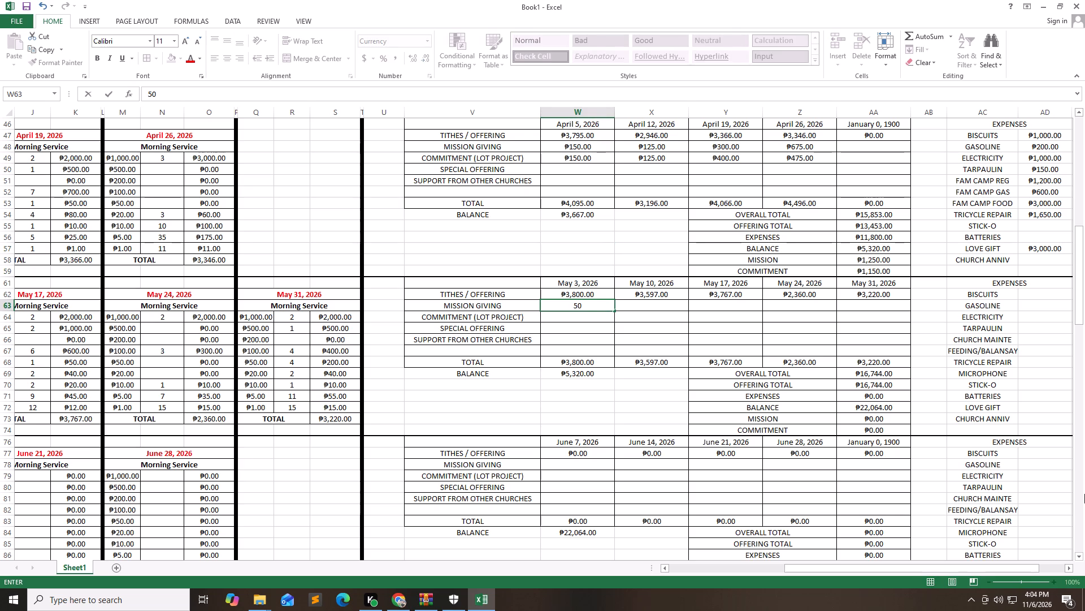
key("Right")
key("6")
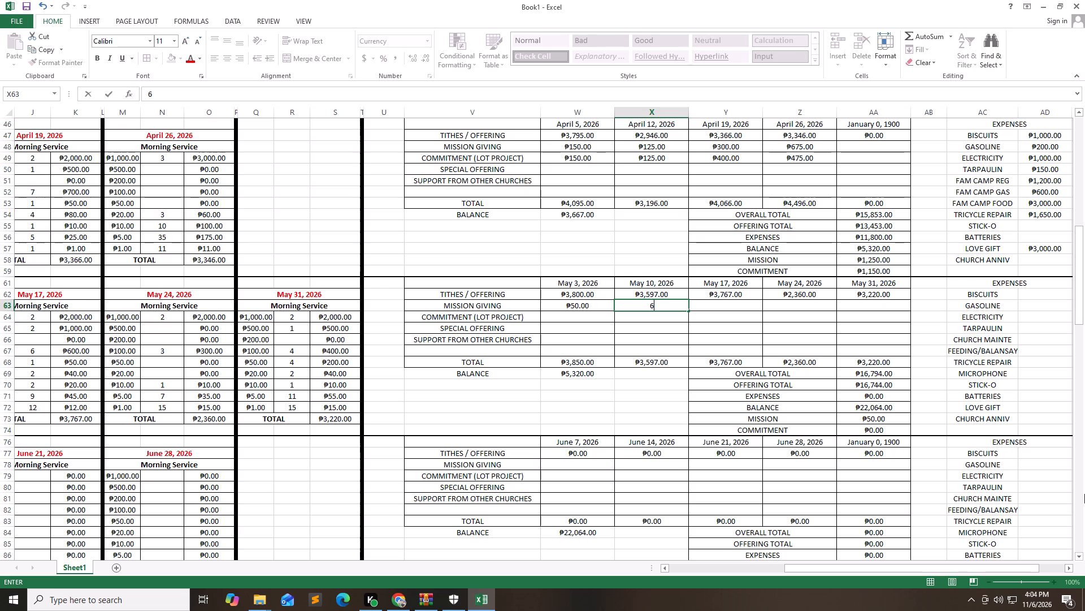
type("75")
key("Right")
type("1200")
key("Right")
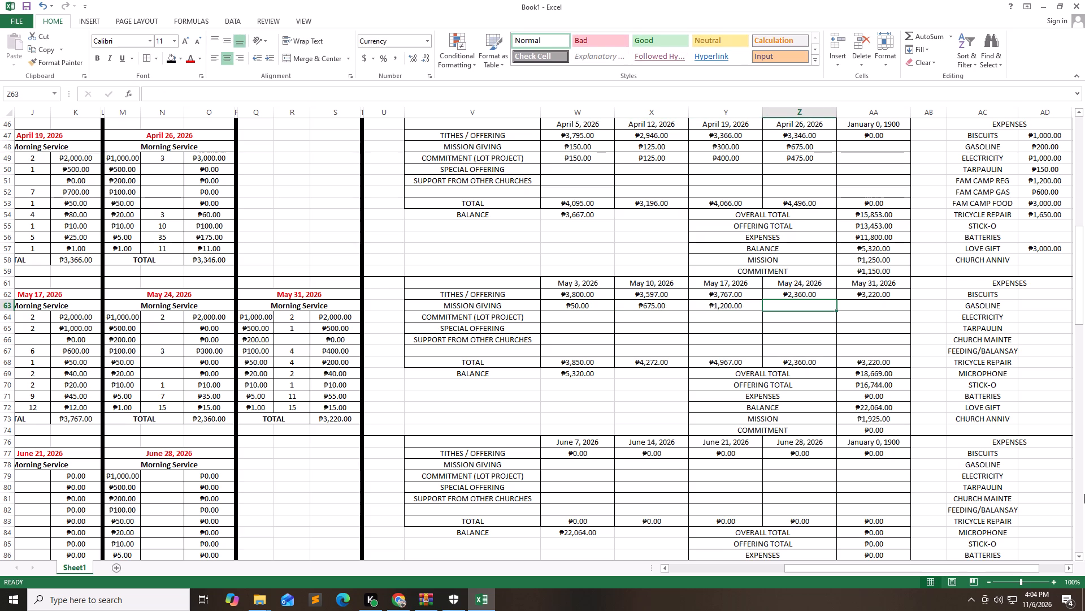
type("705")
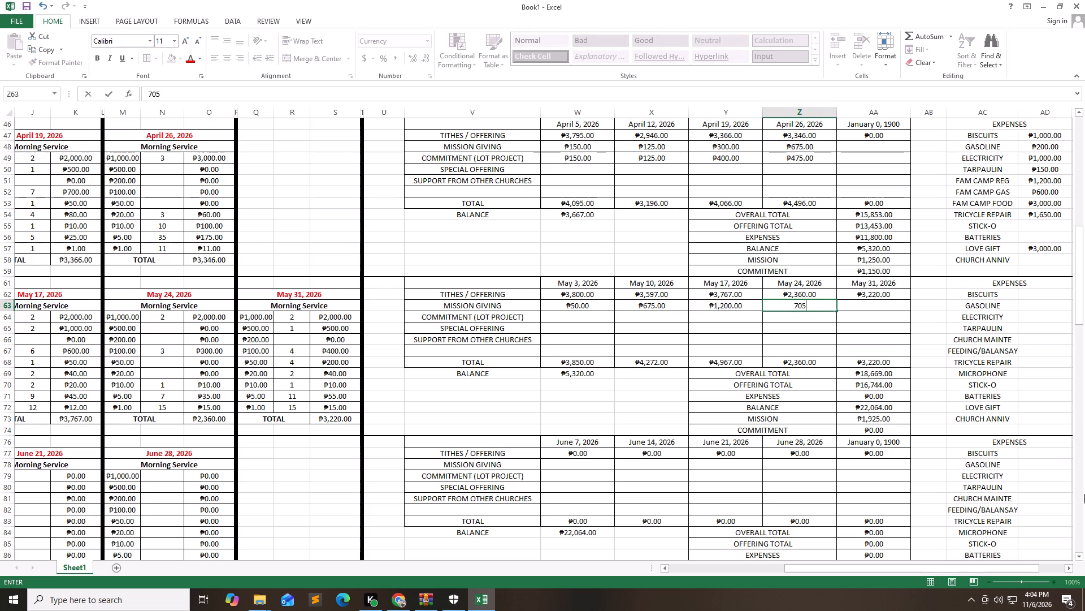
key("Right")
type("75")
key("Down")
Enter the lot project commitment amounts for May 3, 10, 17, 24 and 31 as 50, 475, 875, 400 and 75.
key("Left")
key("Left")
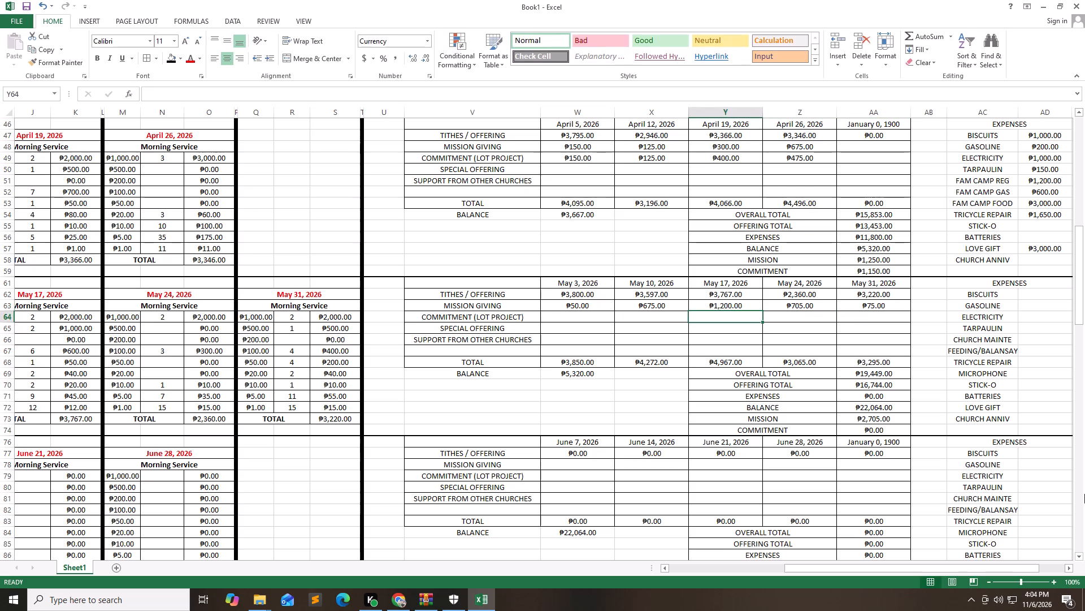
key("Left")
key("Left")
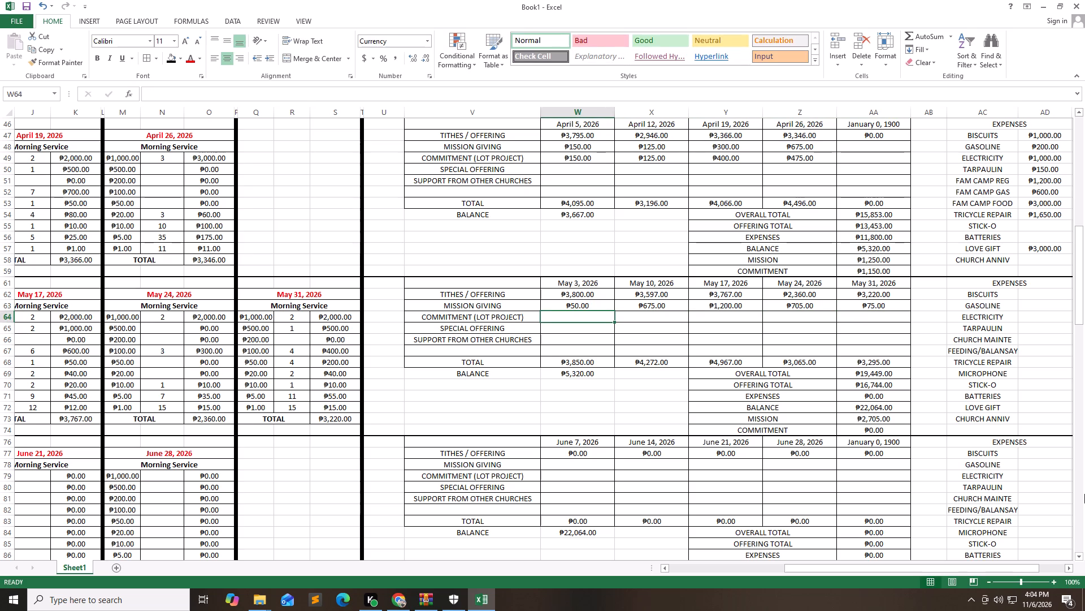
type("50")
key("Right")
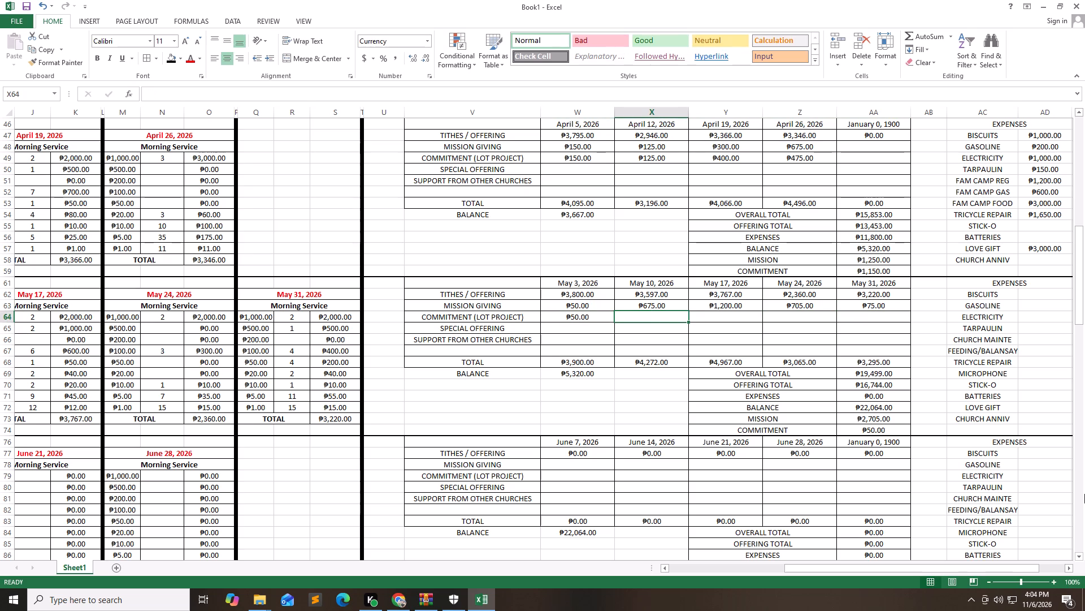
type("475")
key("Right")
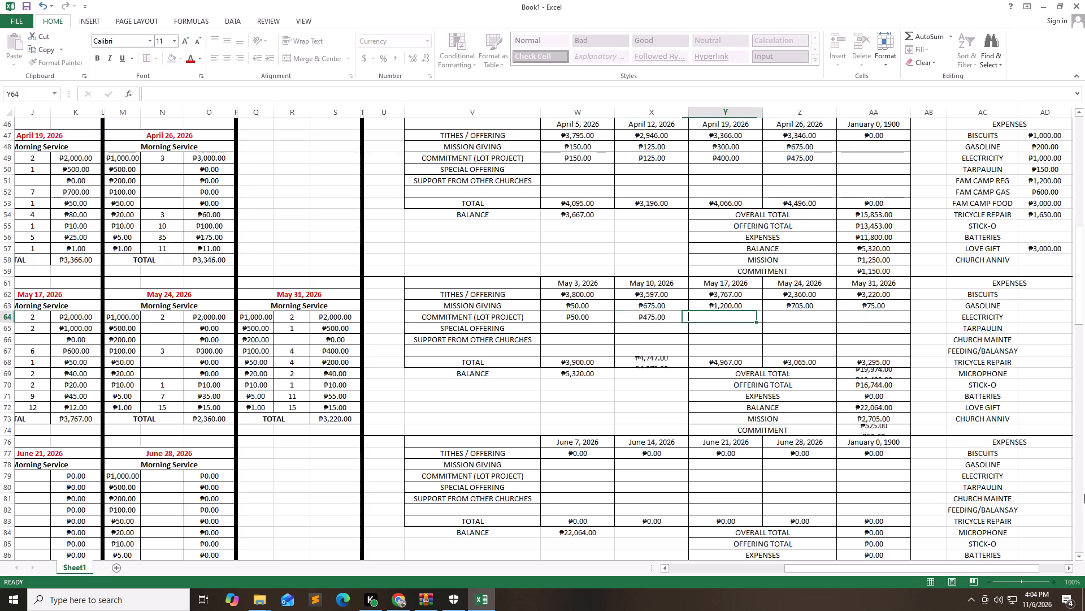
type("875")
key("Right")
type("400")
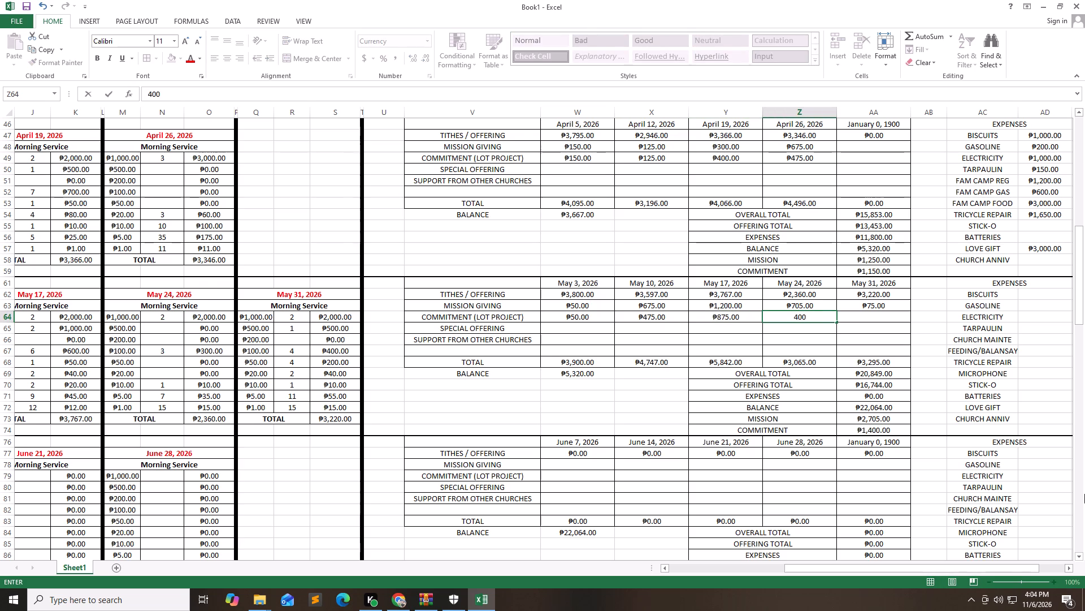
key("Right")
type("75")
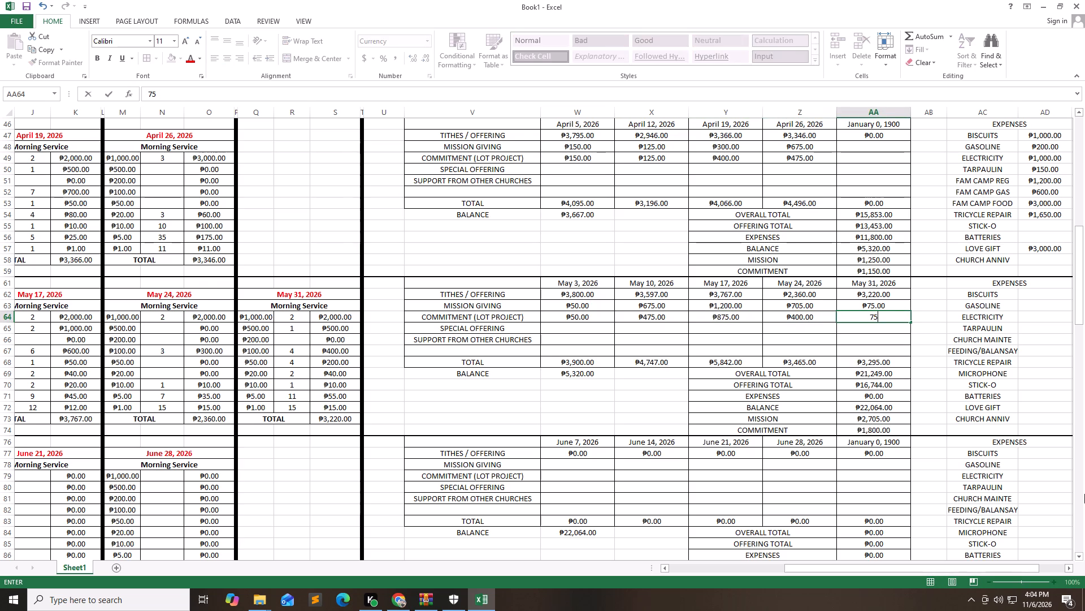
key("Right")
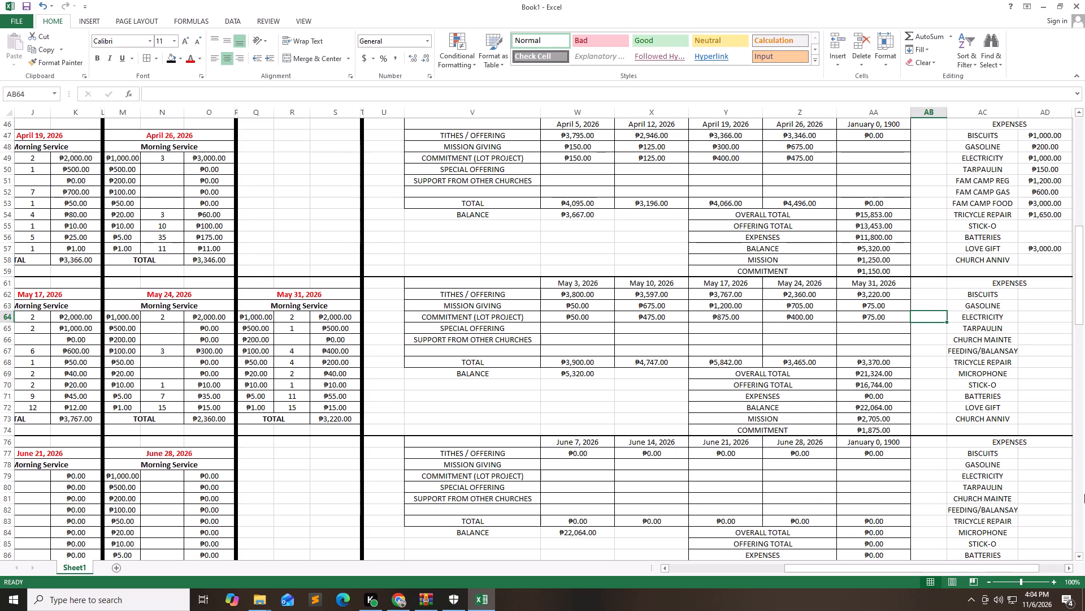
Enter the May expenses: 2000 for biscuits, 1500 for gasoline, 1000 for electricity, 150 for tarpaulin, 2500 for church mainte and 3000 for feeding/balansay.
key("Right")
key("Right")
key("Up")
key("Up")
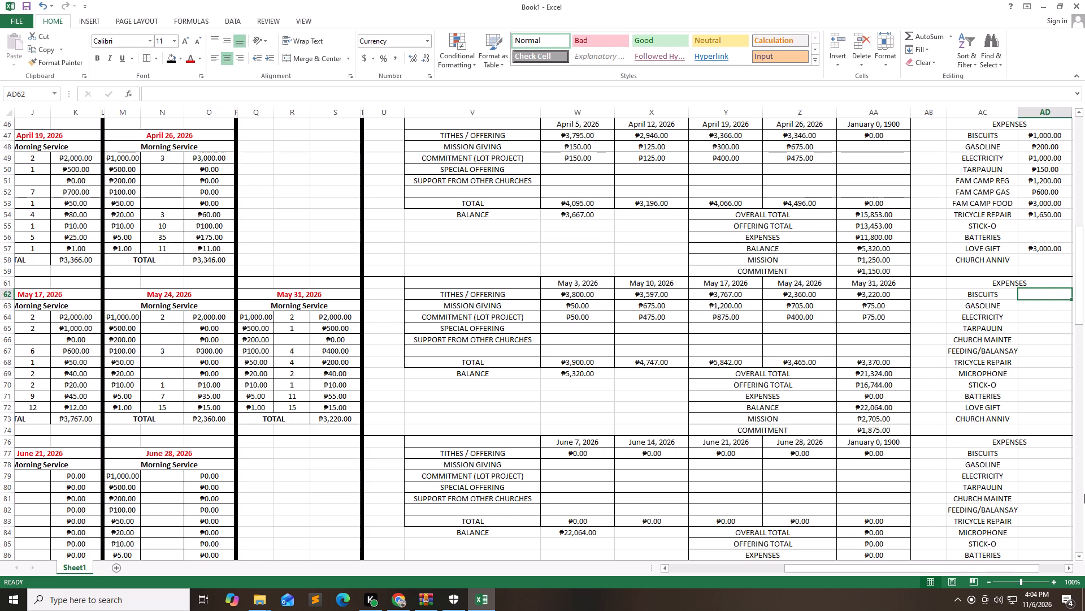
type("2000")
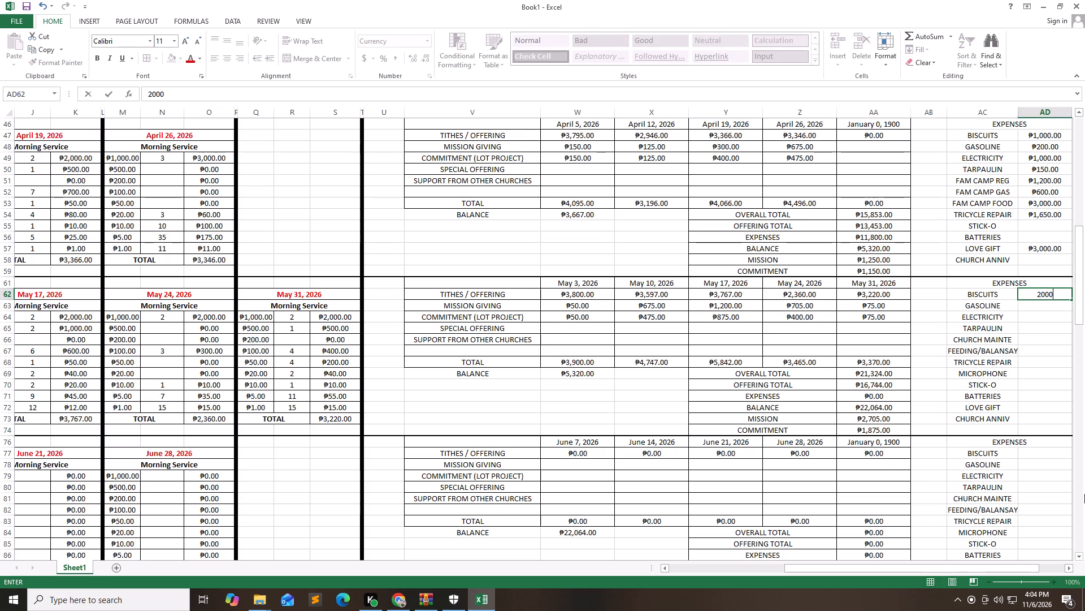
key("Down")
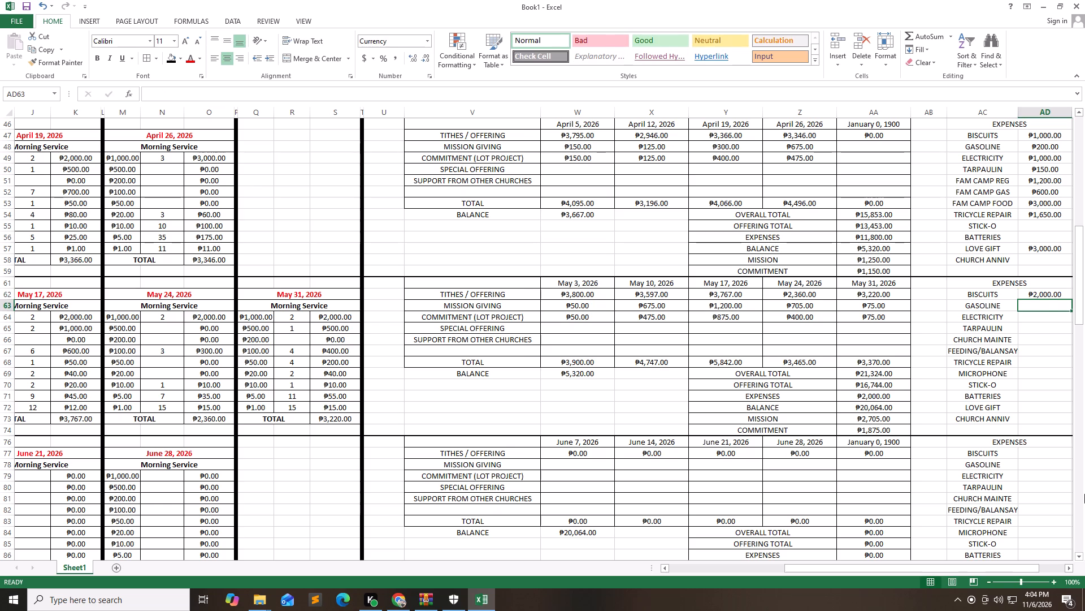
type("1500")
key("Down")
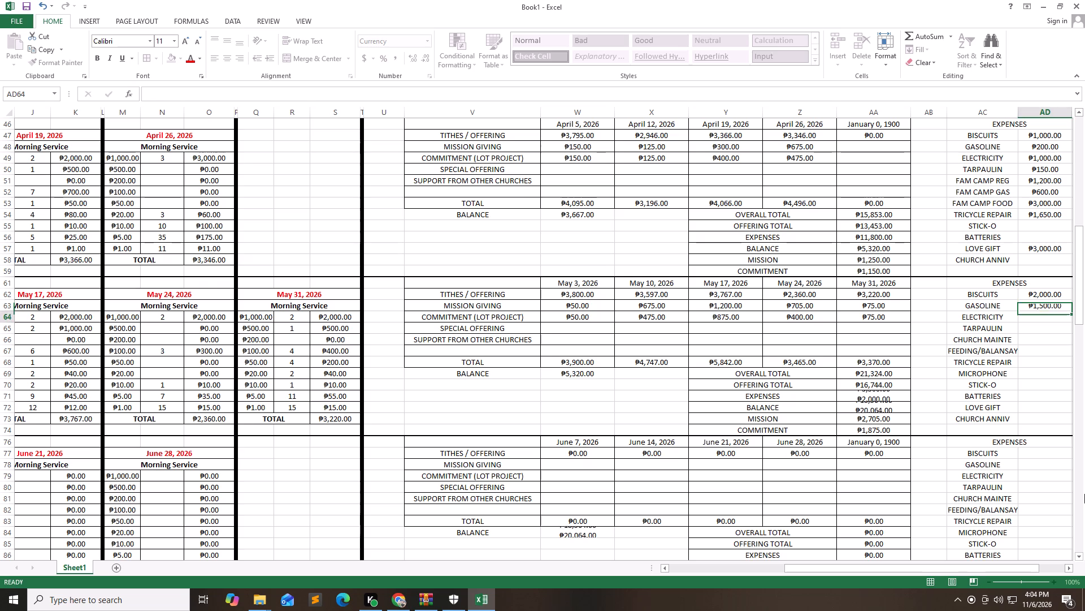
type("1000")
key("Down")
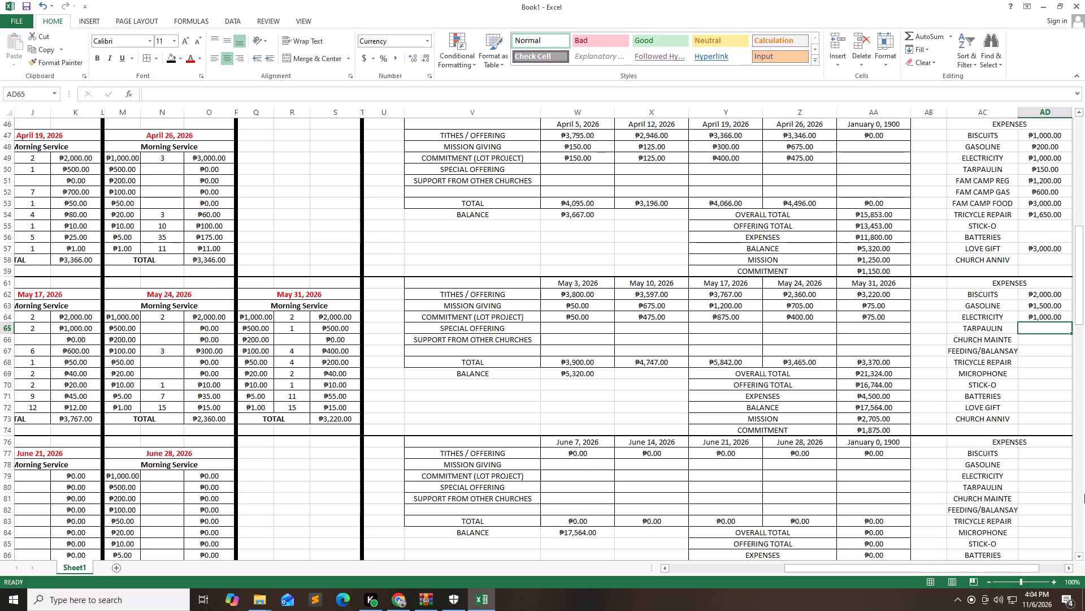
type("150")
key("Down")
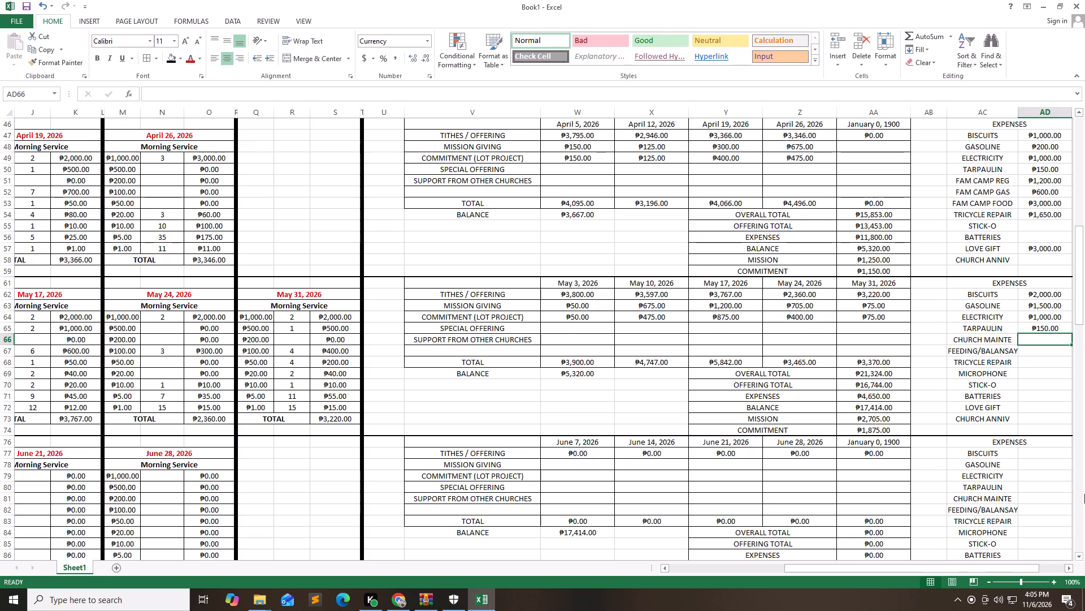
type("2500")
key("Down")
type("3000")
key("Down")
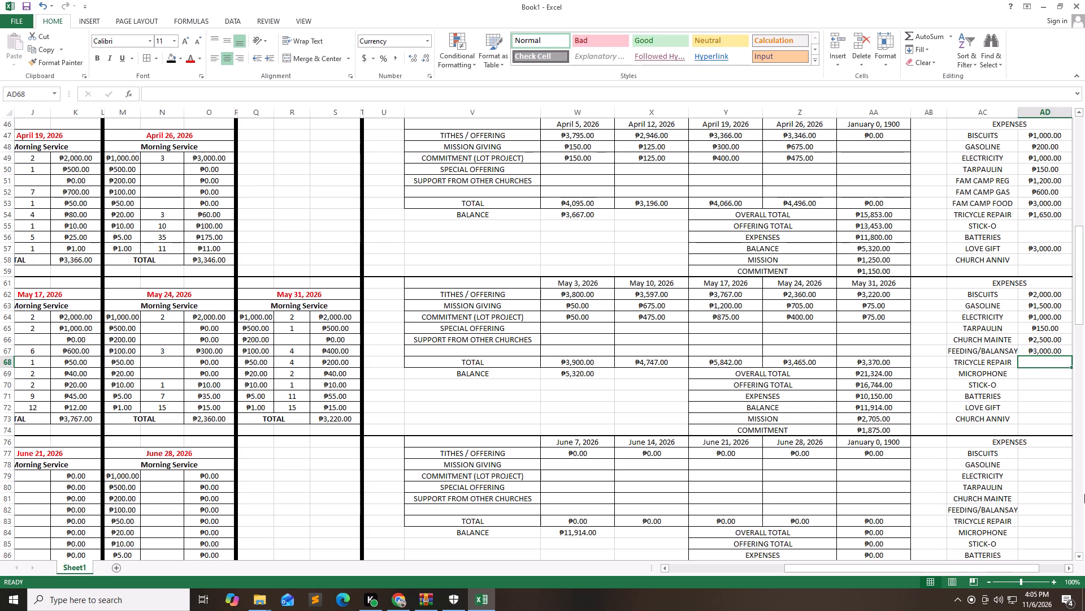
Relabel the May expense rows CHURCH MAINTE and FEEDING/BALANSAY as LOGO and FAMILY DAY.
key("Left")
key("Up")
key("Up")
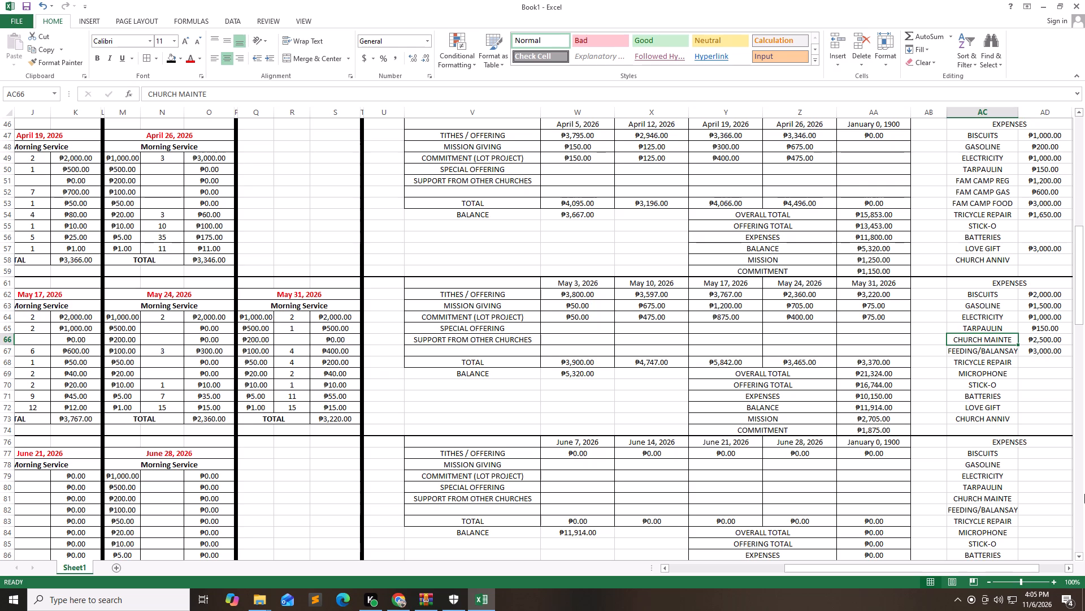
type("LOGO")
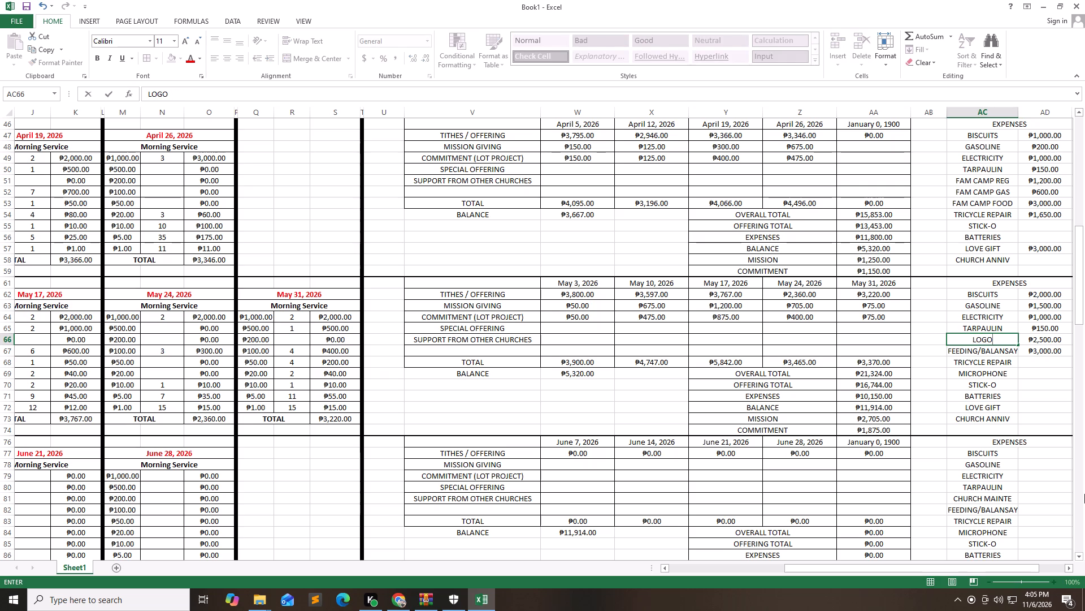
key("Down")
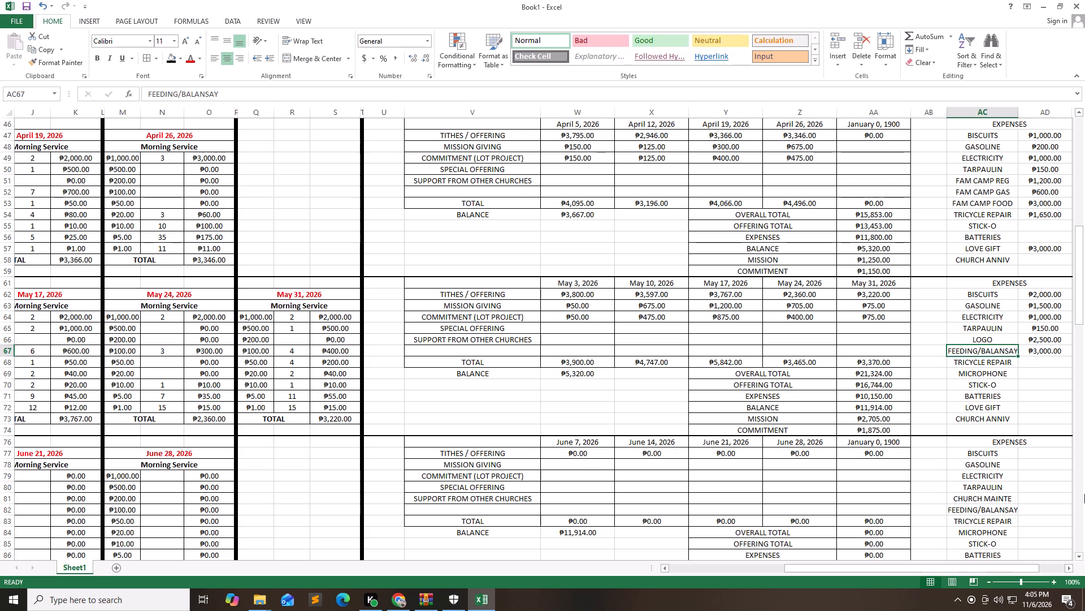
type("FAMILY")
key("space")
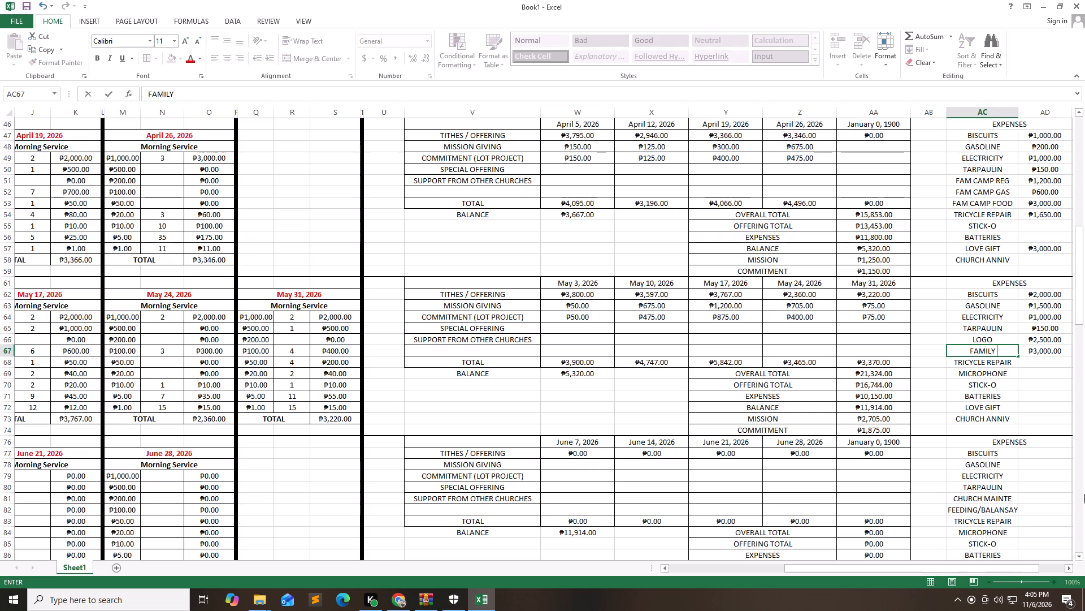
type("DAY")
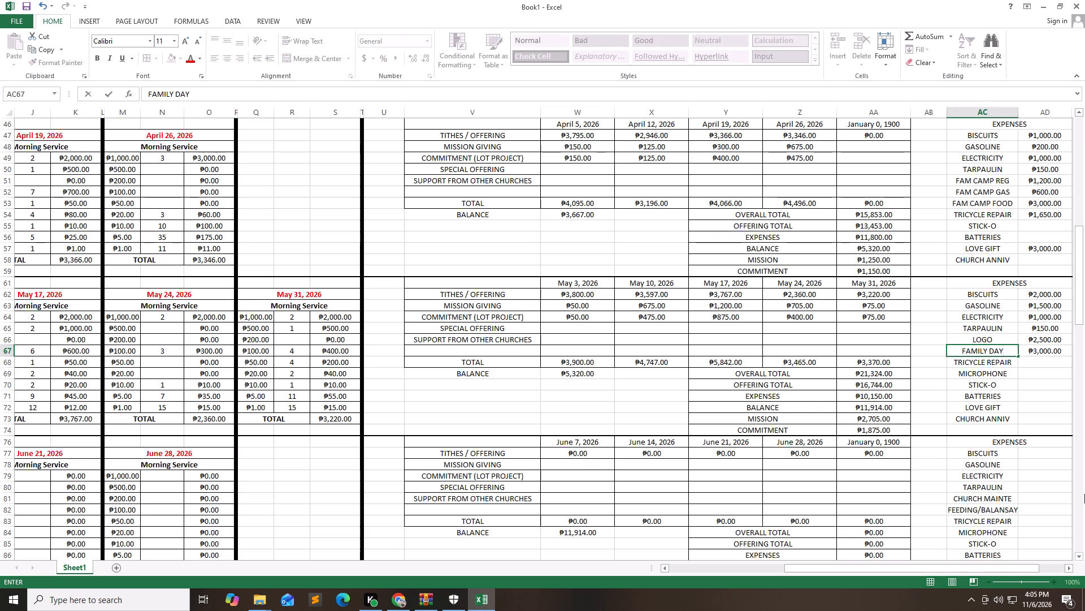
key("Down")
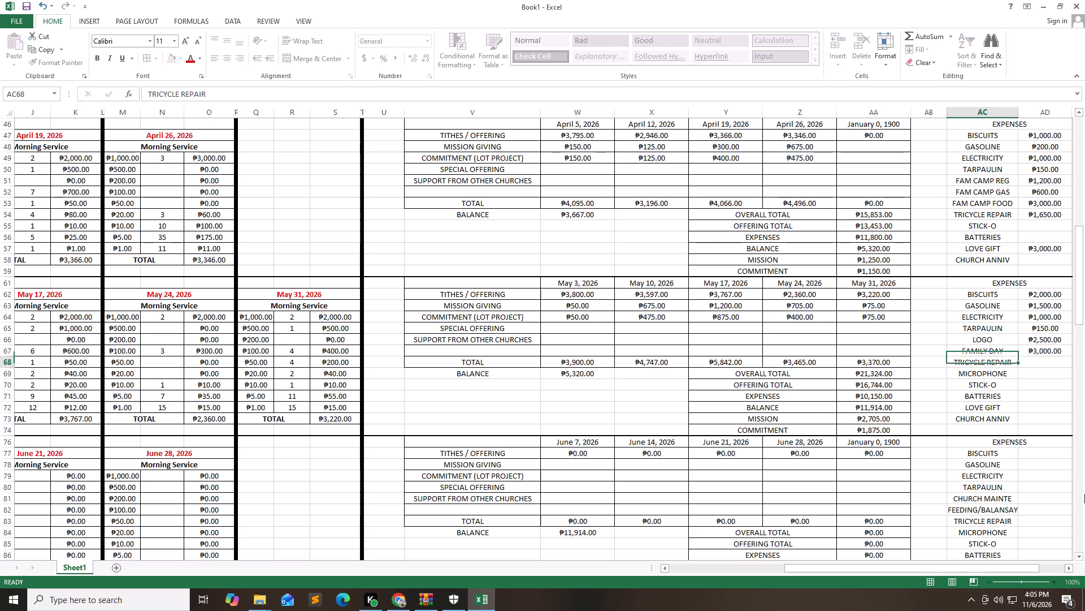
Relabel the May expense row below FAMILY DAY as FAM CAMP FOOD.
type("FAM")
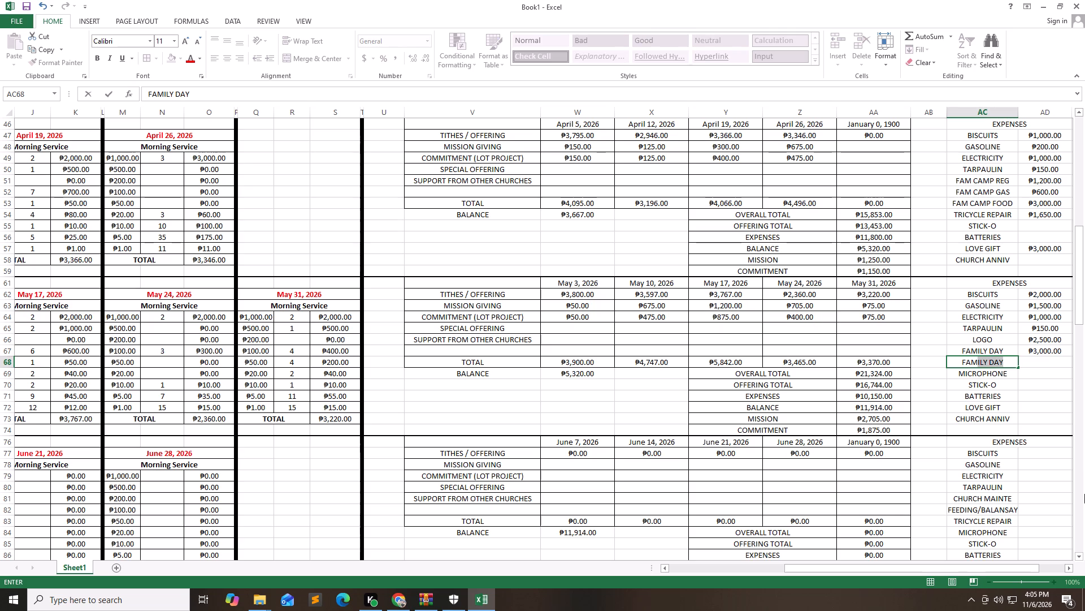
type("IL")
key("BackSpace")
key("BackSpace")
key("BackSpace")
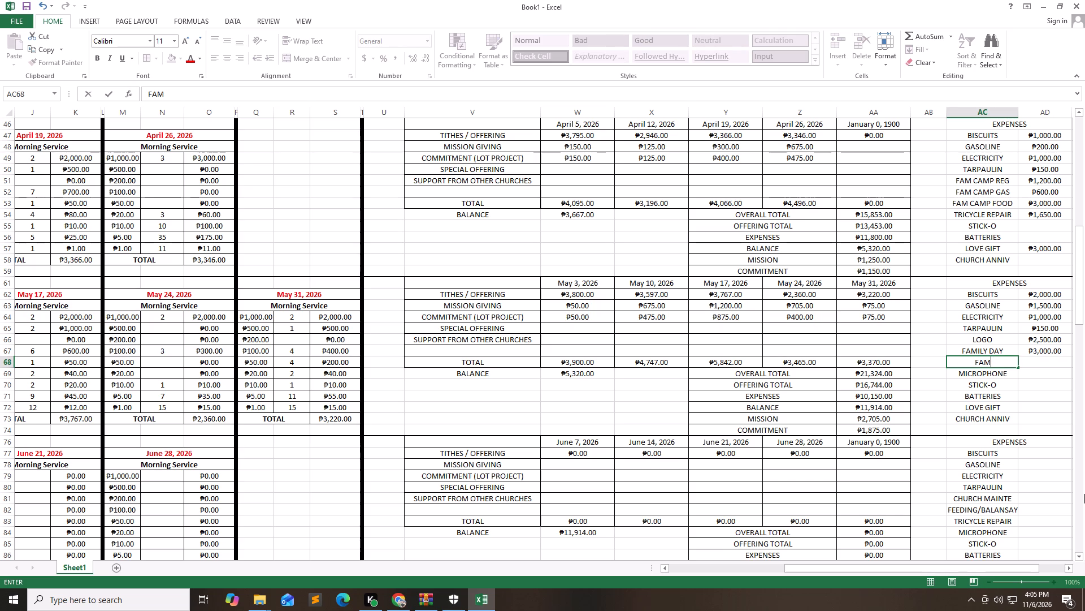
key("space")
type("CAMP")
key("space")
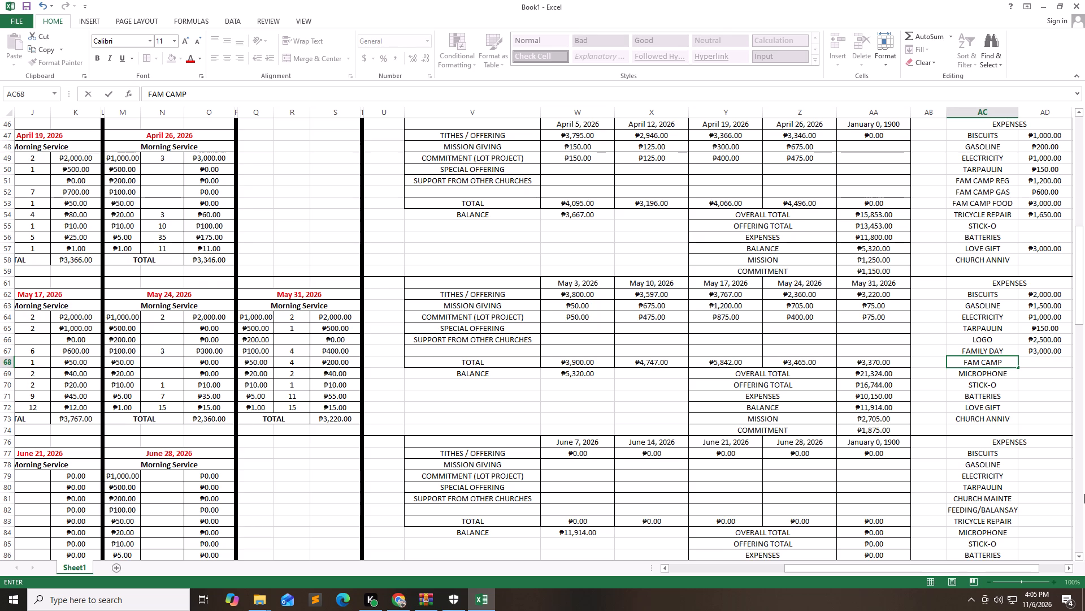
type("FOOD")
key("Right")
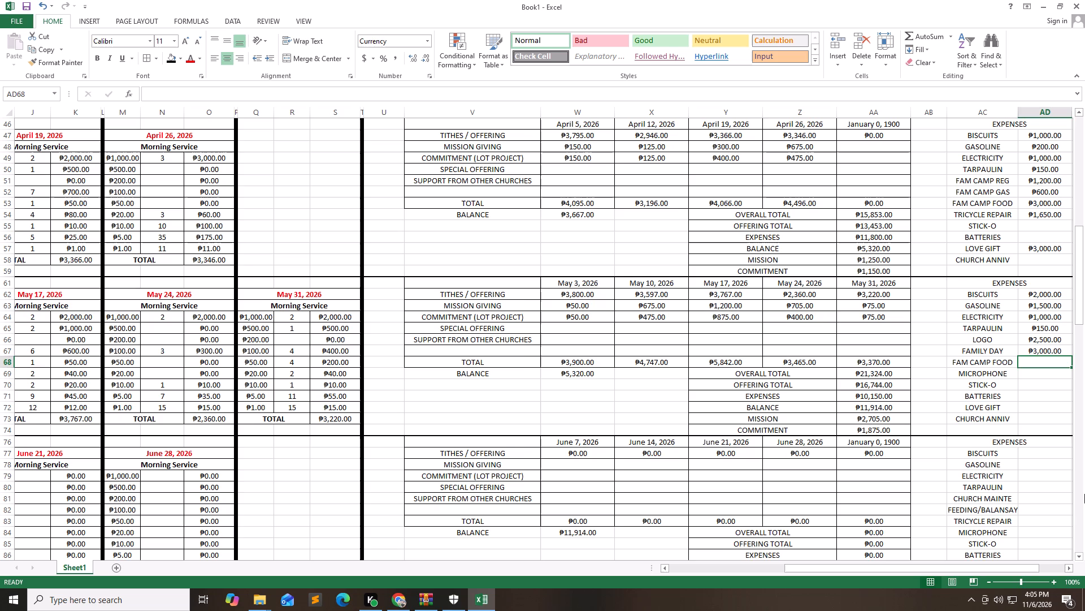
Replace the MICROPHONE label in the May expenses with TRICYCLE REPAIR.
key("Down")
key("Left")
type("TRICYC")
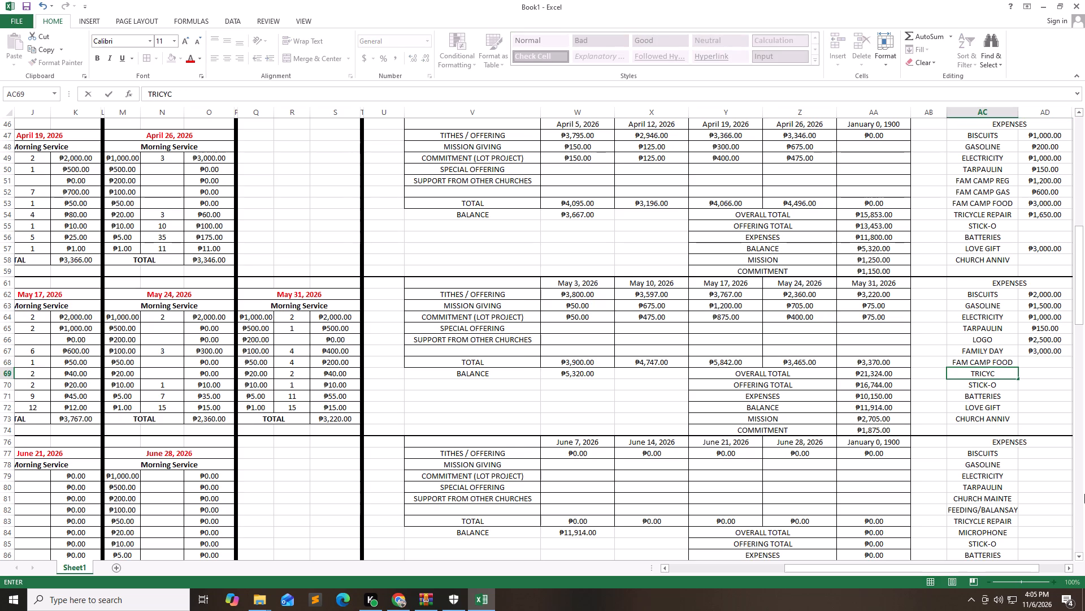
type("LE")
key("space")
type("REPAIR")
key("Down")
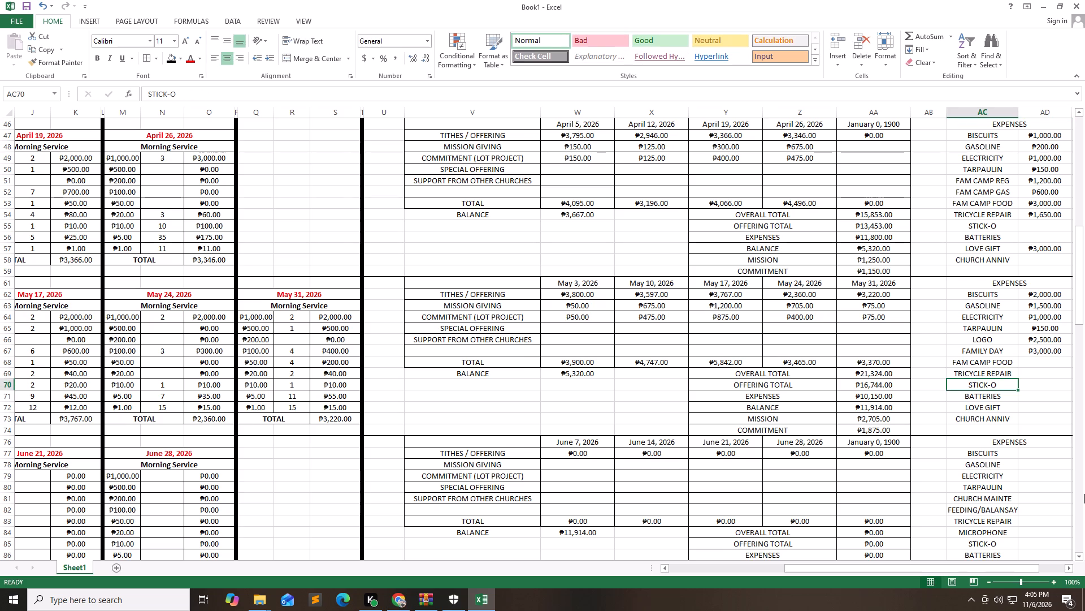
Enter 600 as the May expense for STICK-O.
key("Right")
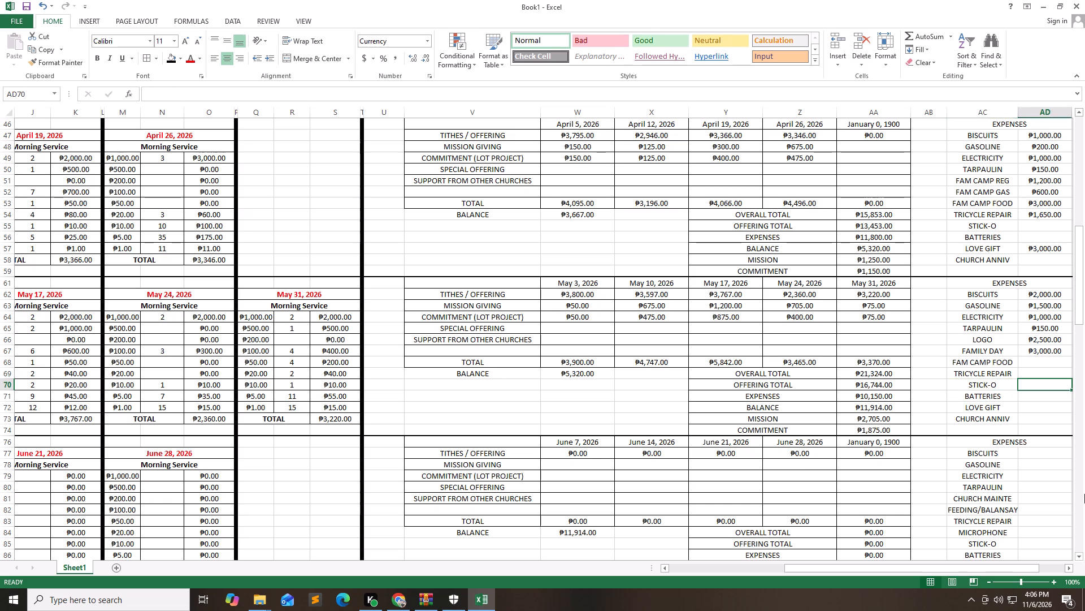
type("600")
key("Down")
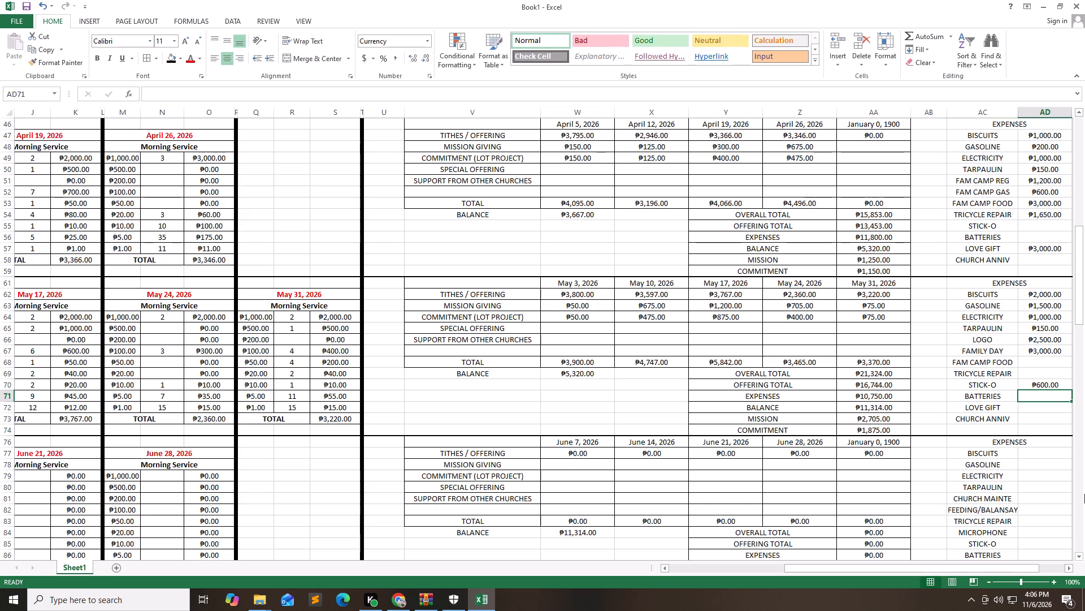
Replace the CHURCH ANNIV label at the end of the May expenses with CHURCH MAINTENANCE.
key("Down")
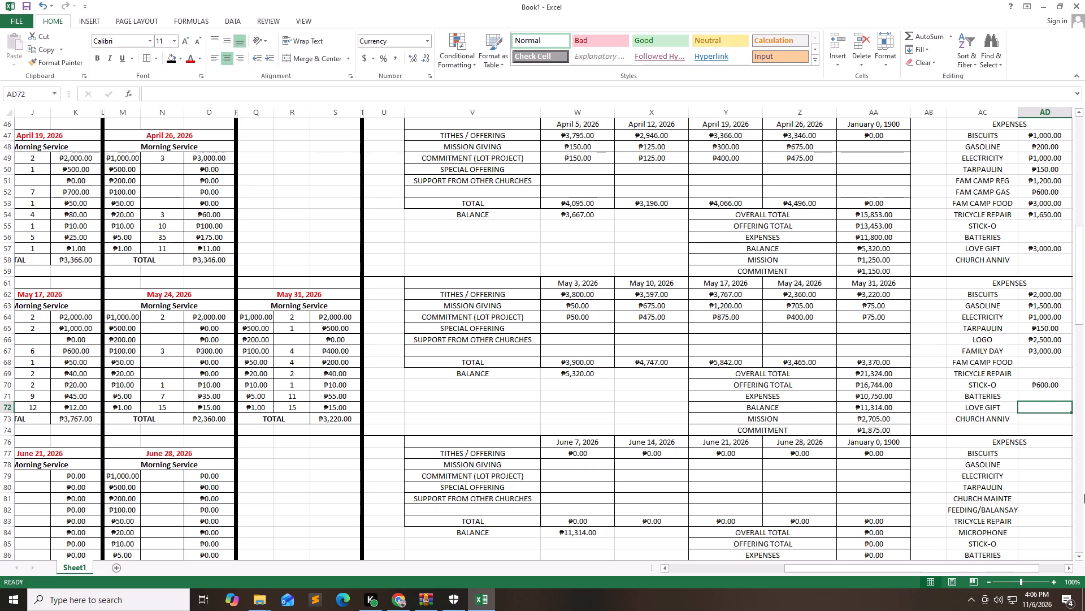
key("Down")
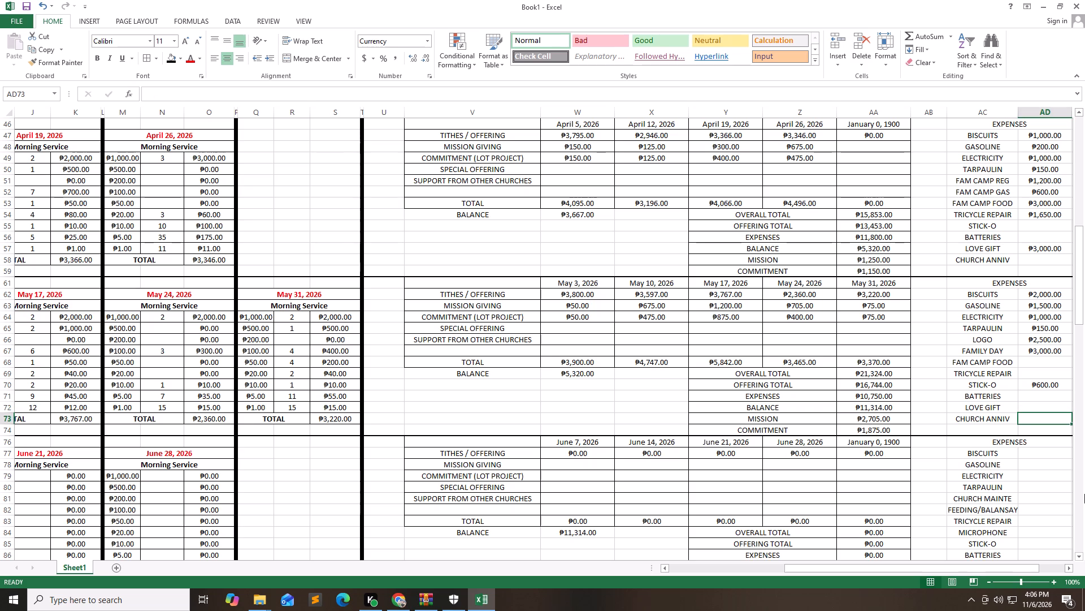
key("Left")
type("CHU")
type("RCH")
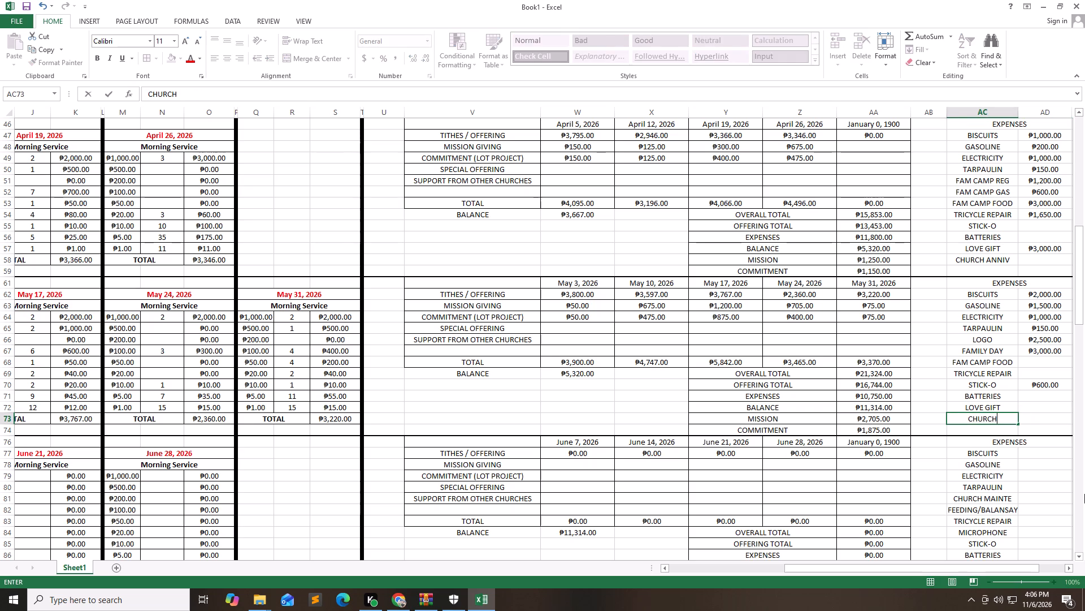
key("space")
type("MAINTENANCE")
key("Right")
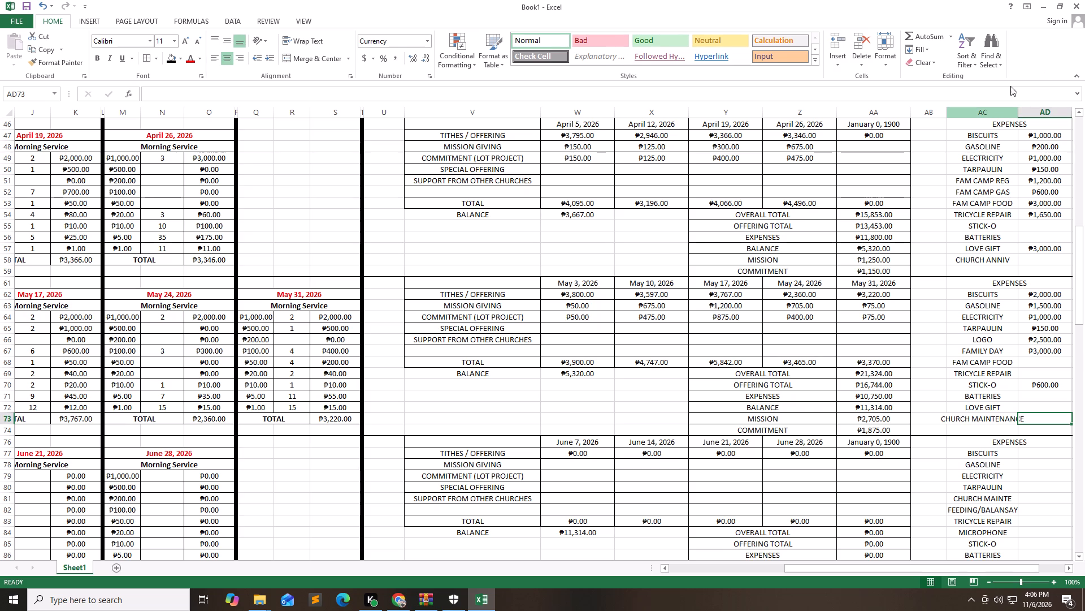
Auto-fit the width of the expense label column AC to its longest entry.
triple_click(1019, 113)
left_click(1019, 113)
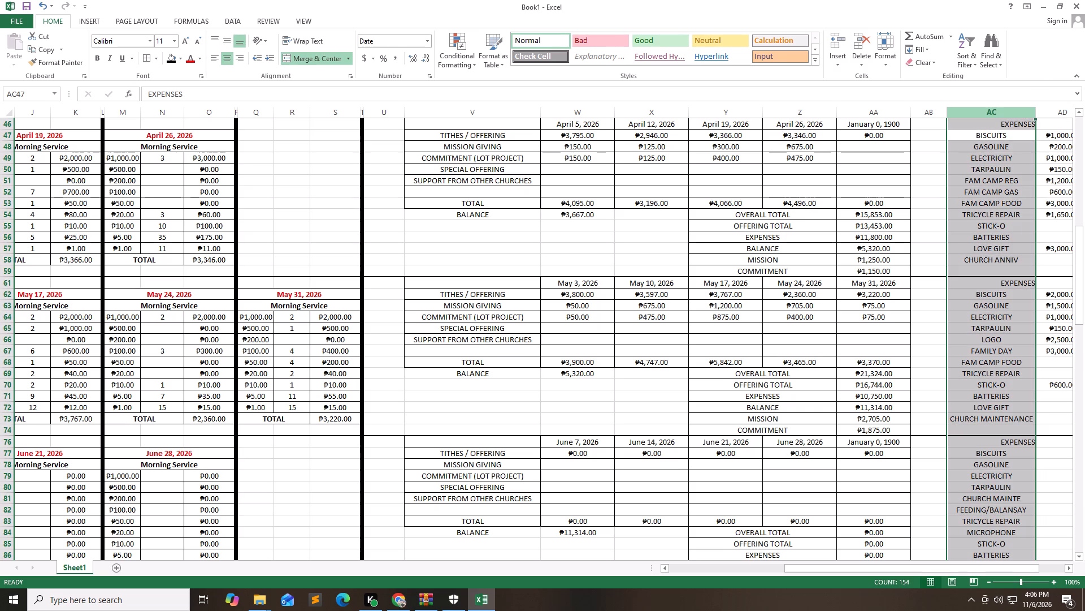
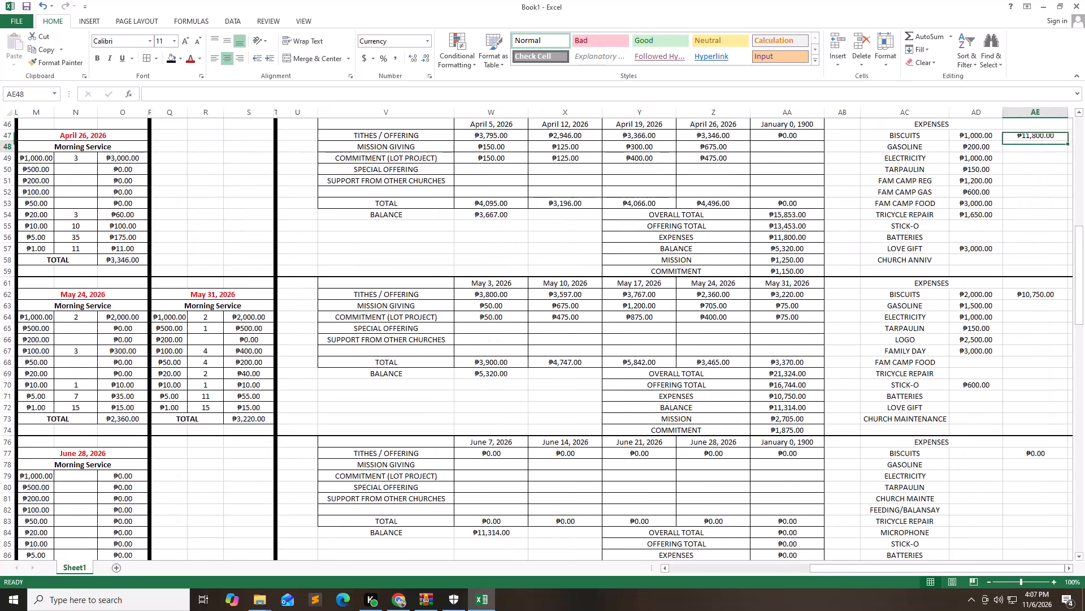
Enter 1000 as the May expense for CHURCH MAINTENANCE.
key("Down")
key("Down")
key("Down")
key("Down")
key("Down")
key("Down")
key("Down")
key("Down")
key("Down")
key("Down")
key("Down")
key("Down")
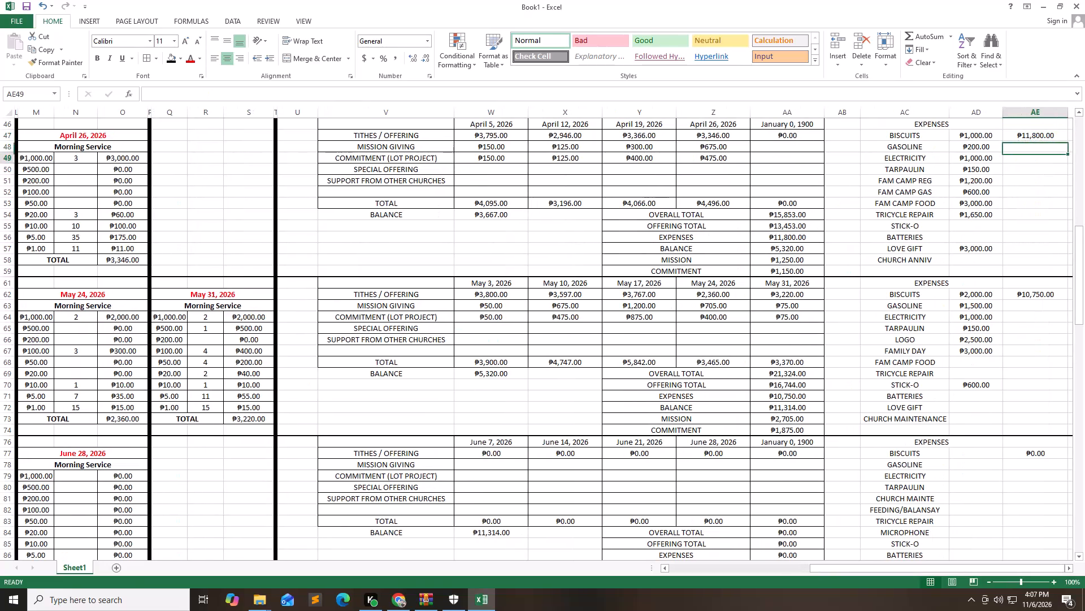
key("Down")
key("Down")
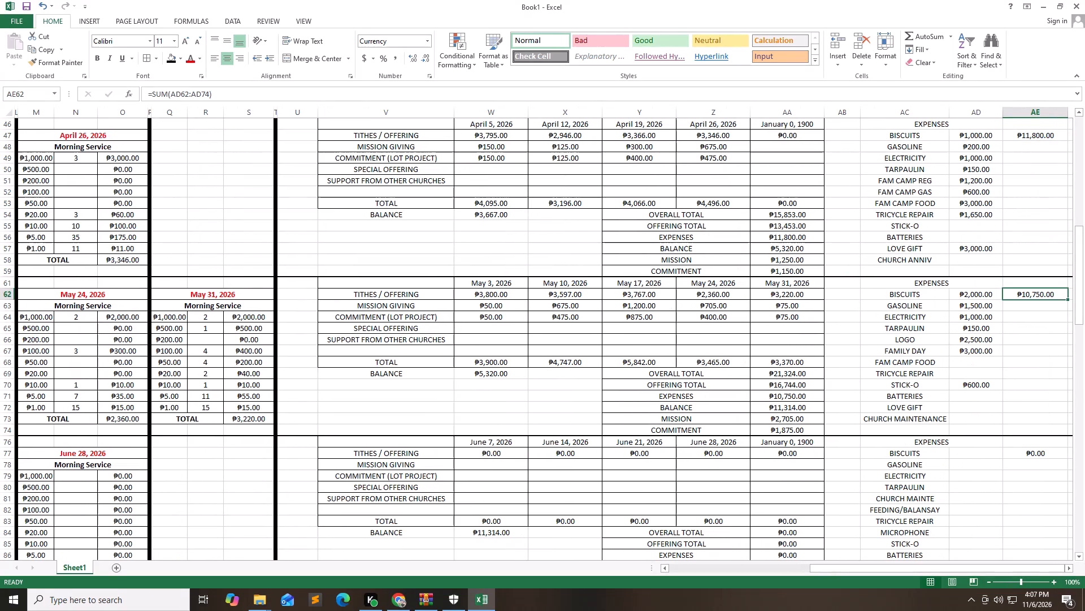
key("Down")
key("Down")
key("Up")
key("Up")
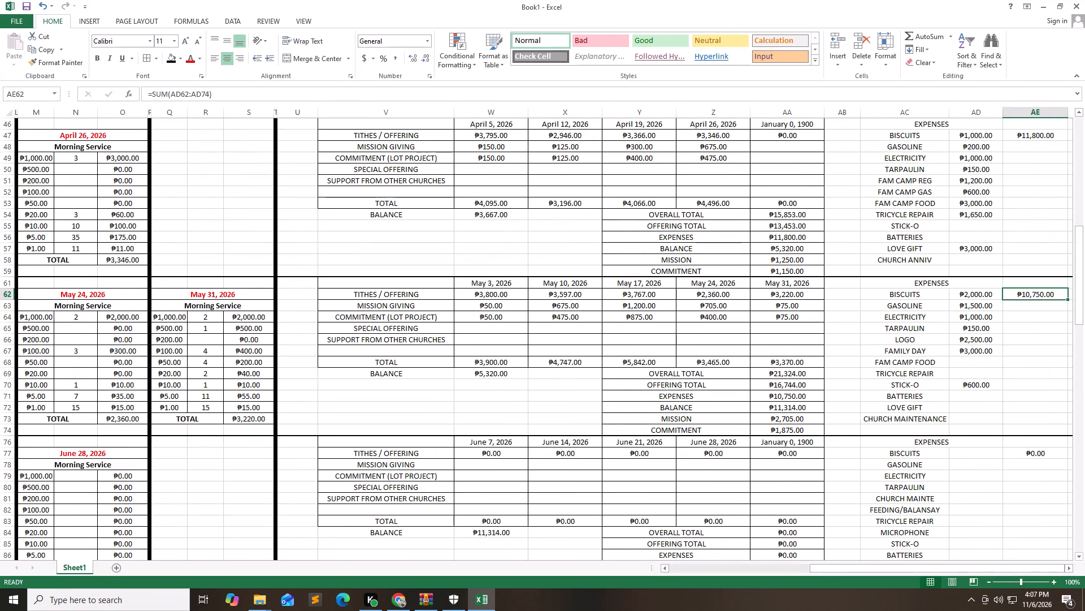
key("Left")
key("Down")
key("Down")
key("Down")
key("Down")
key("Down")
key("Down")
key("Down")
key("Down")
key("Down")
key("Down")
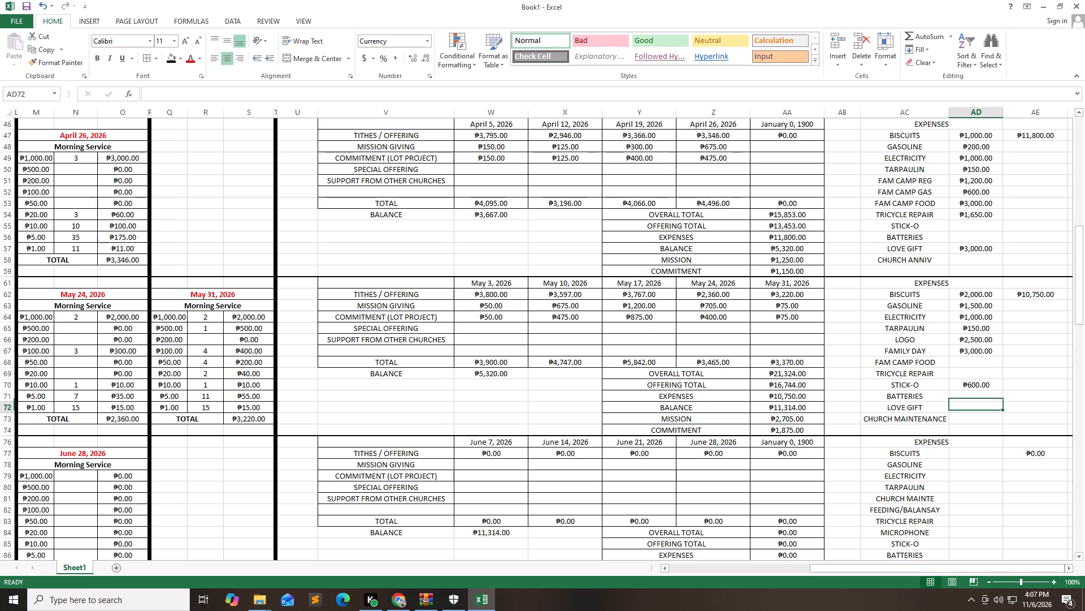
key("Down")
type("1000")
key("Down")
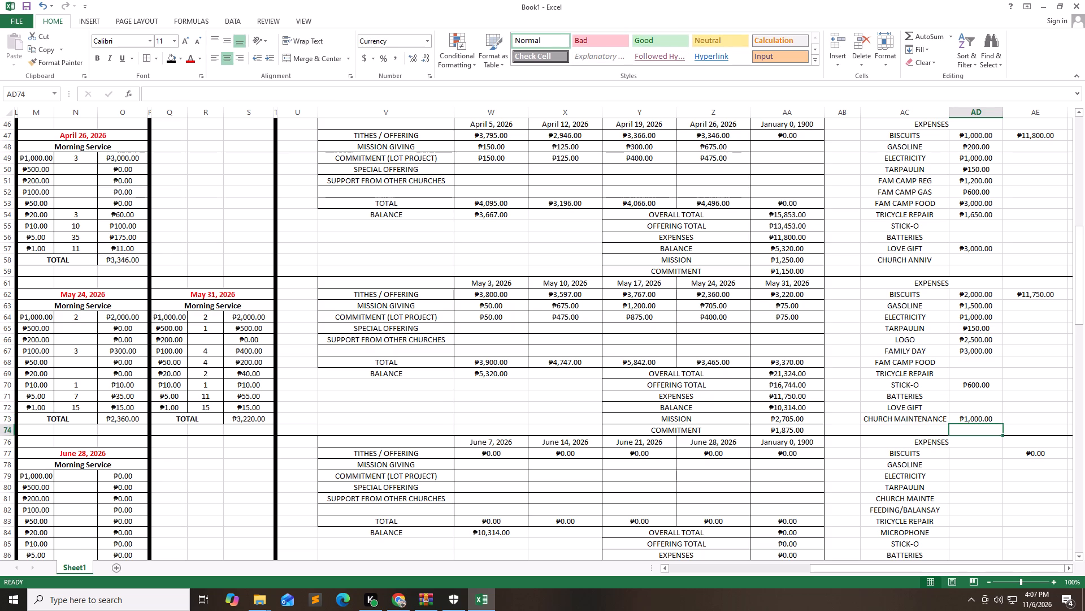
Review the May 2026 summary figures and the month's weekly morning service cash counts.
key("Up")
key("Left")
key("Left")
key("Left")
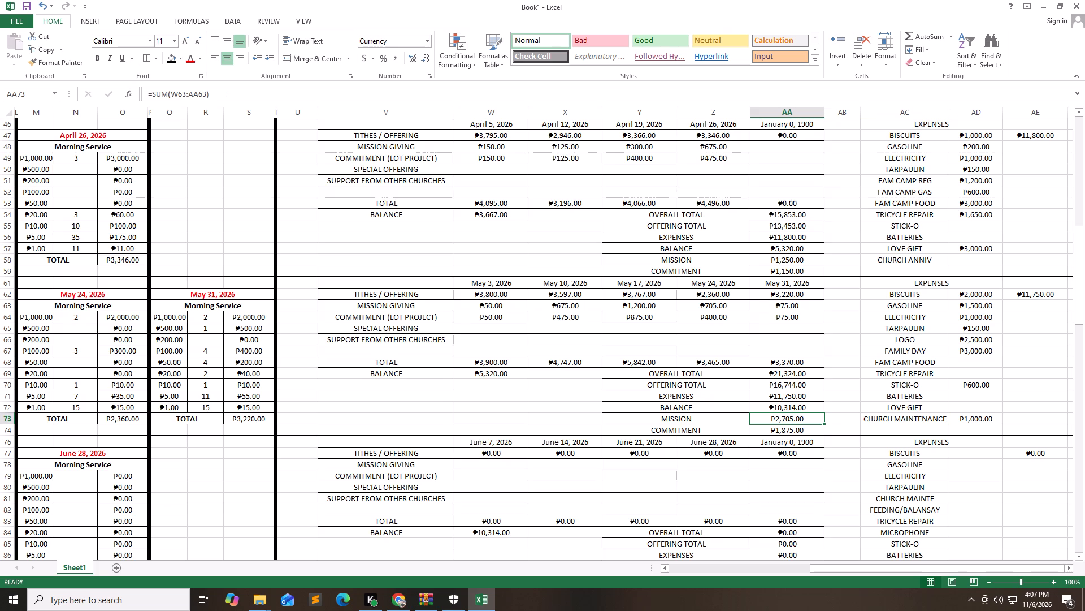
key("Left")
key("Left")
key("Left")
key("Left")
key("Left")
key("Left")
key("Left")
key("Left")
key("Left")
key("Left")
key("Left")
key("Left")
key("Left")
key("Left")
key("Left")
key("Left")
key("Left")
key("Left")
key("Left")
key("Left")
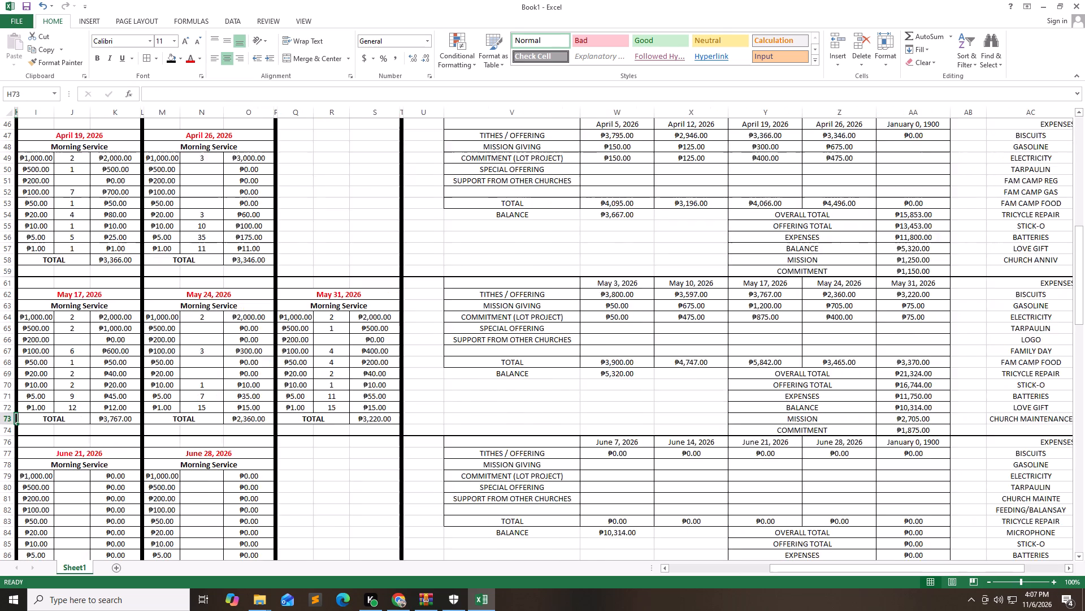
key("Right")
key("Right")
key("Right")
key("Right")
key("Right")
key("Right")
key("Right")
key("Right")
key("Right")
key("Right")
key("Right")
key("Right")
key("Right")
key("Right")
key("Right")
key("Right")
key("Right")
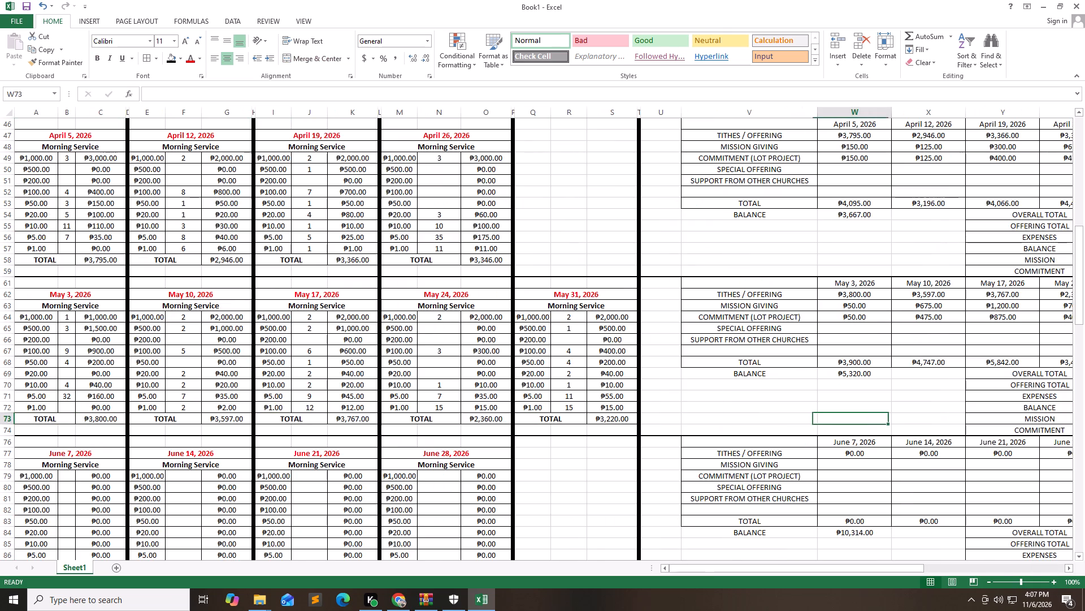
Enter the June 7, 2026 morning service cash counts: 1 for ₱1,000, 2 for ₱500, 6 for ₱100 and 2 for ₱50.
key("Left")
key("Left")
key("Left")
key("Left")
key("Left")
key("Left")
key("Left")
key("Left")
key("Left")
key("Left")
key("Left")
key("Left")
key("Left")
key("Left")
key("Left")
key("Left")
key("Left")
key("Left")
key("Left")
key("Left")
key("Down")
key("Down")
key("Down")
key("Down")
key("Down")
key("Down")
key("Down")
key("Down")
key("Down")
key("Down")
key("Down")
key("Down")
key("Down")
key("Down")
key("Down")
key("Down")
key("Down")
key("Down")
key("Down")
key("Down")
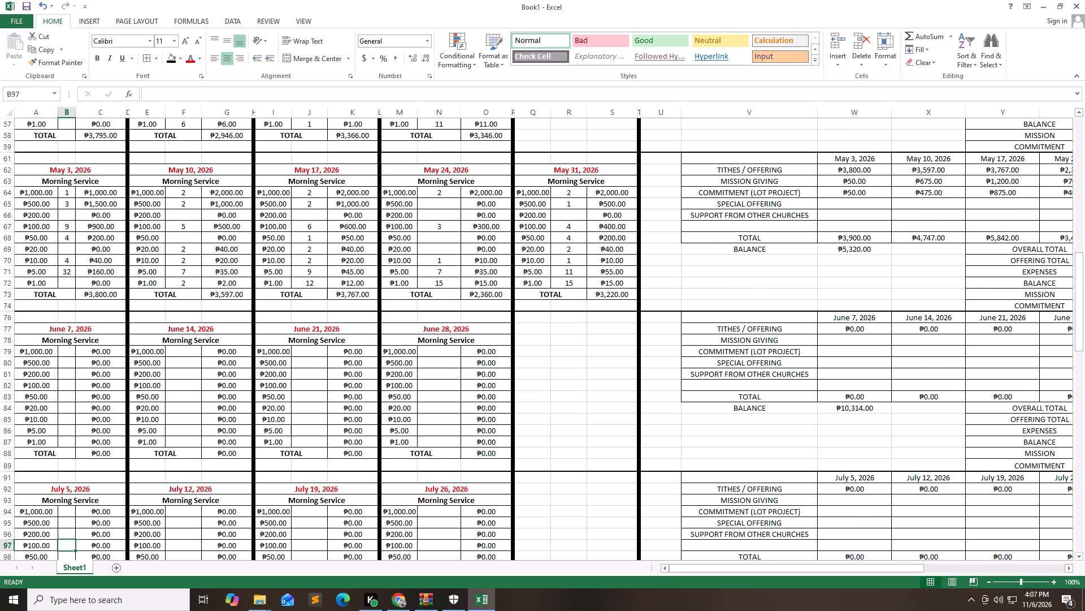
key("Down")
key("Down")
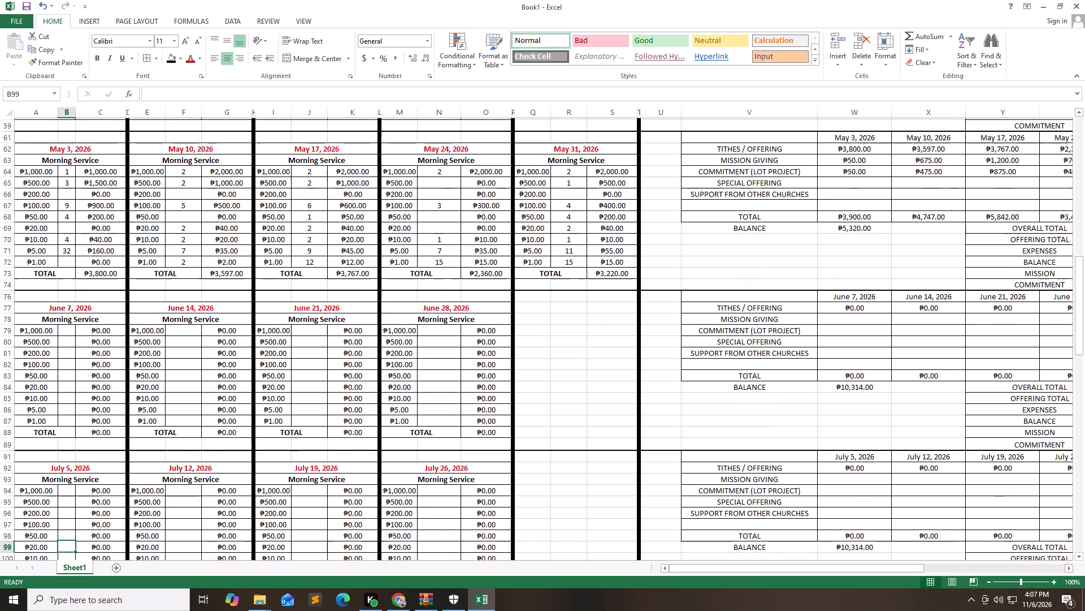
key("Down")
key("Down")
key("Up")
key("Up")
key("Up")
key("Up")
key("Up")
key("Up")
key("Up")
key("Up")
key("Up")
key("Up")
key("Up")
key("Up")
key("Up")
key("Up")
key("Up")
key("Up")
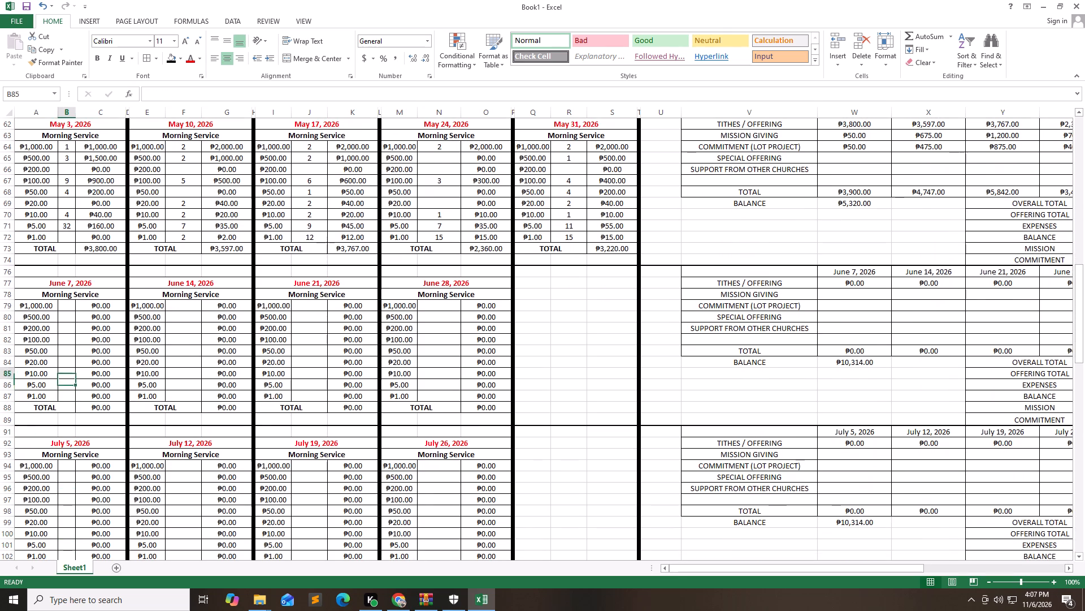
key("Up")
key("Up")
key("Up")
key("Up")
key("Up")
key("Up")
key("Up")
key("Up")
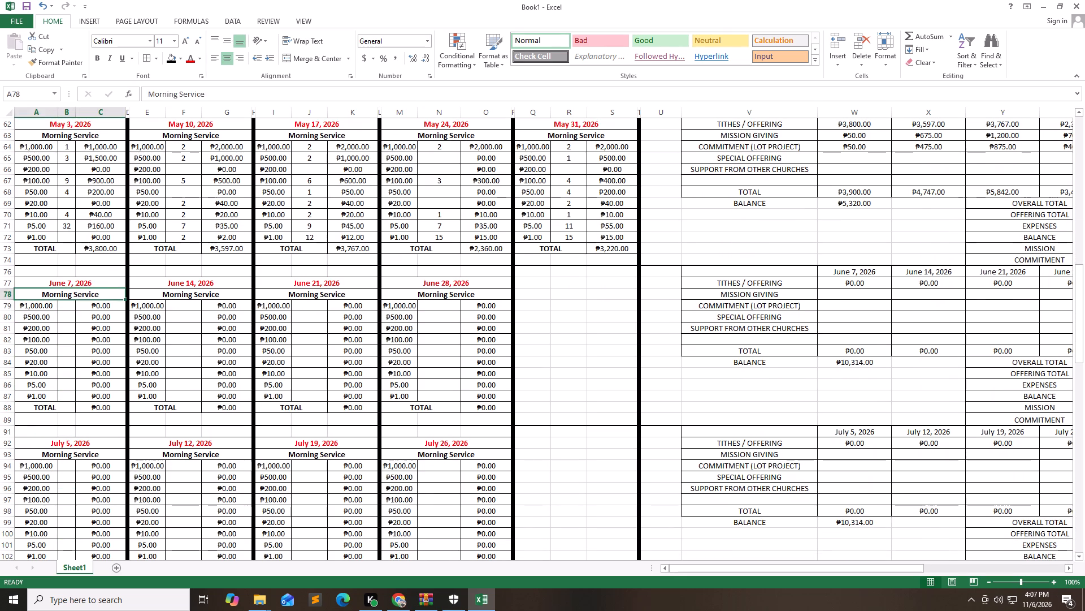
key("Right")
key("Right")
key("Right")
key("Down")
key("Left")
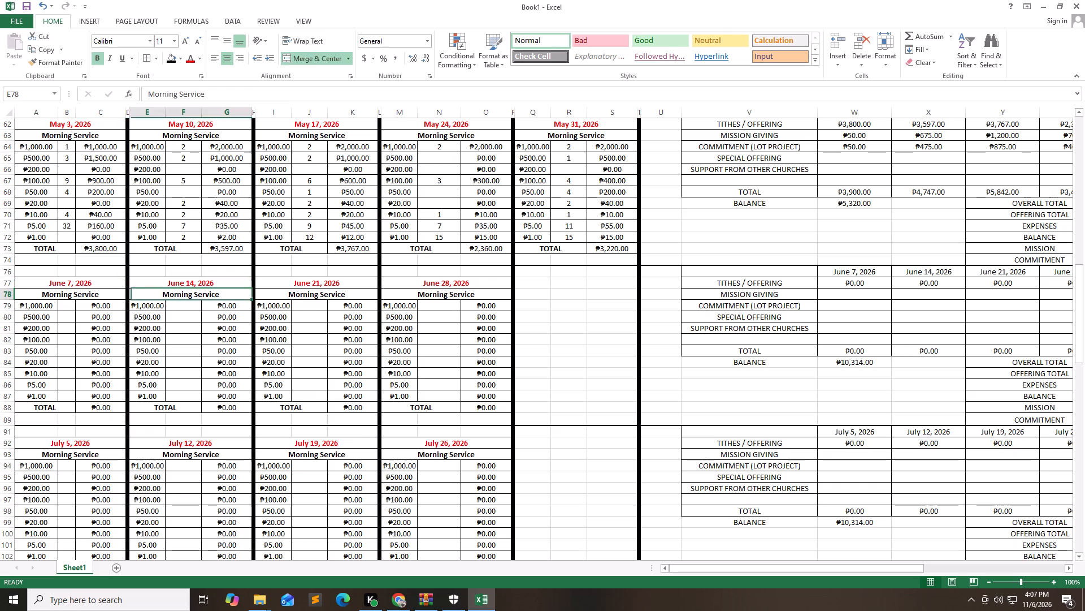
key("Left")
key("Left")
key("Down")
key("Down")
key("Up")
key("Left")
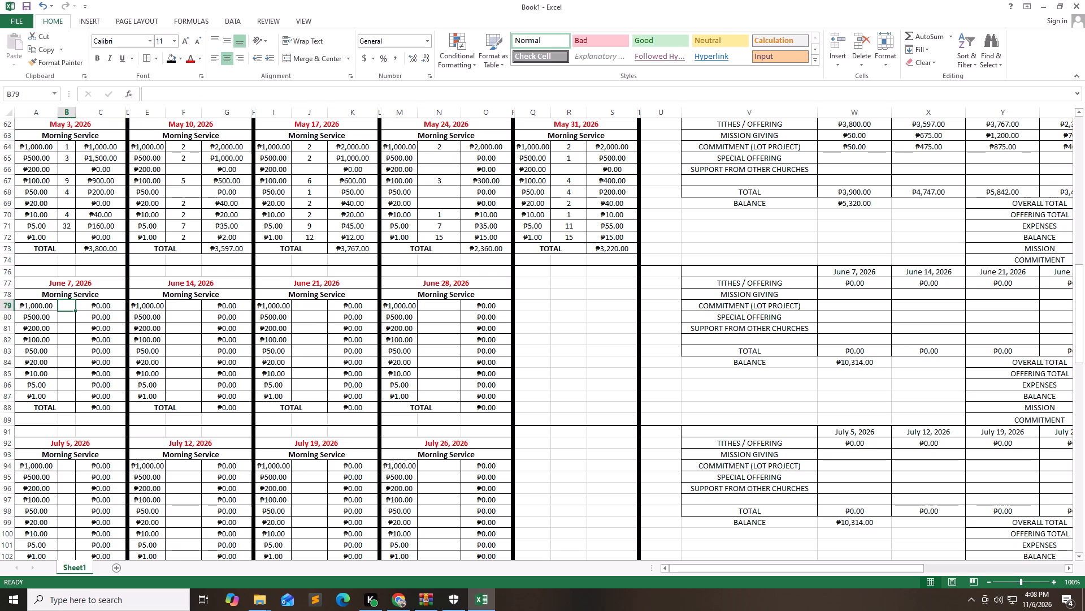
key("Right")
key("Left")
key("1")
key("Down")
key("2")
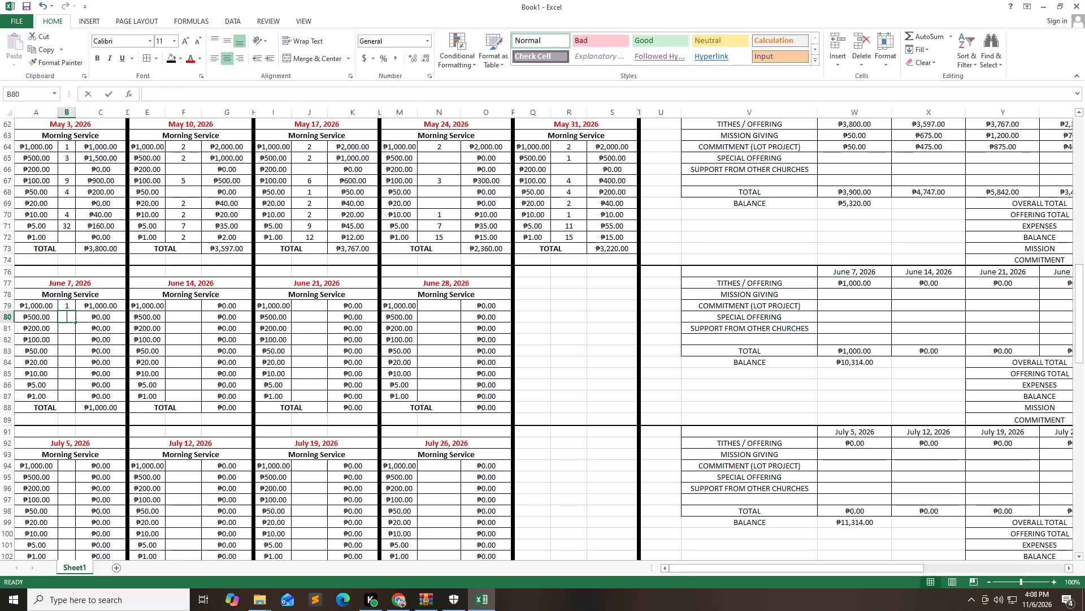
key("Down")
key("Down")
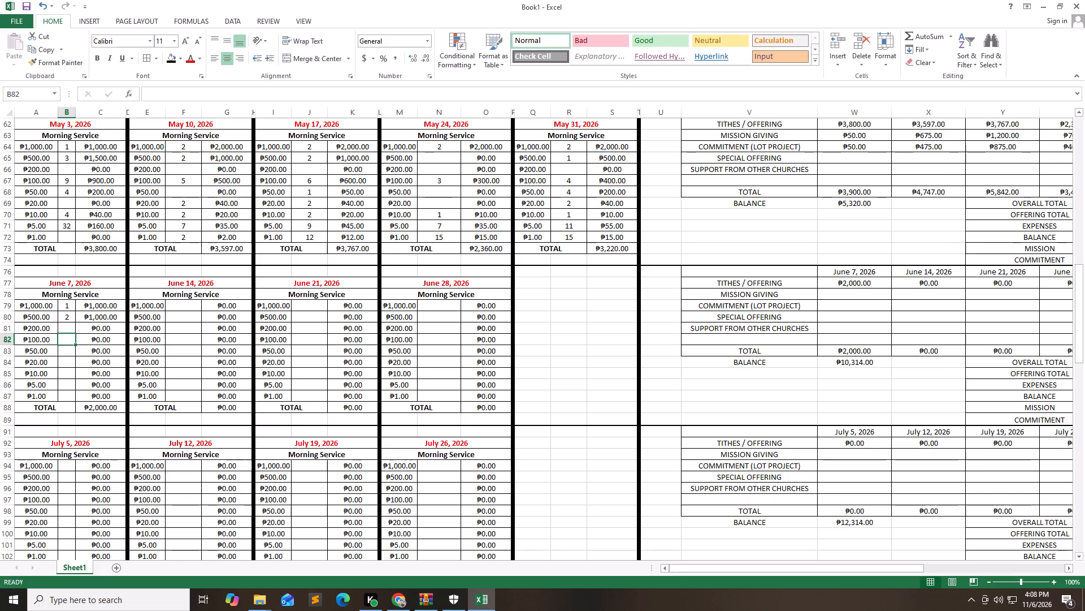
key("6")
key("Down")
key("2")
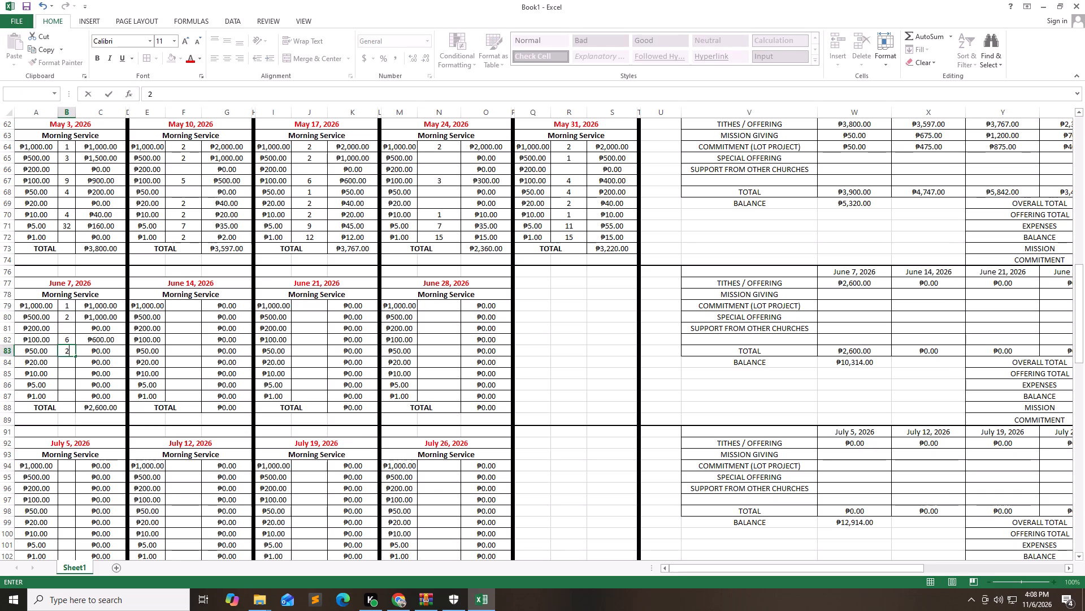
Enter the June 14, 2026 cash counts: 3 for ₱1,000, 2 for ₱100, 3 for ₱50, 2 for ₱10, 1 for ₱5, 5 for ₱1.
key("Right")
key("Right")
key("Right")
key("Right")
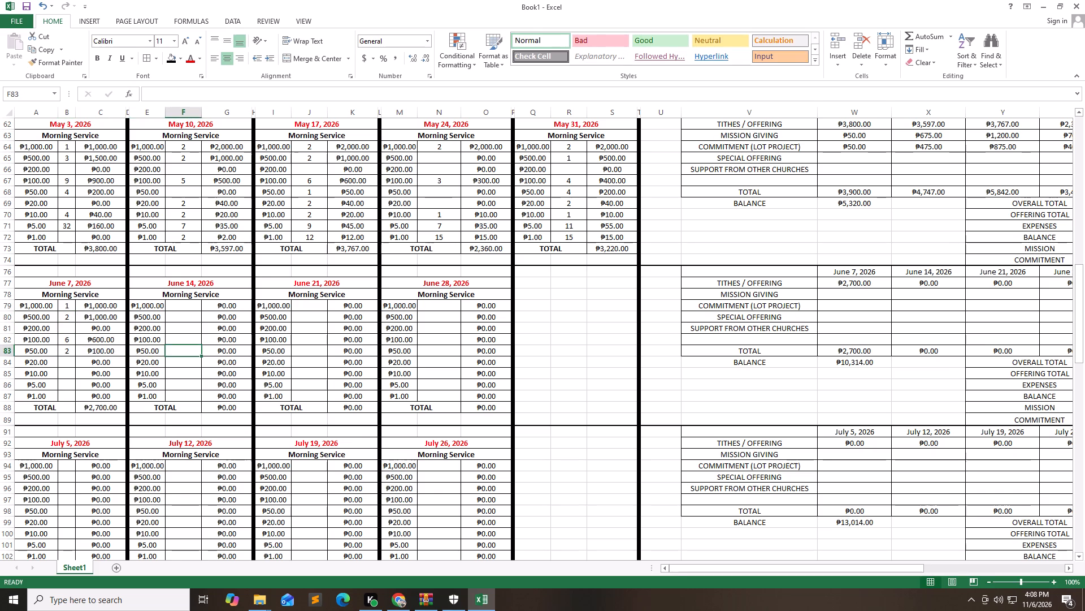
key("Up")
key("Up")
key("Up")
key("Up")
key("3")
key("Down")
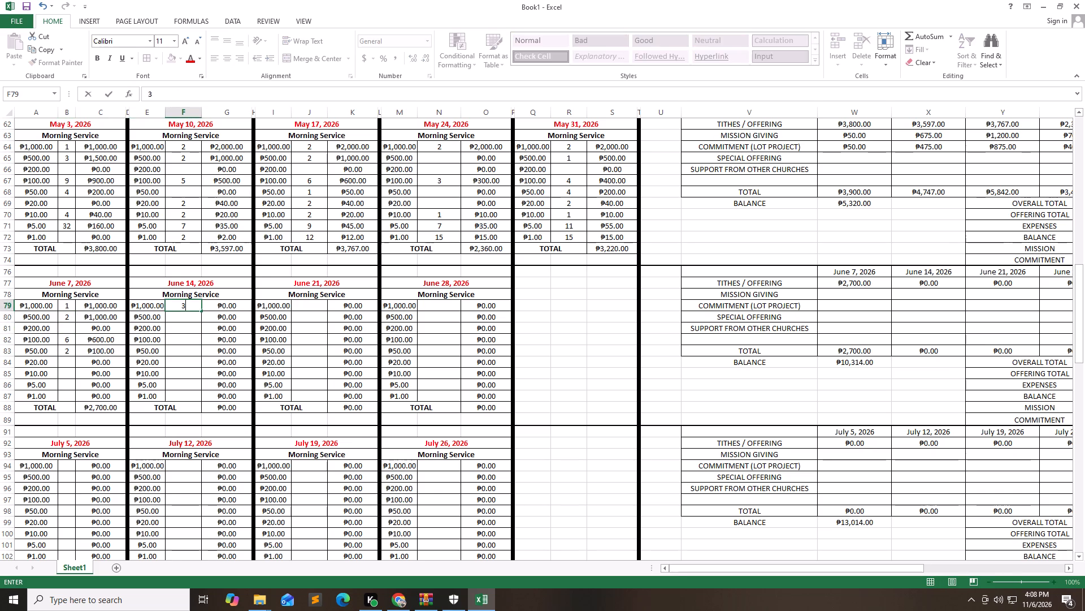
key("Down")
key("Down")
key("2")
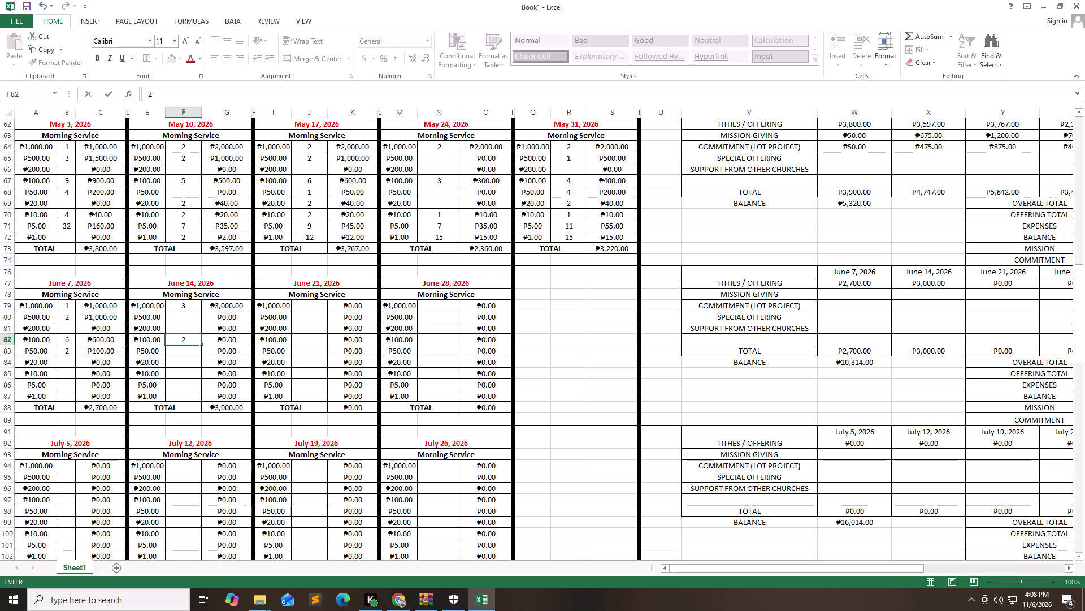
key("Down")
key("3")
key("Down")
key("Down")
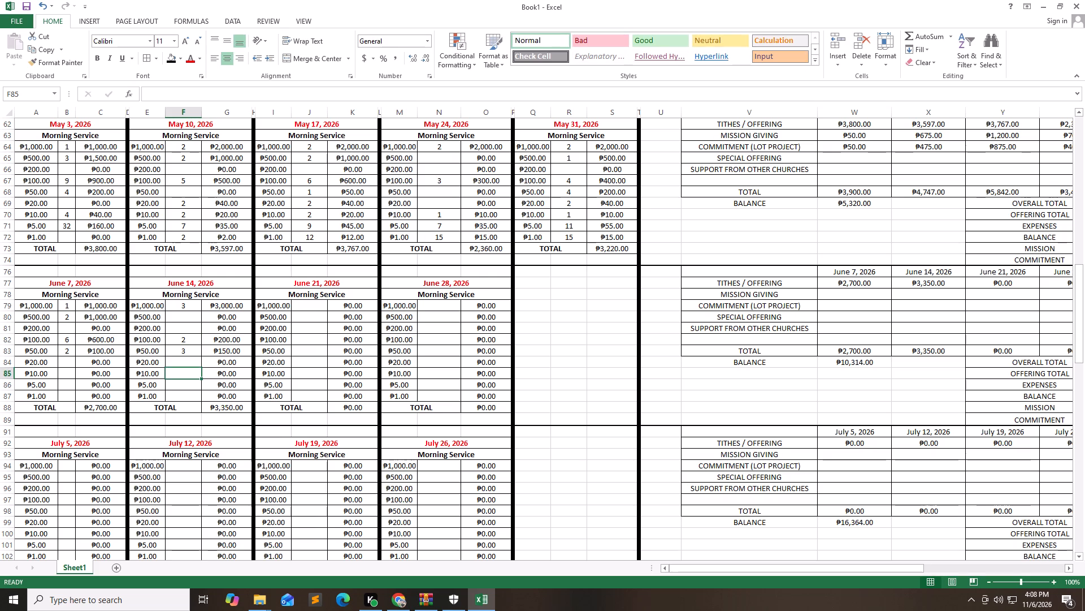
key("2")
key("Down")
key("1")
key("Down")
key("5")
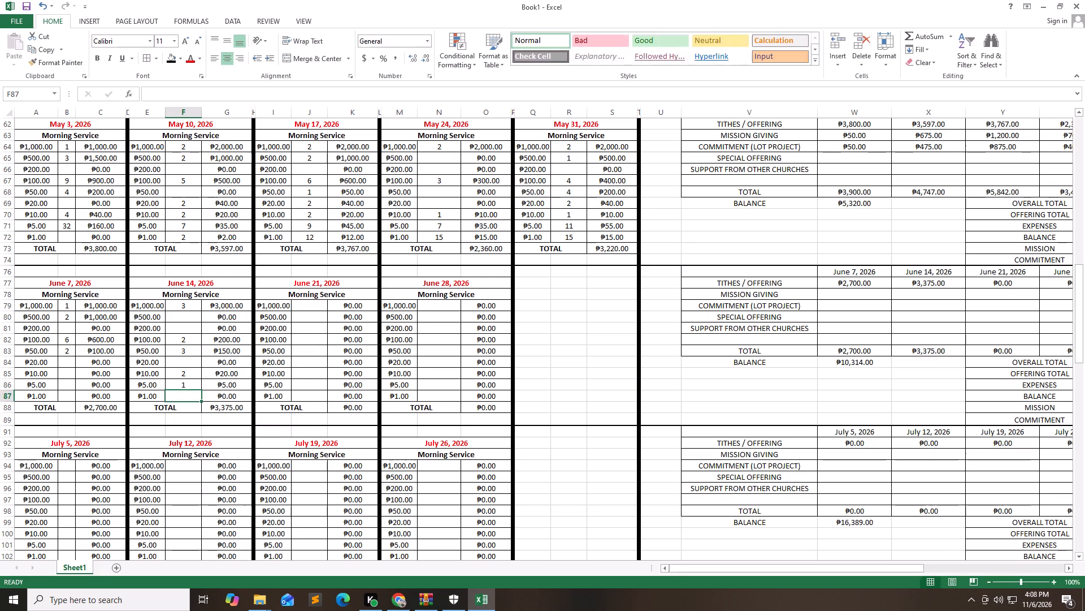
Enter the June 21, 2026 cash counts: 2 for ₱1,000, 4 for ₱100, 1 for ₱50, 2 for ₱10, 5 for ₱5, 4 for ₱1.
key("Right")
key("Right")
key("Right")
key("Up")
key("Up")
key("Up")
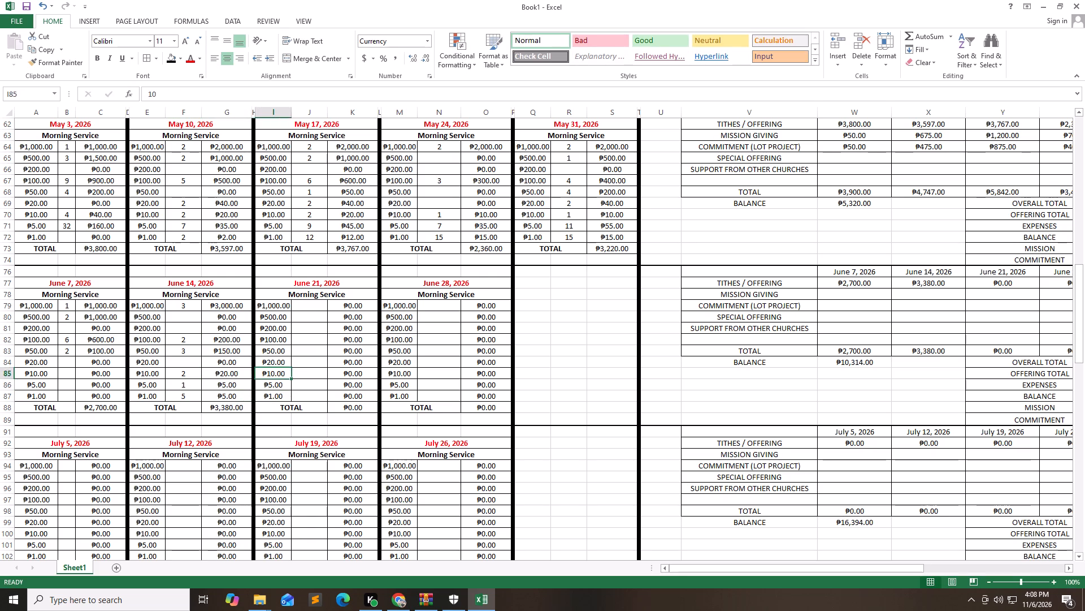
key("Right")
key("Up")
key("Up")
key("Up")
key("Up")
key("Up")
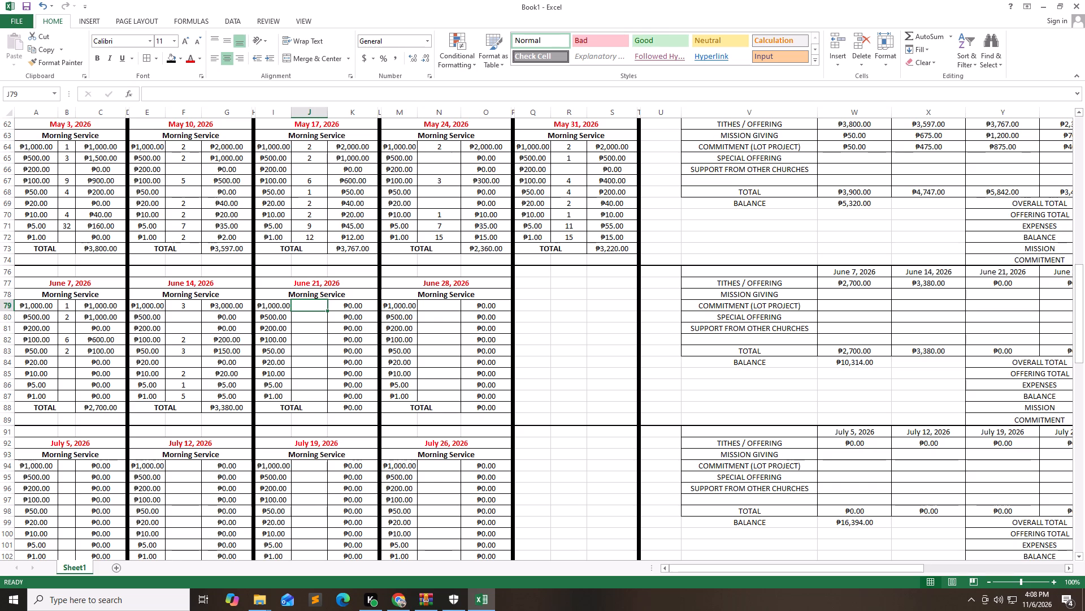
key("2")
key("Down")
key("Down")
key("Down")
key("4")
key("Down")
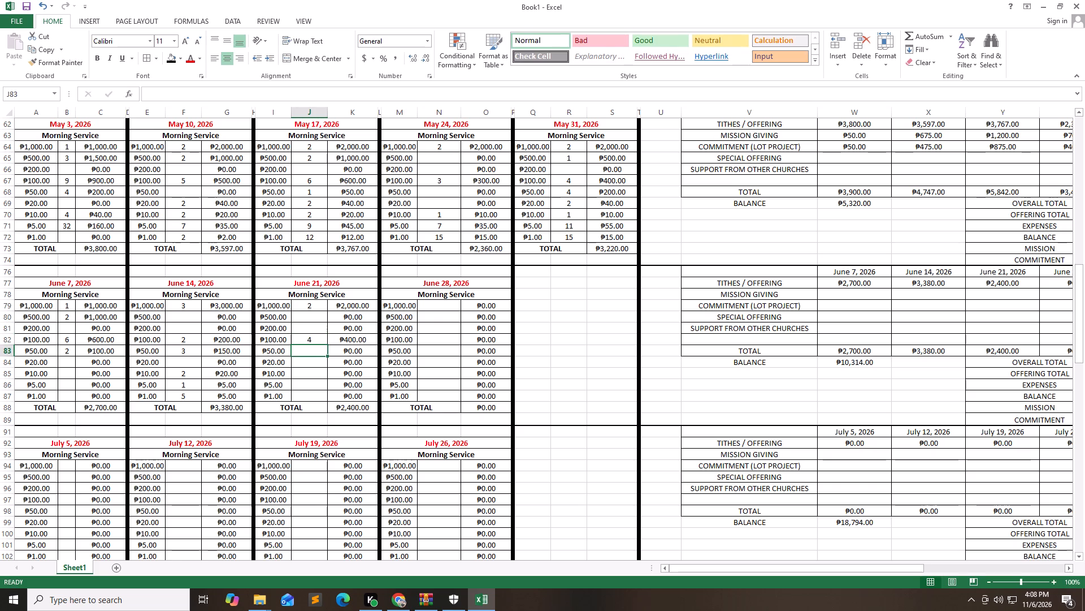
key("1")
key("Down")
key("Down")
key("2")
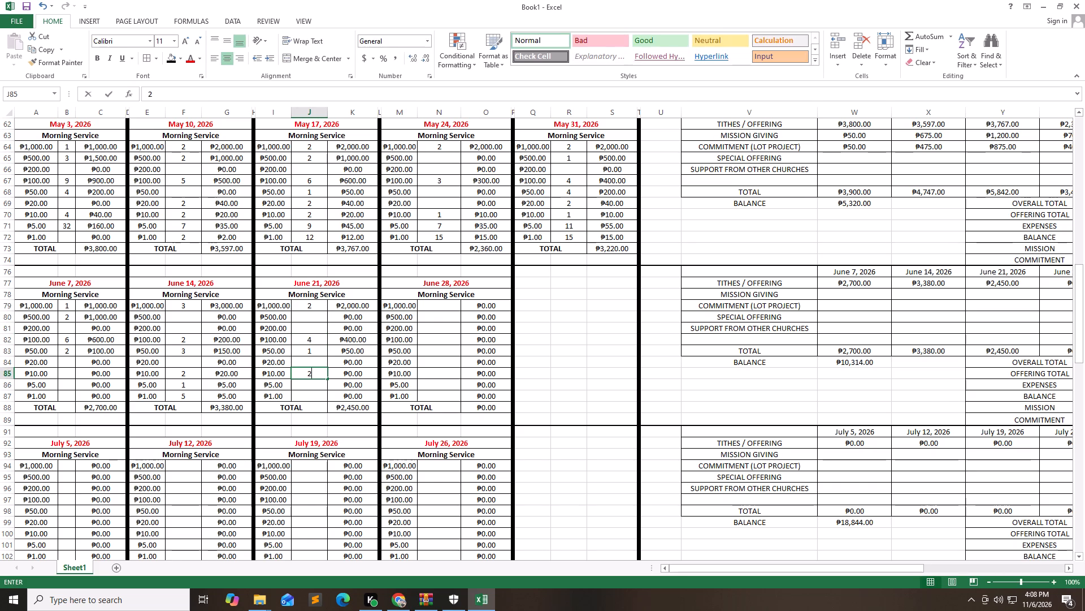
key("Down")
key("5")
key("Down")
key("4")
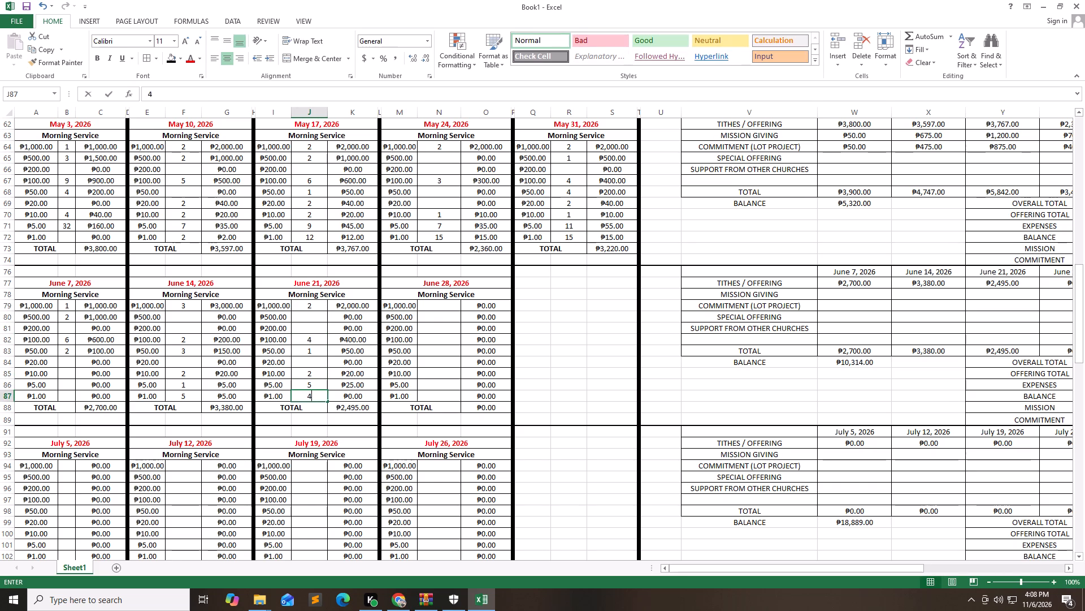
Enter the June 28, 2026 morning service cash counts: 2 for ₱1,000, 5 for ₱100 and 3 for ₱5.
key("Right")
key("Right")
key("Right")
key("Right")
key("Up")
key("Up")
key("Up")
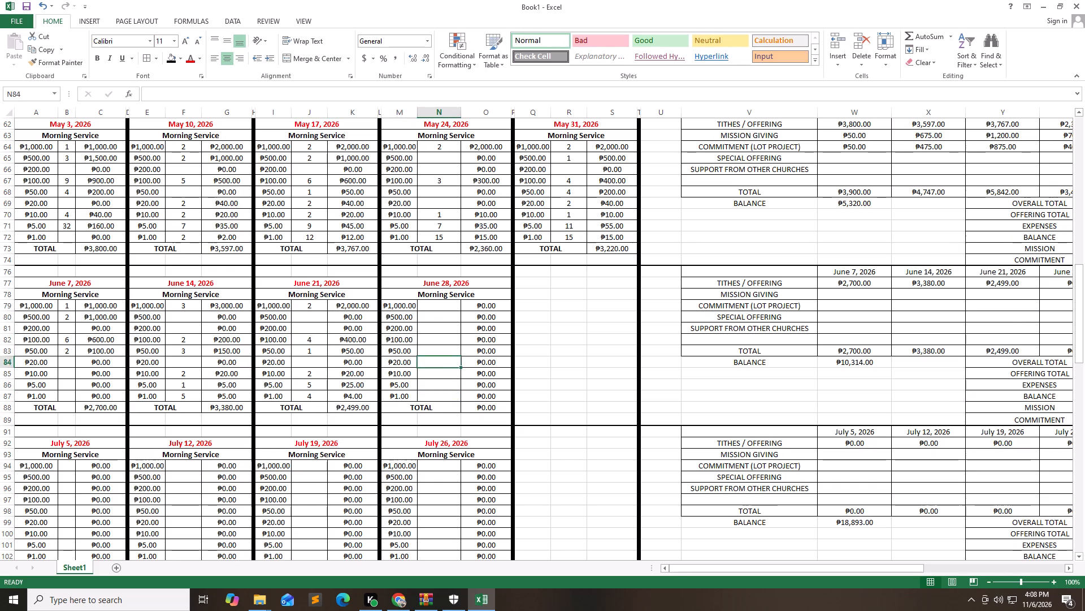
key("Up")
key("Up")
key("Up")
key("Up")
key("Up")
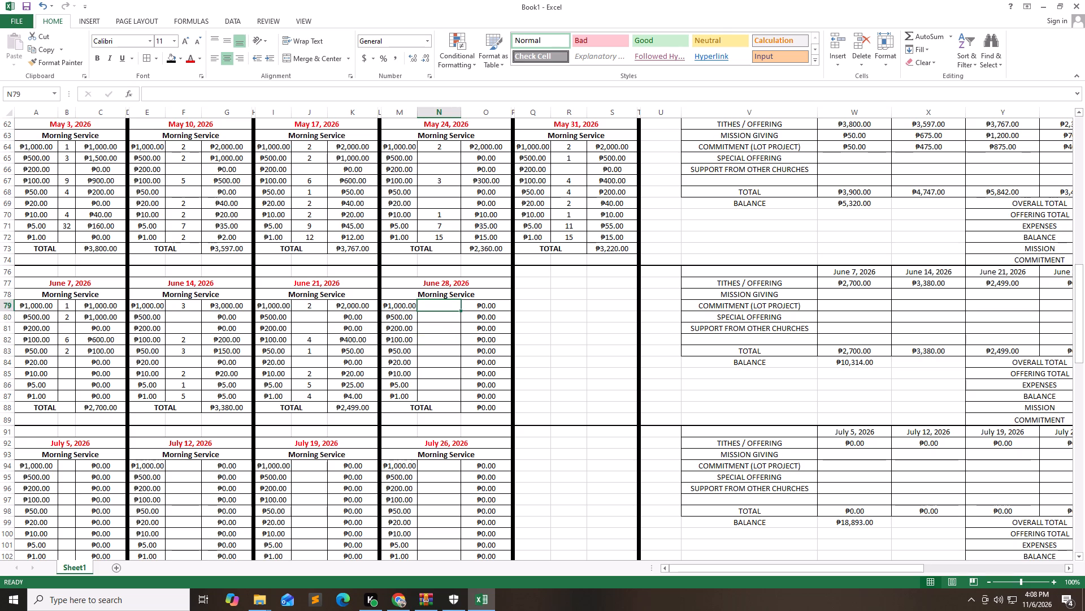
key("2")
key("Down")
key("Down")
key("Down")
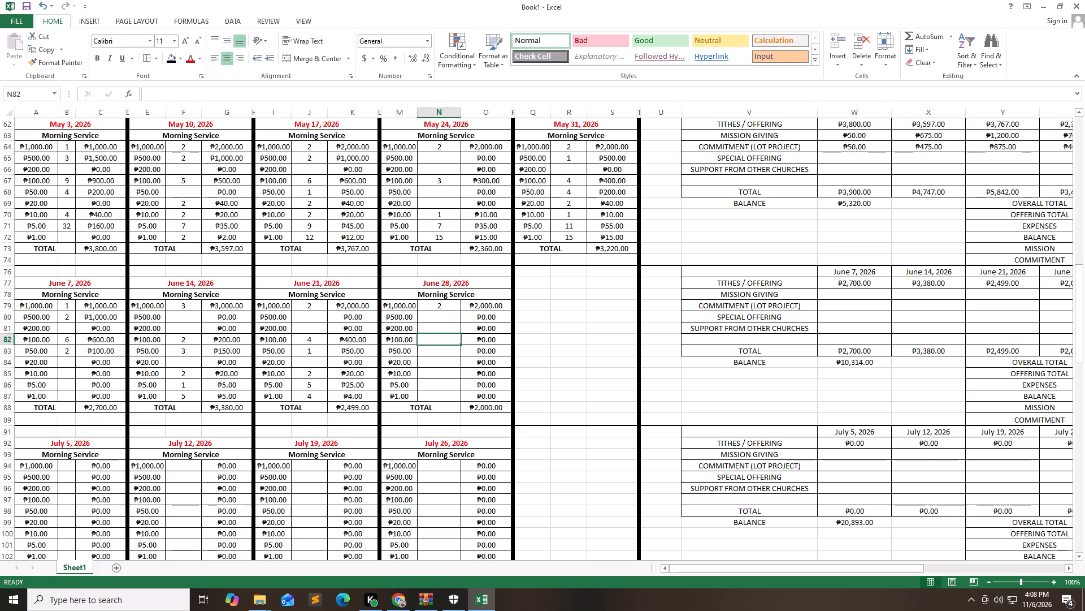
key("Down")
key("Up")
key("5")
key("Down")
key("Down")
key("Down")
key("Down")
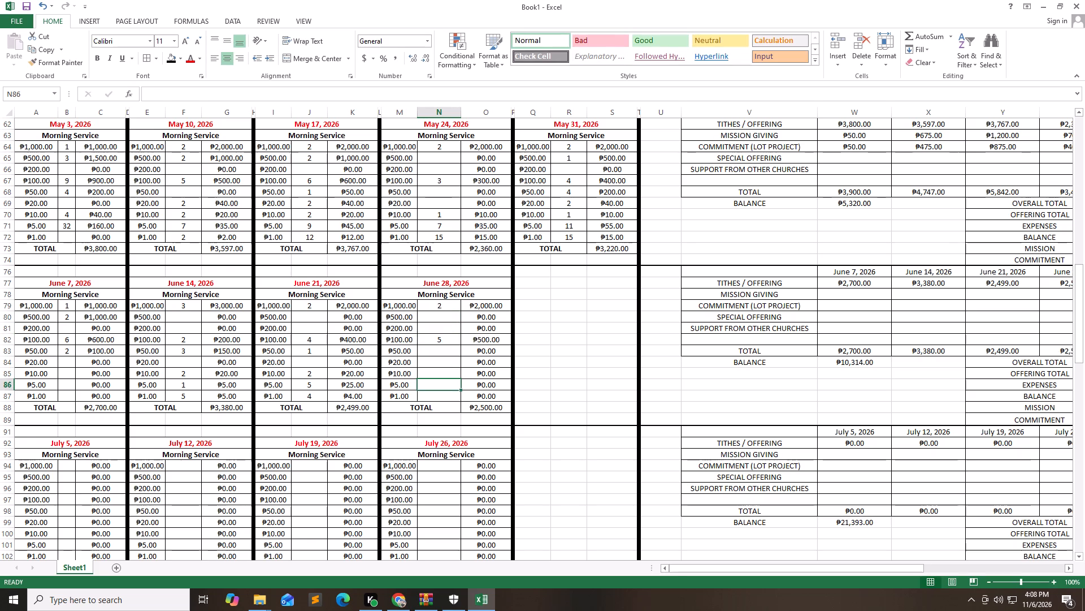
key("3")
key("Right")
Enter the June 2026 mission giving amounts by week: 615 for June 7, 370 for June 14, 515 for June 21, 495 for June 28.
key("Right")
key("Right")
key("Right")
key("Right")
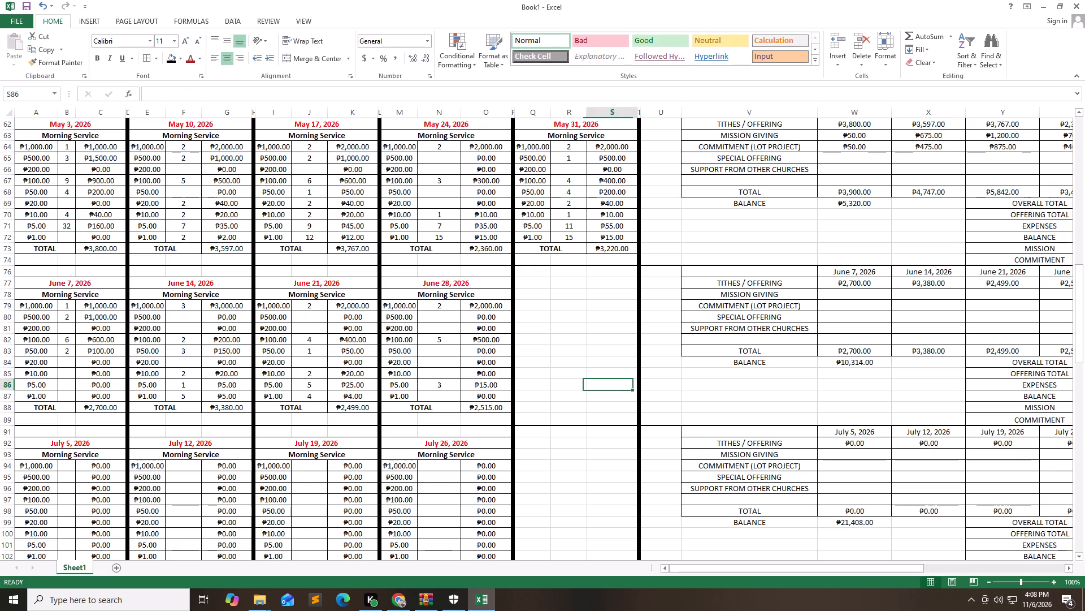
key("Right")
key("Right")
key("Right")
key("Right")
key("Right")
key("Right")
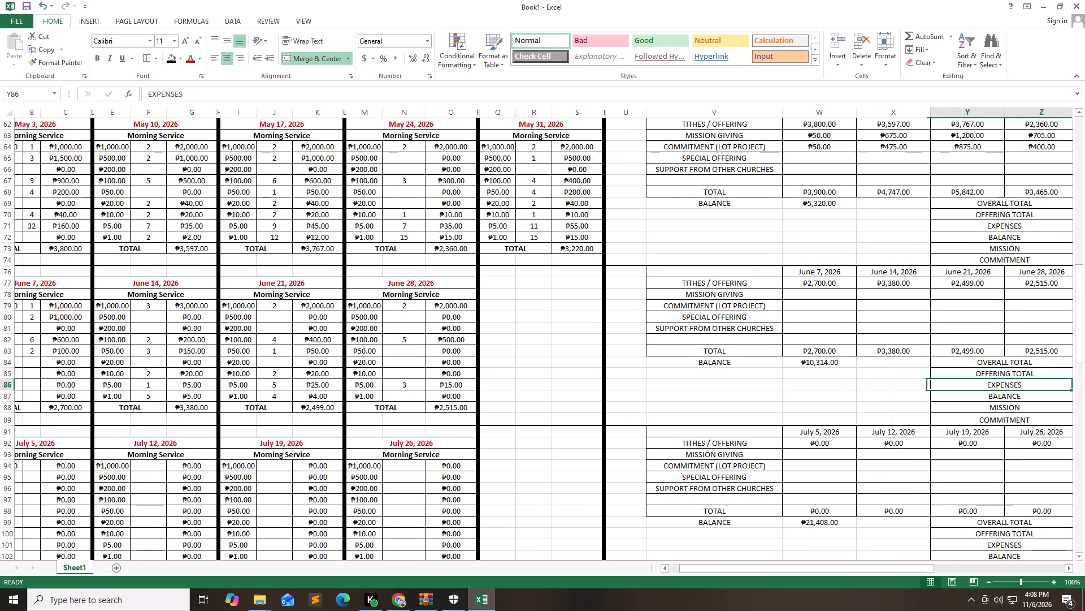
key("Right")
key("Right")
key("Left")
key("Left")
key("Left")
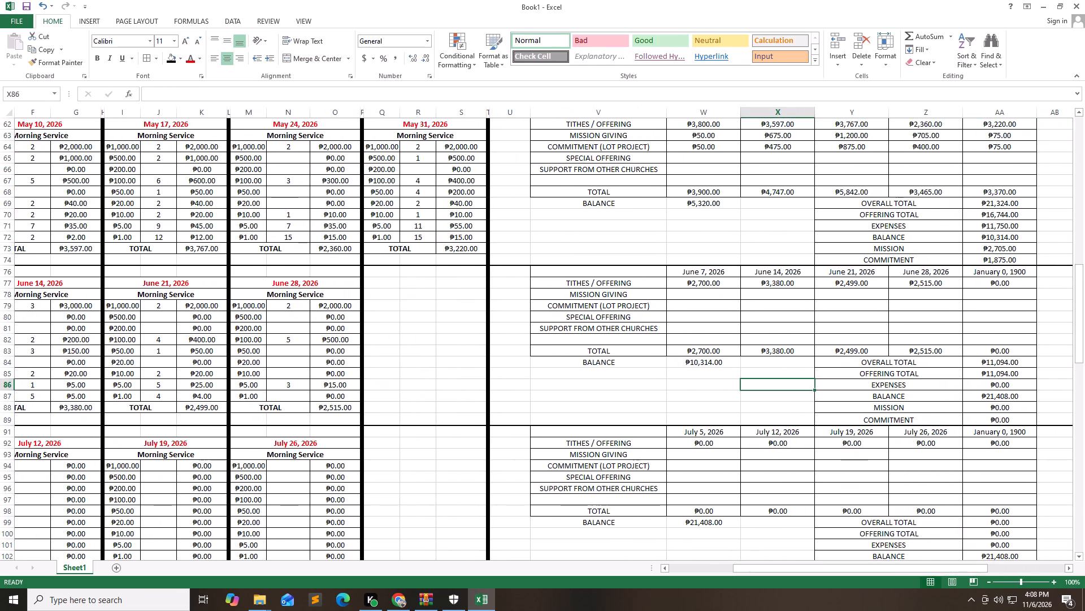
key("Up")
key("Up")
key("Up")
key("Up")
key("Up")
key("Up")
key("Up")
key("Up")
key("Left")
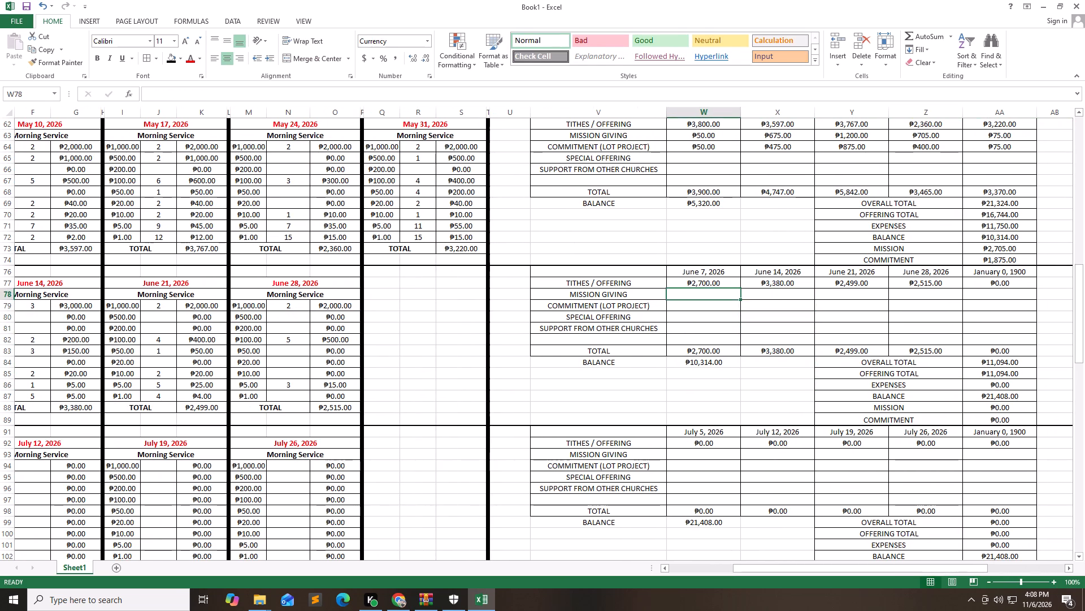
key("Left")
key("Right")
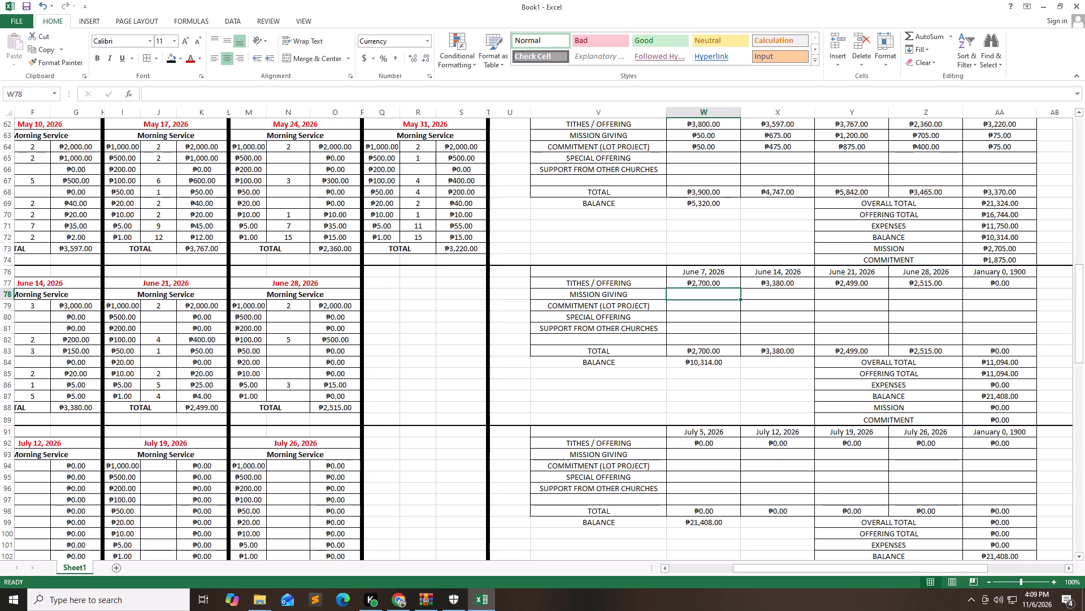
key("Up")
key("Down")
type("615")
key("Right")
type("370")
key("Right")
type("515")
key("Right")
type("495")
key("Down")
Enter the June 2026 lot project commitments by week: 415 for June 7, 290 for June 14, 415 for June 21, 895 for June 28.
key("Left")
key("Left")
key("Left")
key("Left")
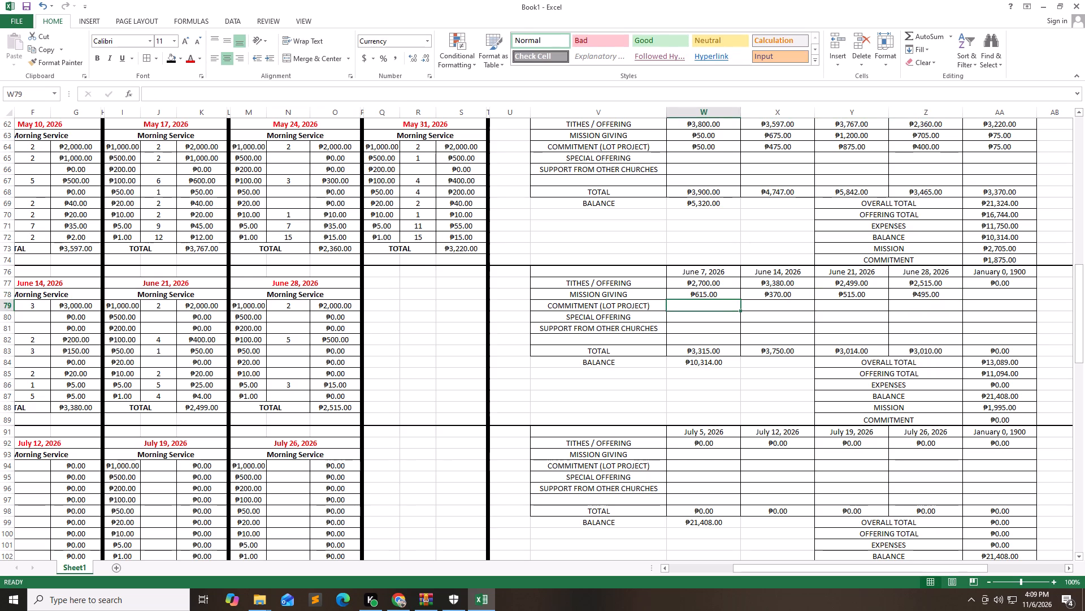
key("Right")
type("415")
key("Right")
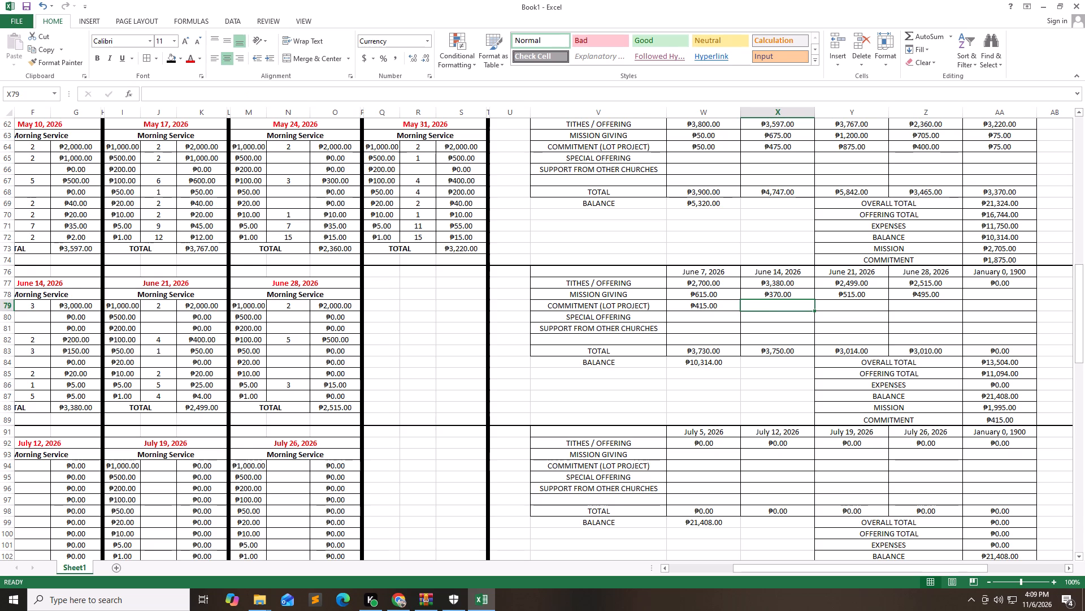
type("290")
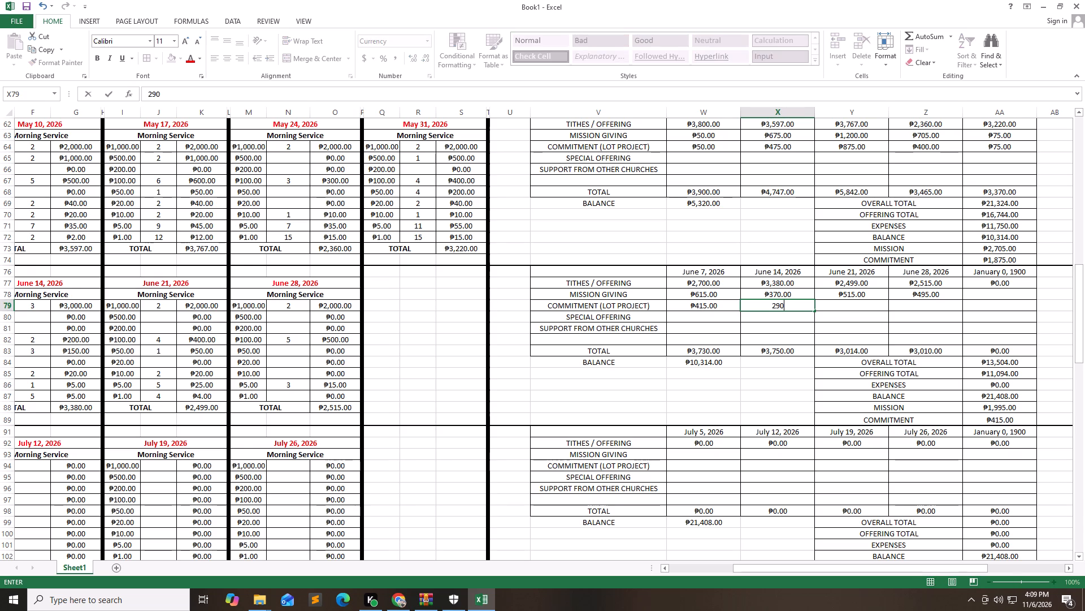
key("Right")
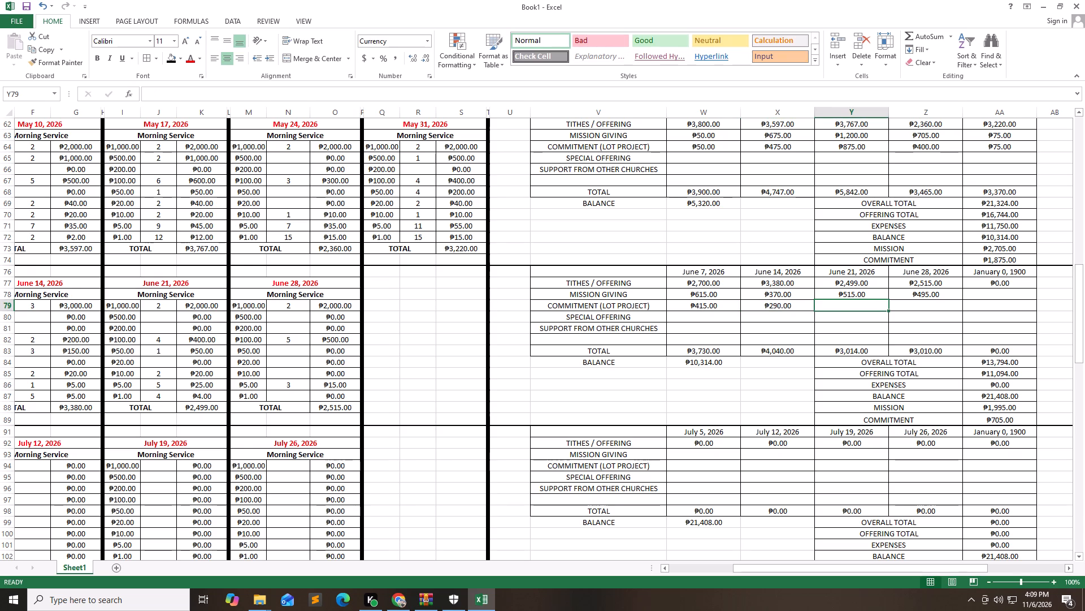
type("415")
key("Right")
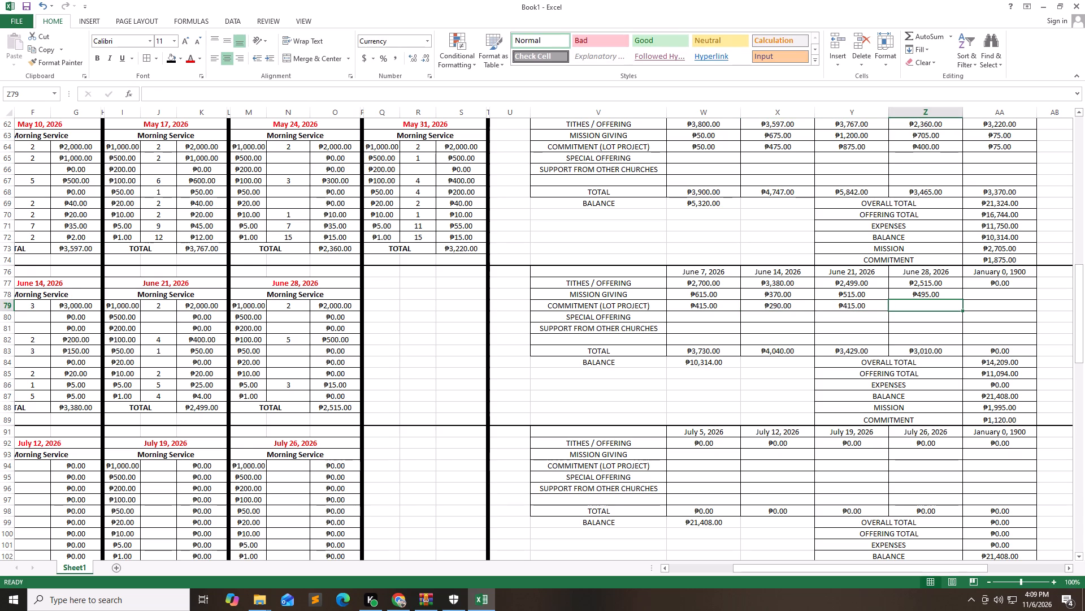
type("895")
key("Down")
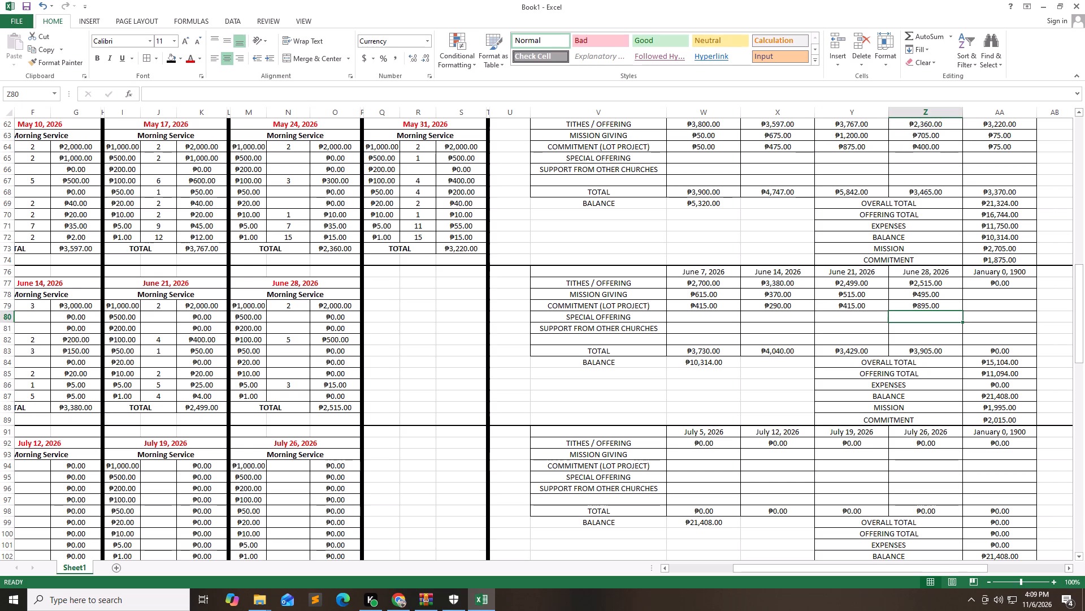
Enter the first four June 2026 expenses: biscuits 1500, gasoline 1200, electricity 1000 and tarpaulin 150.
key("Right")
key("Right")
key("Right")
key("Right")
key("Right")
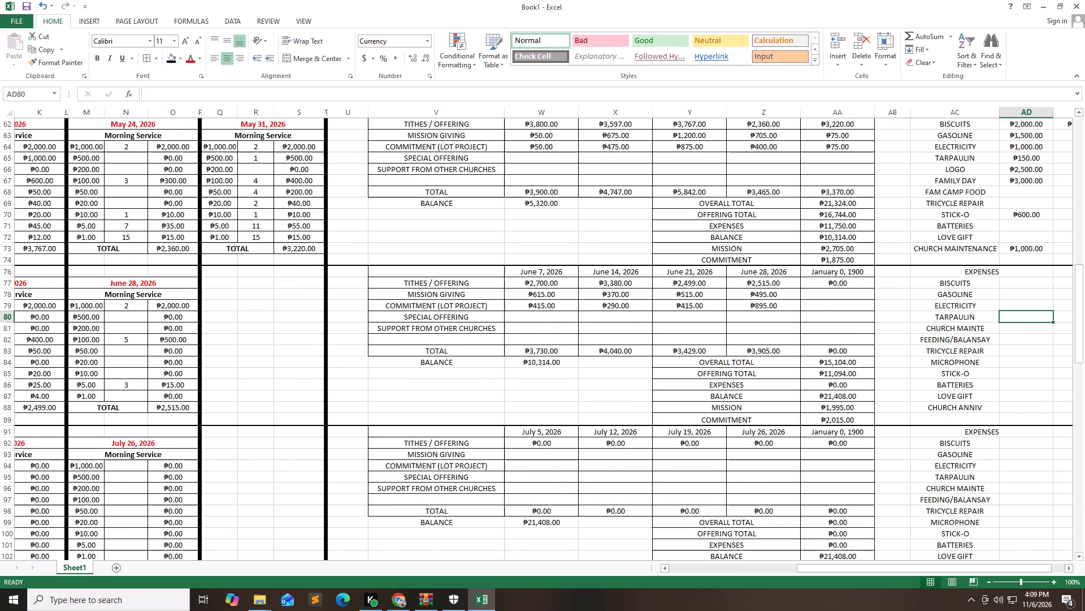
key("Left")
key("Up")
key("Up")
key("Up")
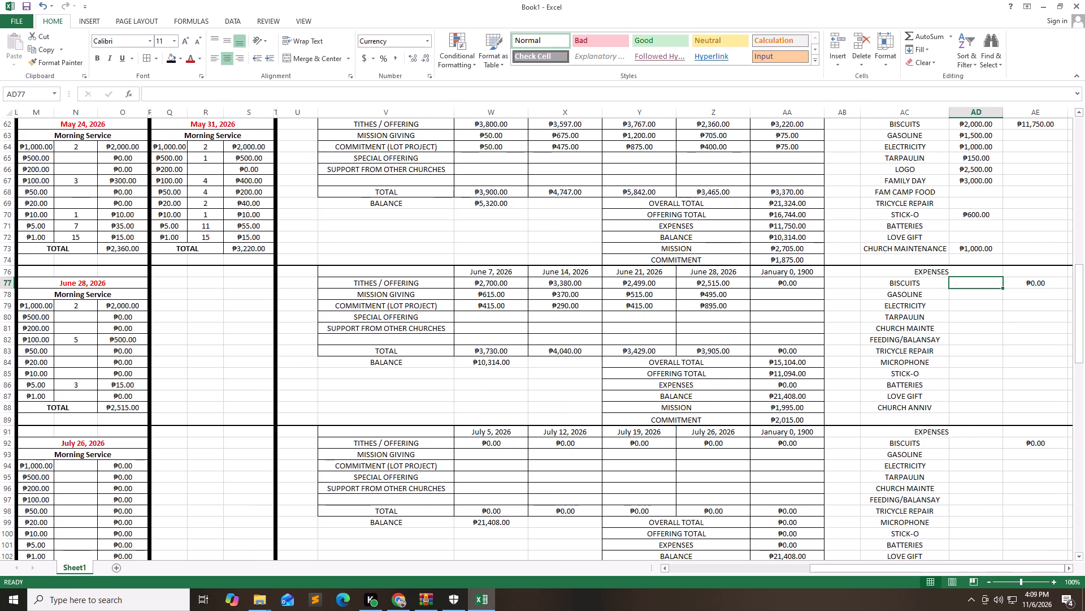
type("1500")
key("Down")
type("1200")
key("Down")
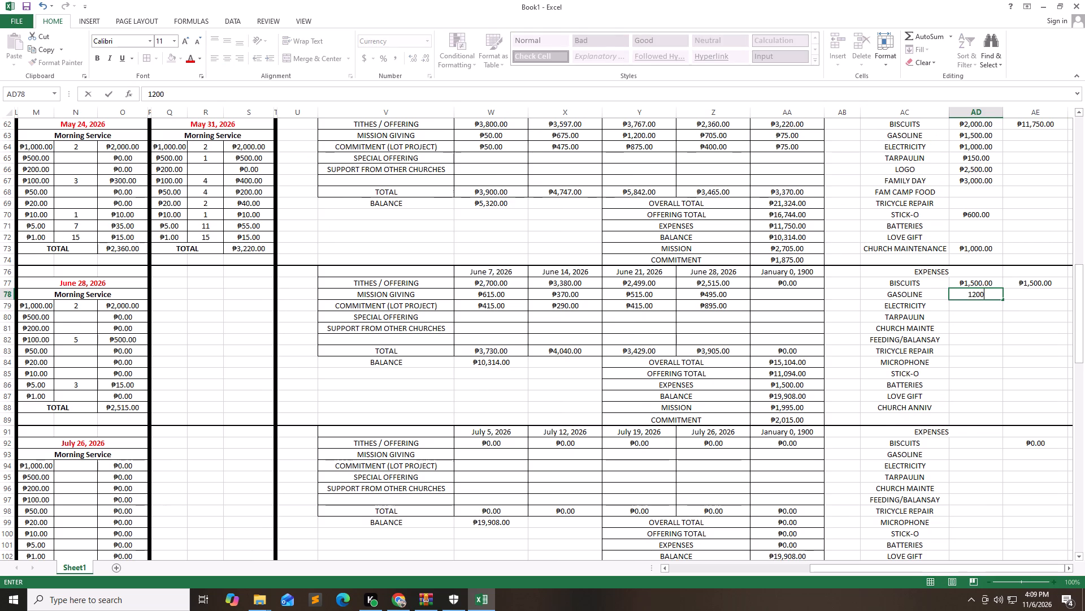
type("1000")
key("Down")
type("150")
key("Down")
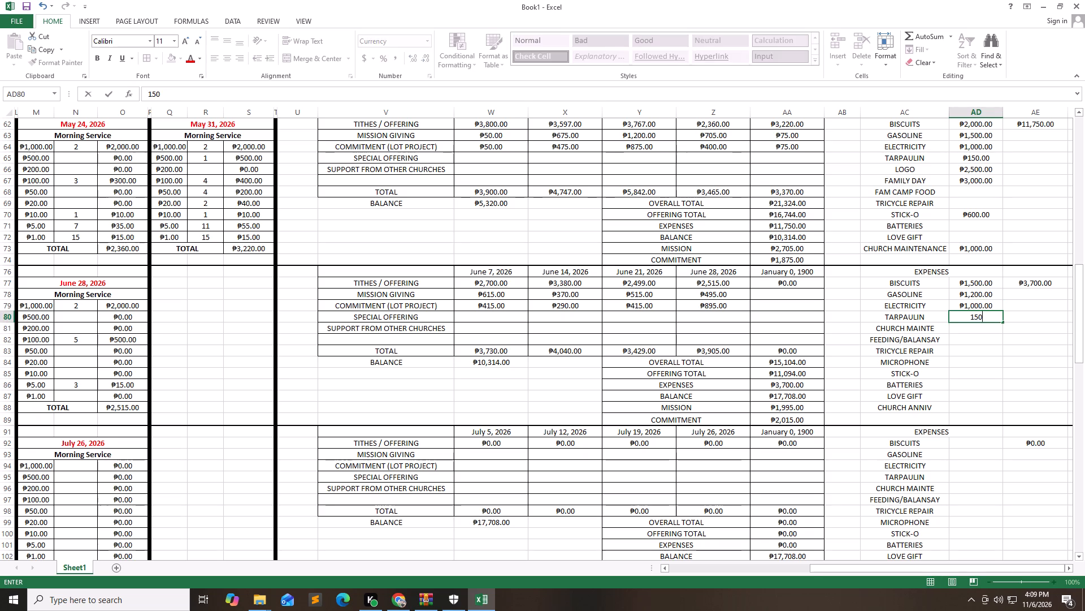
Enter the remaining June 2026 expenses: church mainte 3000, feeding/balansay 2500, stick-o 600 and church anniv 1000.
type("3000")
key("Down")
type("2500")
key("Down")
key("Down")
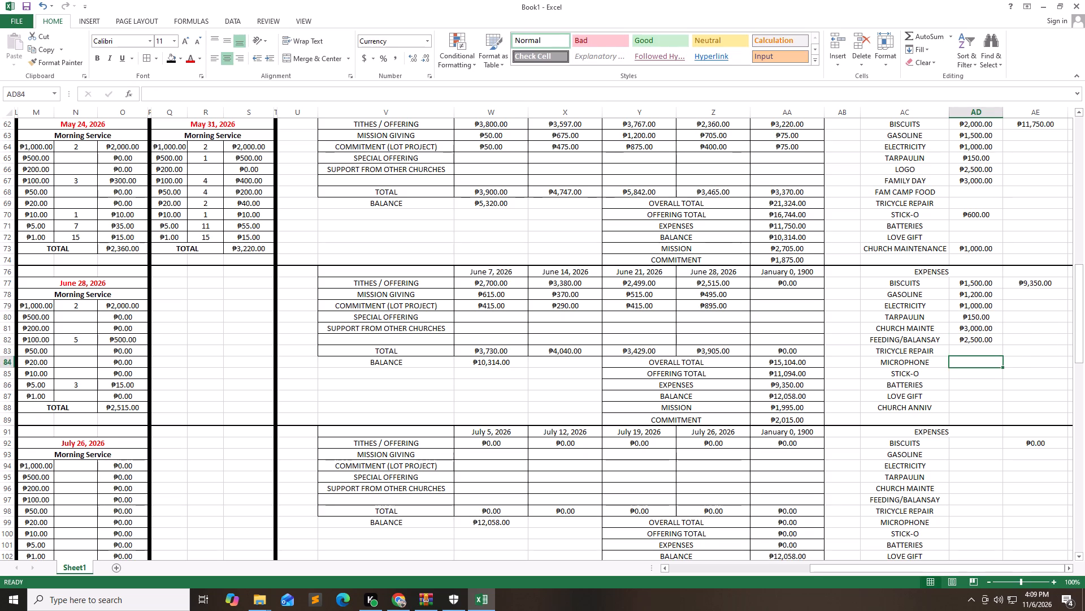
key("Down")
type("600")
key("Down")
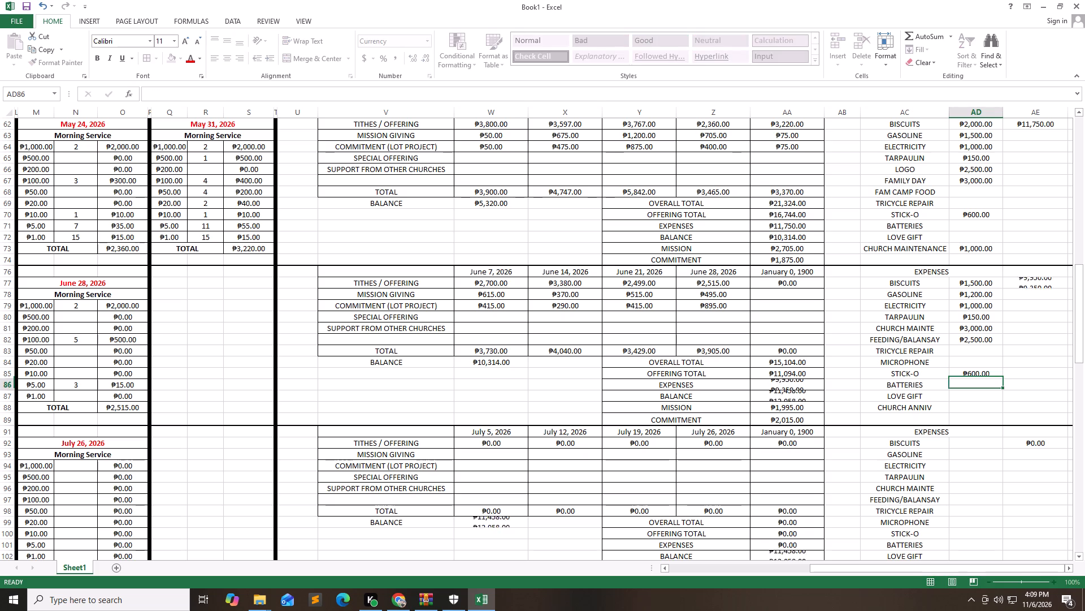
key("Down")
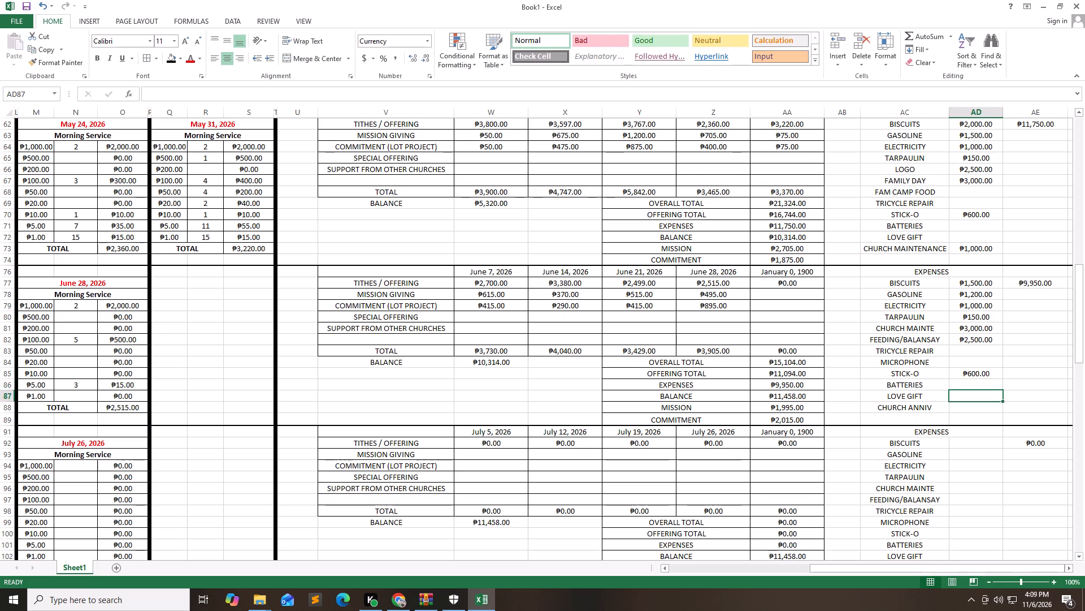
key("Down")
type("1000")
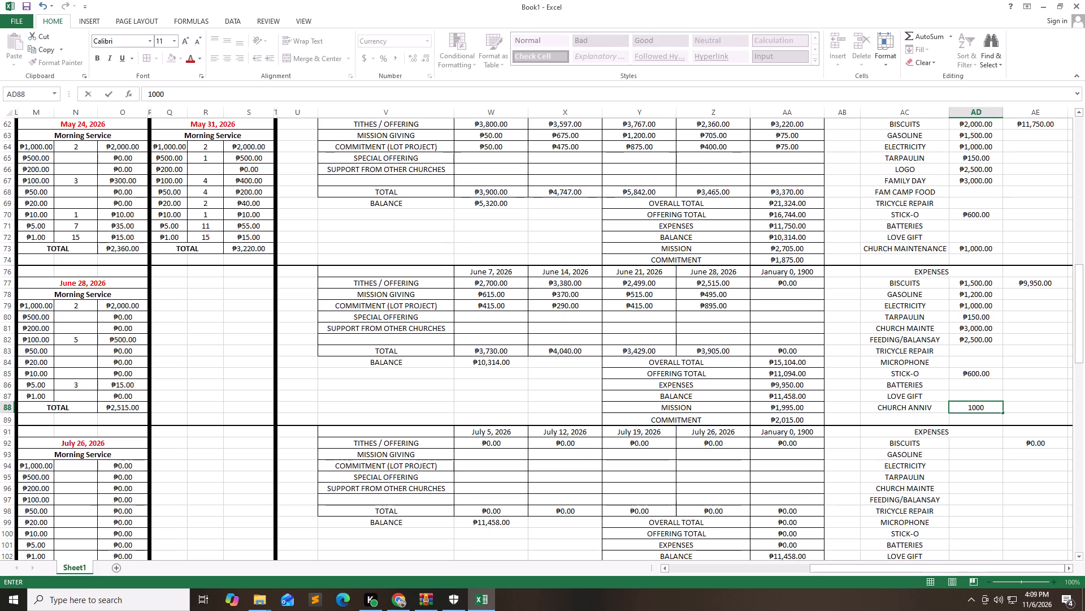
key("Left")
Replace the June expense label CHURCH ANNIV with a copy of the May label CHURCH MAINTENANCE.
key("Up")
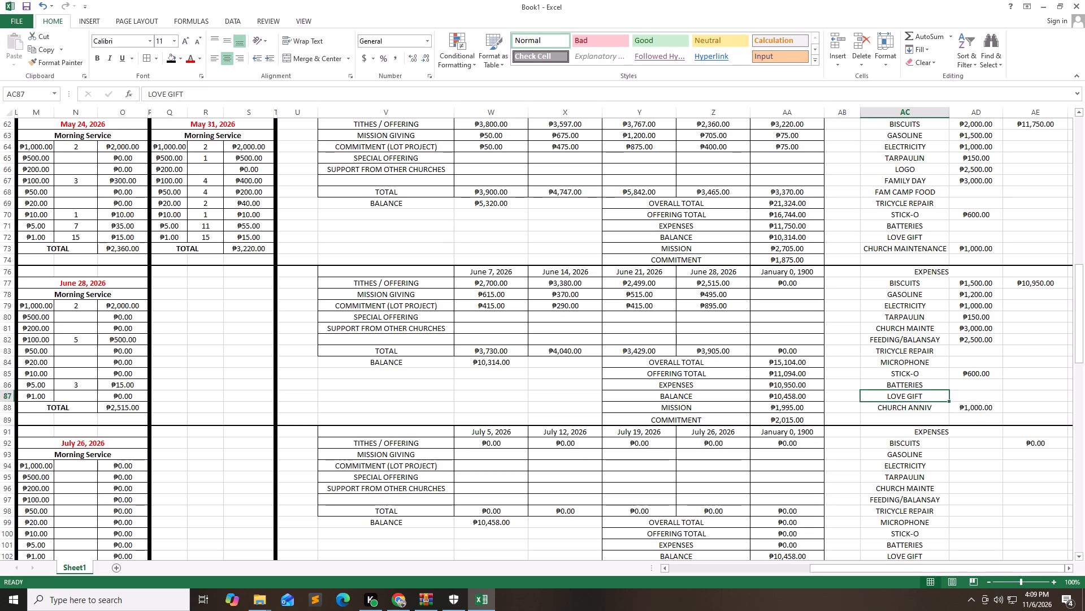
key("Up")
key("Up")
key("Up")
key("Up")
key("Up")
key("Up")
key("Up")
key("Up")
key("Up")
key("Up")
key("Up")
key("Up")
key("Up")
key("Up")
key("Up")
key("Up")
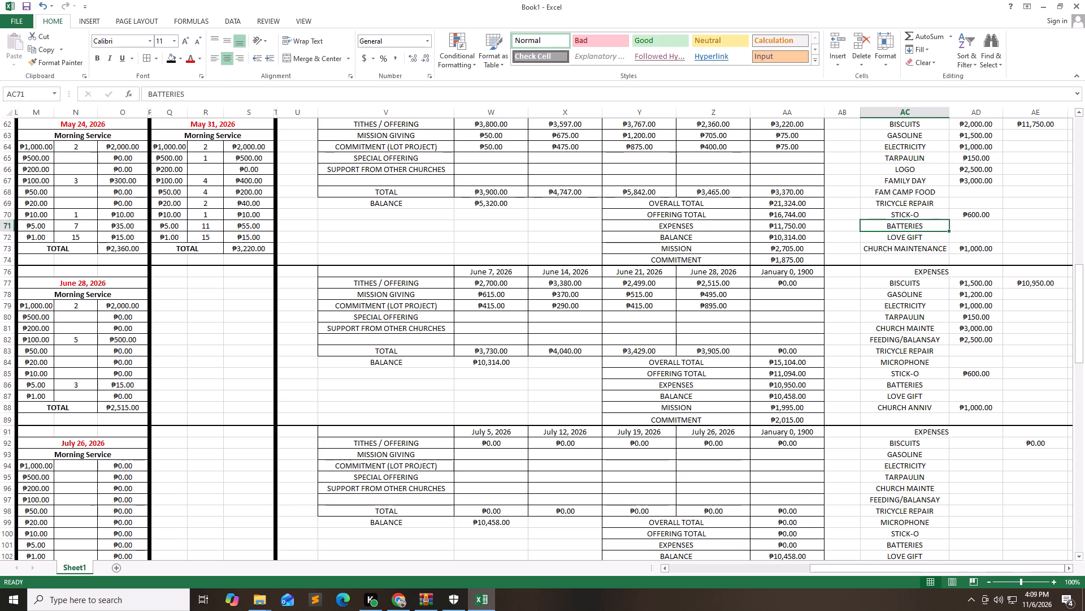
key("Down")
key("Down")
key("ctrl+c")
key("Down")
key("Down")
key("Down")
key("Down")
key("Down")
key("Down")
key("Down")
key("Down")
key("Down")
key("Down")
key("Down")
key("Down")
key("Down")
key("Down")
key("Down")
key("Down")
key("Down")
key("Down")
key("Down")
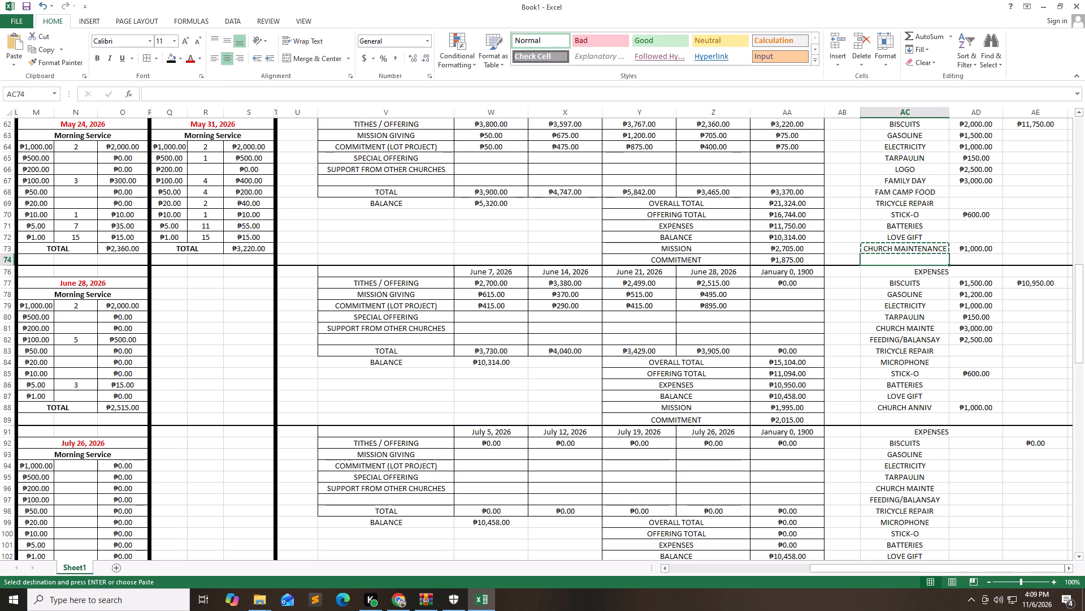
key("Up")
key("Up")
key("Up")
key("Up")
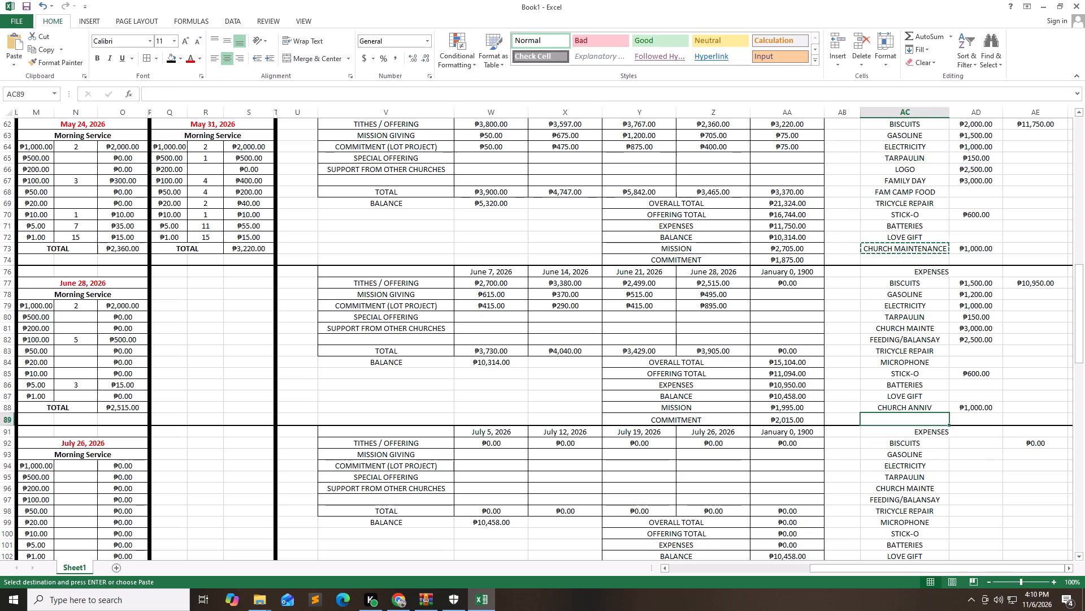
key("ctrl+v")
Rename the June 2026 expense label CHURCH MAINTE as BALIK ARAL PROGRAM.
key("Up")
key("Up")
key("Up")
key("Up")
key("Up")
key("Up")
key("Up")
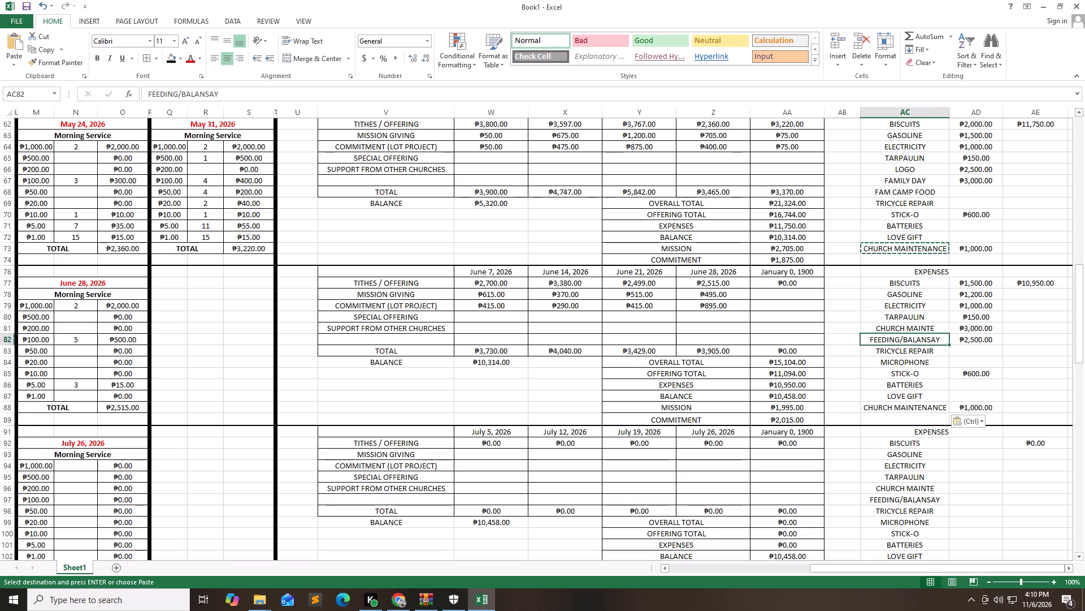
key("Up")
key("Up")
key("Up")
key("Up")
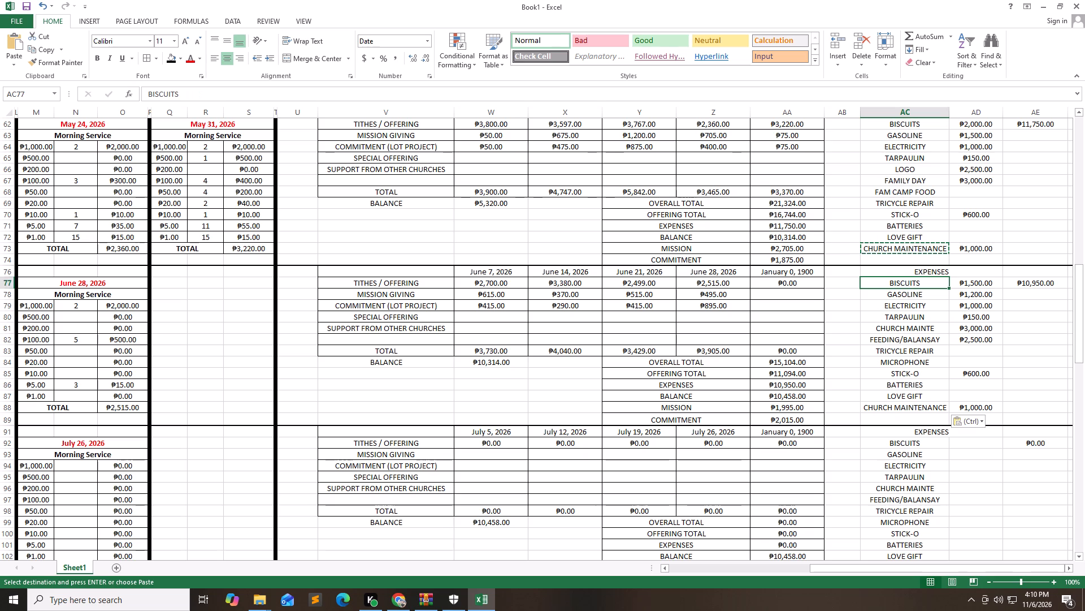
key("Down")
key("Down")
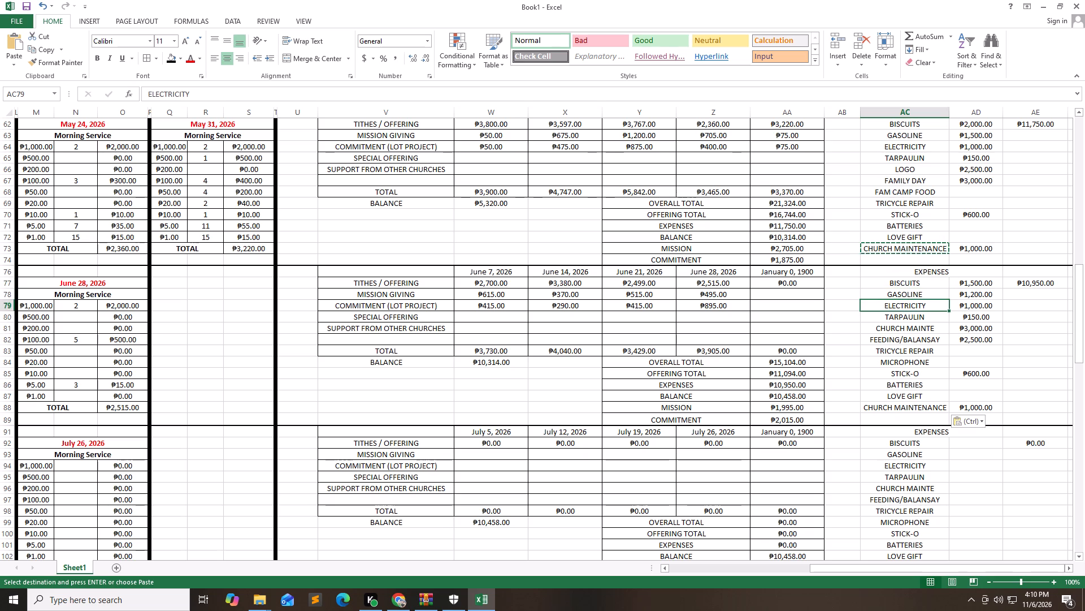
key("Down")
key("Down")
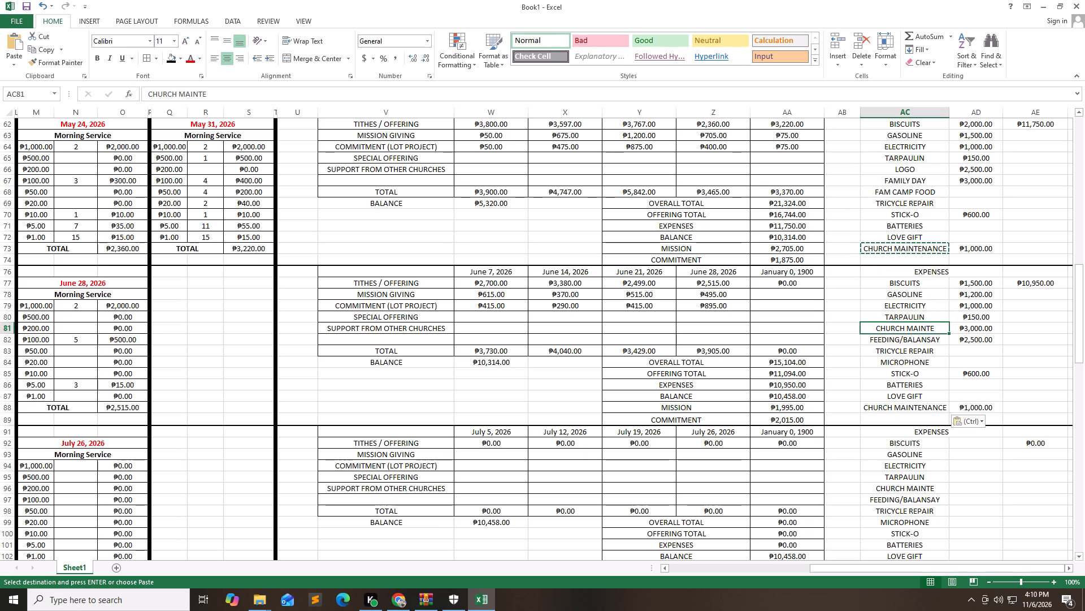
type("BALIK PROGRAM")
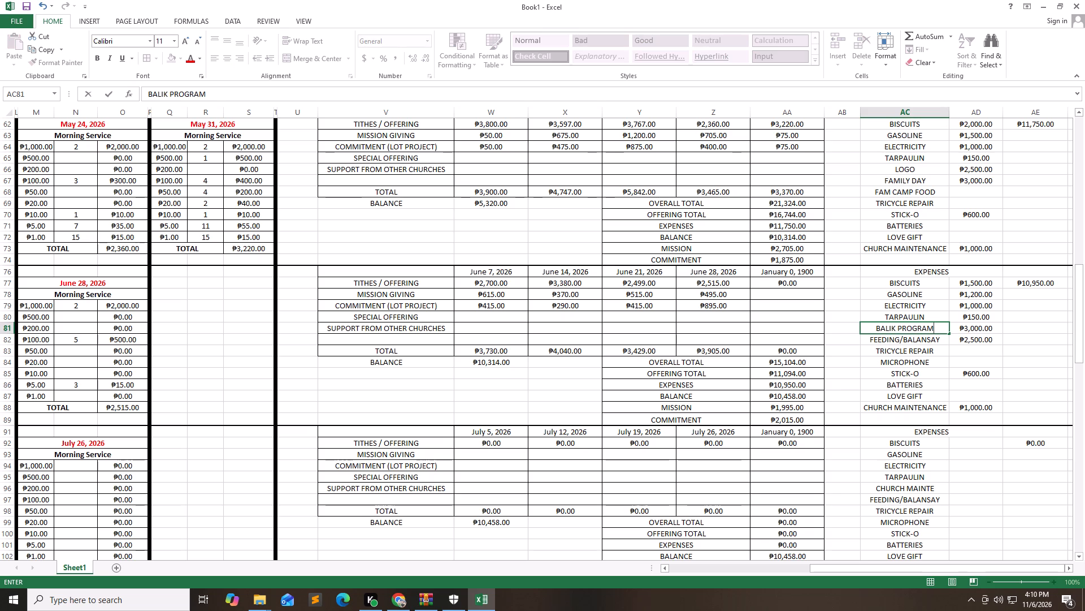
key("BackSpace")
key("m")
key("Left")
key("Left")
key("Left")
key("Right")
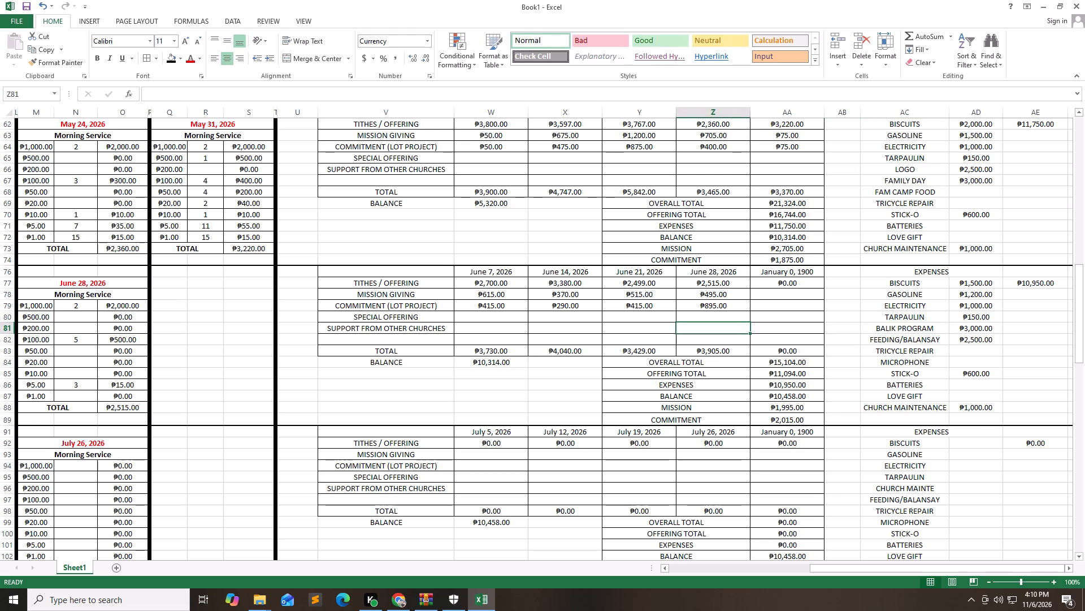
key("Right")
key("Right")
type("BALIK ARAL")
key("space")
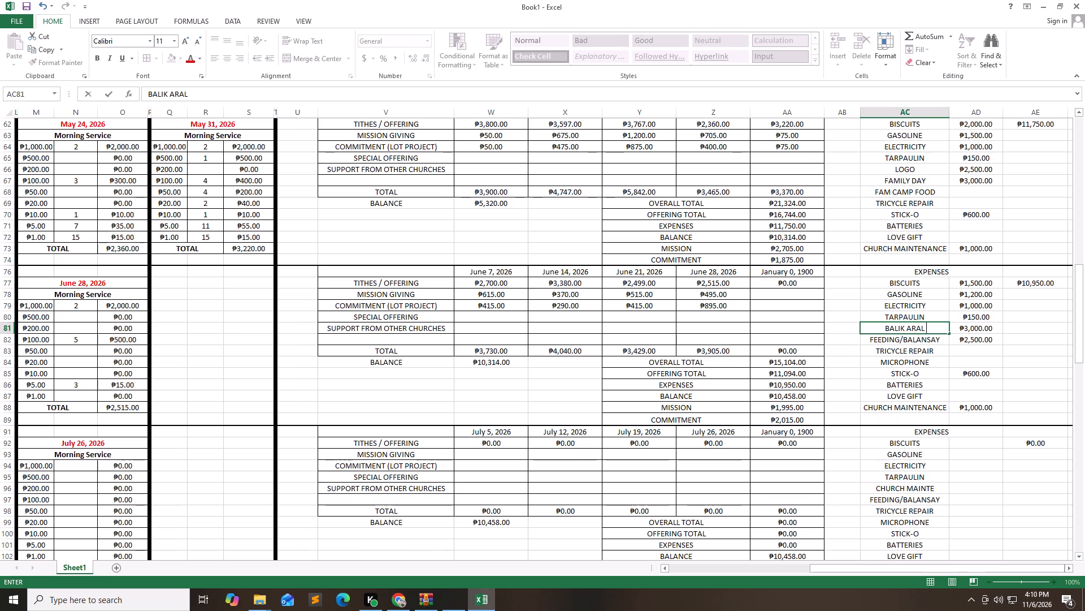
type("PROGRAM")
key("Down")
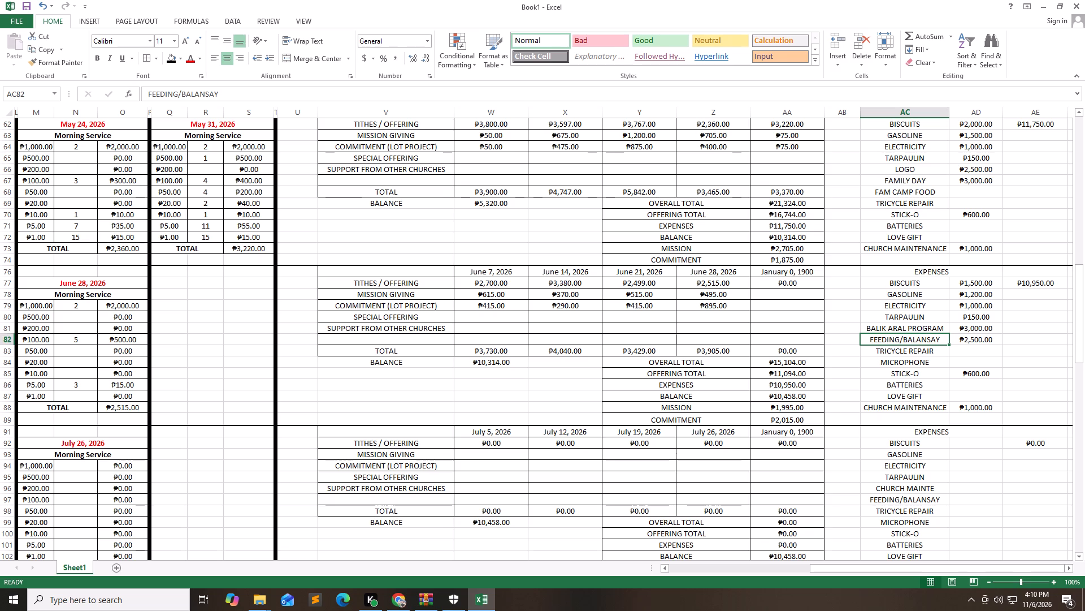
Rename the next three June expense labels below BALIK ARAL PROGRAM as FEEDING PROGRAM, FAM CAMP FOOD and TRICYCLE REPAIR.
type("FEEDING PROGRAM")
key("Down")
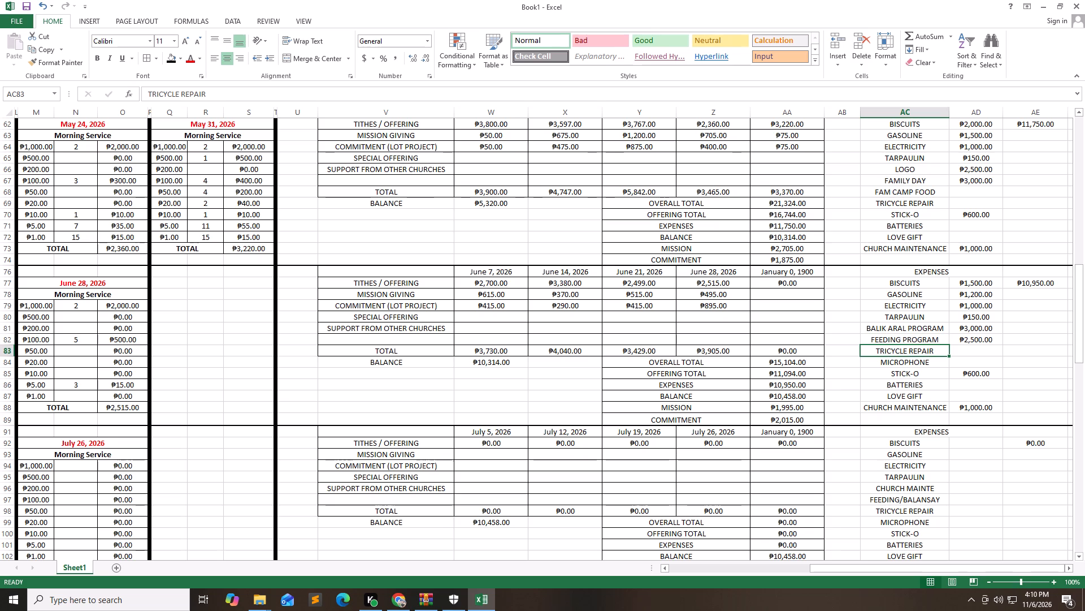
type("FAM CAMP FOOD")
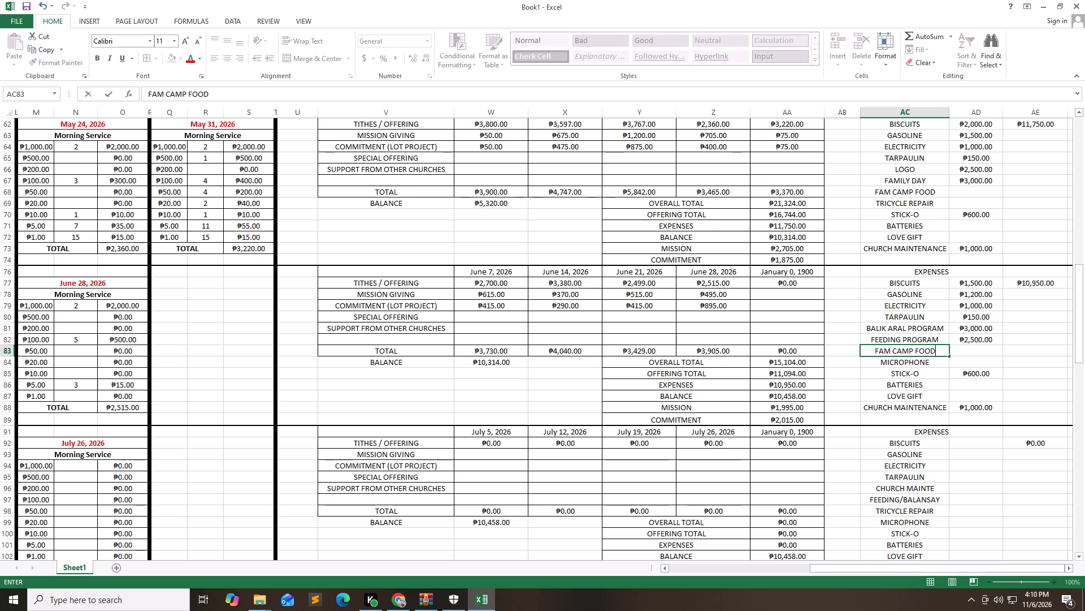
key("Down")
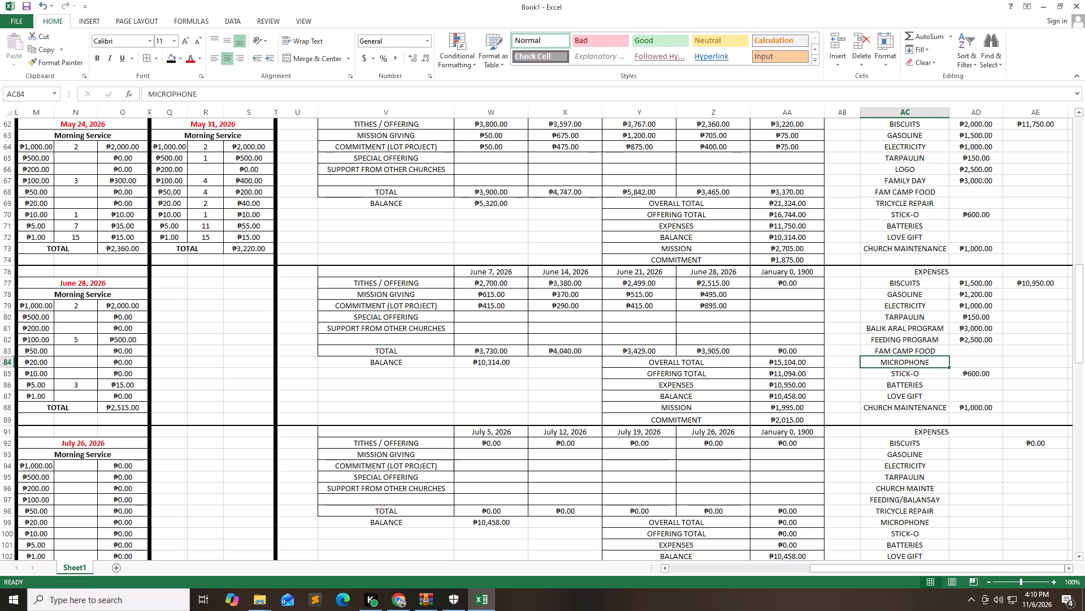
type("TR")
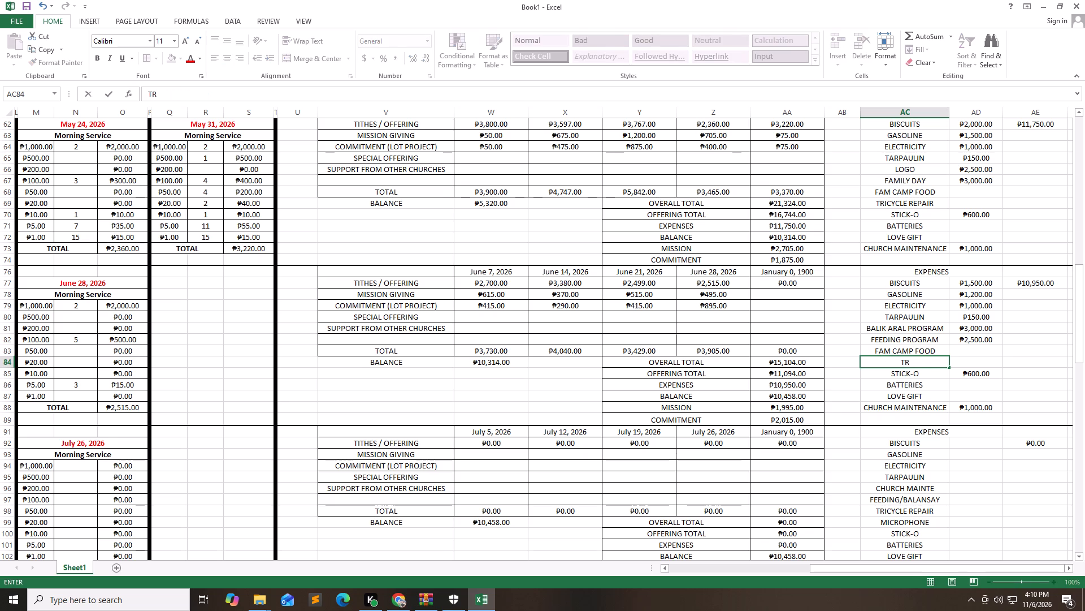
type("ICYCLE REPAIR")
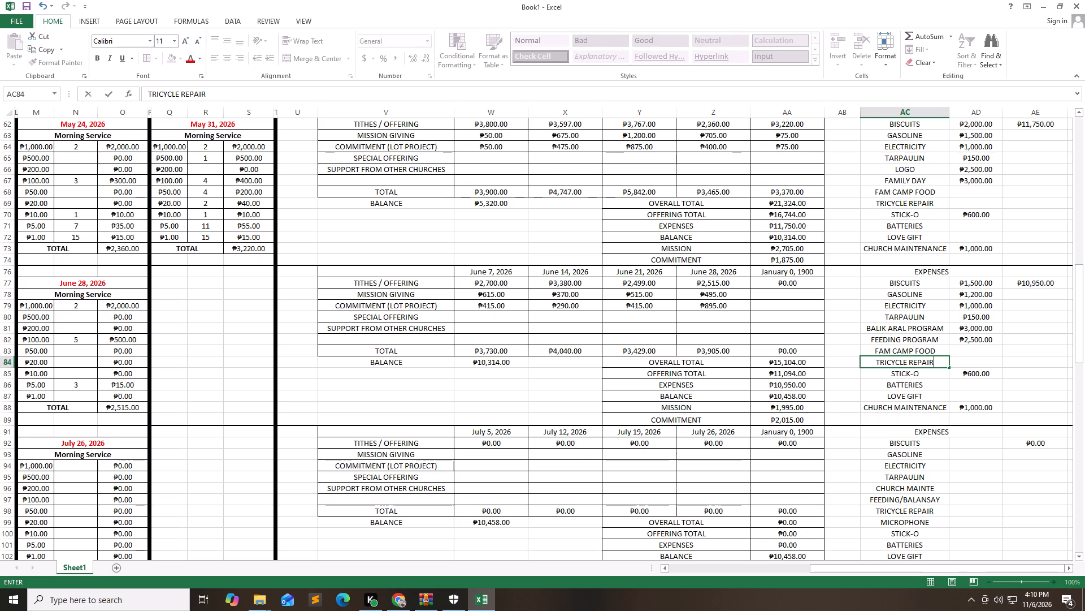
key("Down")
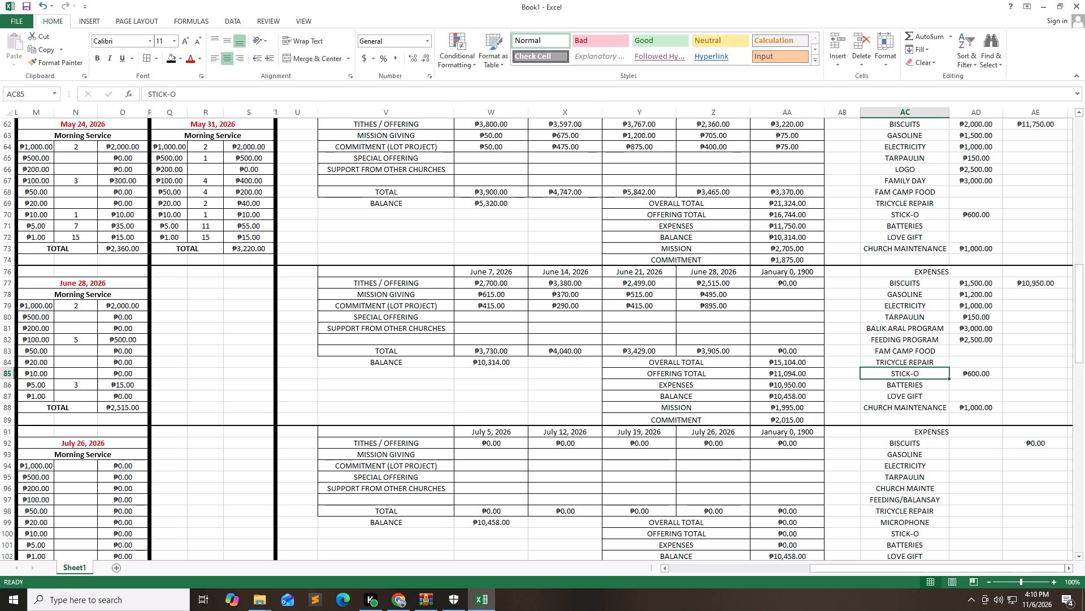
Enter the July 5, 2026 cash counts: 1 of ₱1,000, 1 of ₱500, 5 of ₱100, 3 of ₱50 and 10 of ₱1.
key("Down")
key("Down")
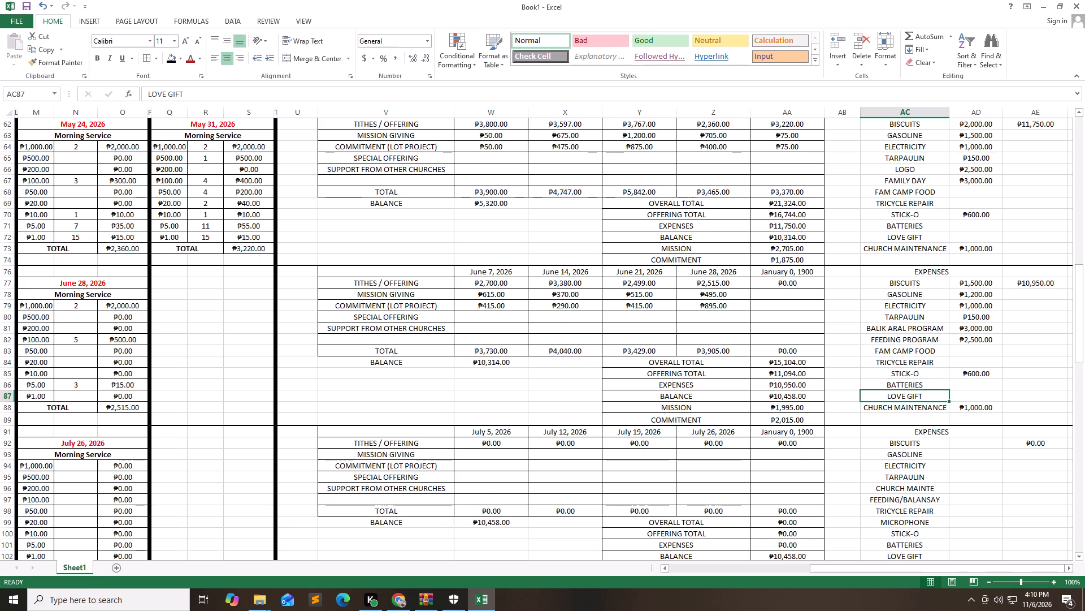
key("Down")
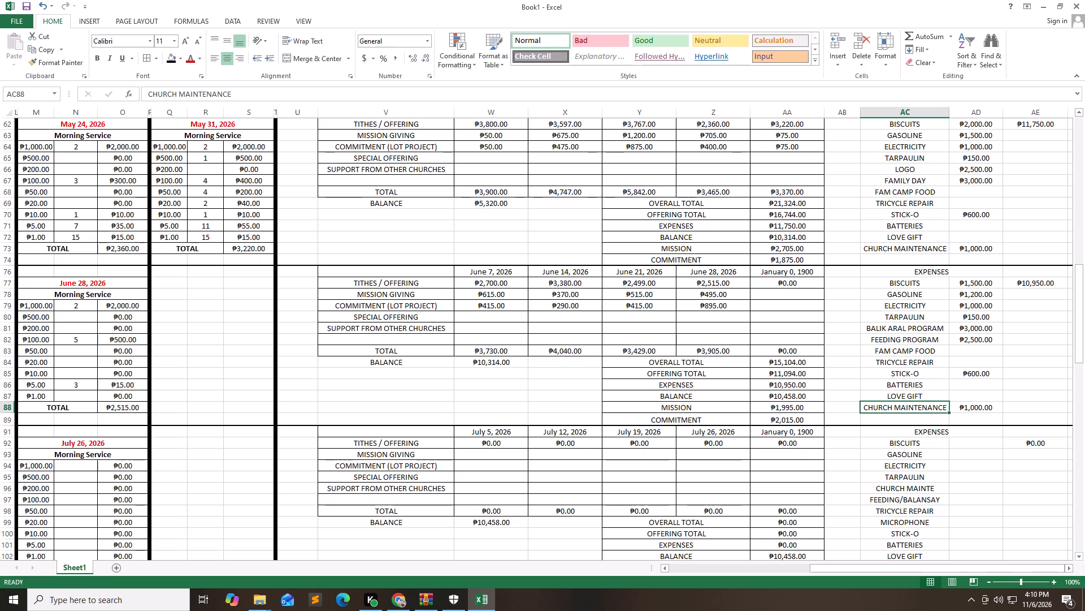
key("Down")
key("Up")
key("Down")
key("Down")
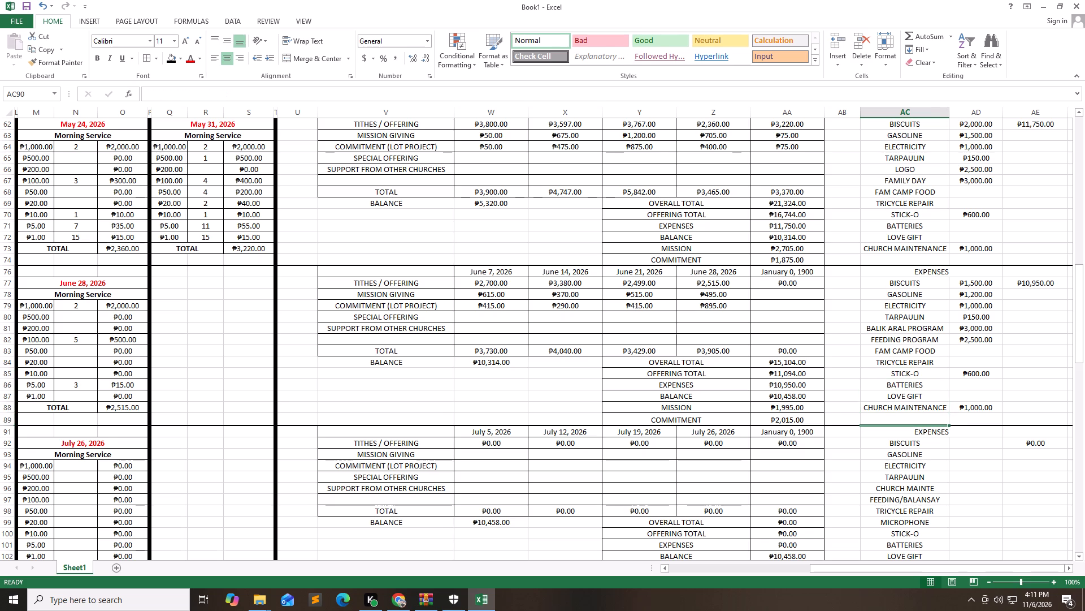
key("Down")
key("Left")
key("Left")
key("Left")
key("Left")
key("Left")
key("Left")
key("Left")
key("Left")
key("Left")
key("Left")
key("Left")
key("Left")
key("Left")
key("Left")
key("Left")
key("Left")
key("Left")
key("Left")
key("Left")
key("Left")
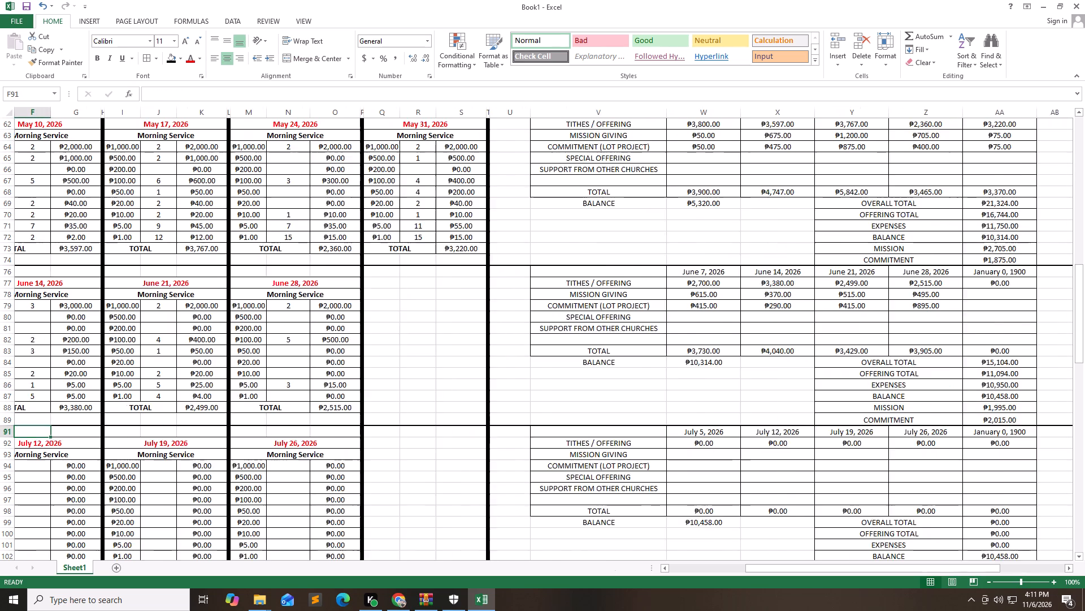
key("Down")
key("Down")
key("Down")
key("Down")
key("Down")
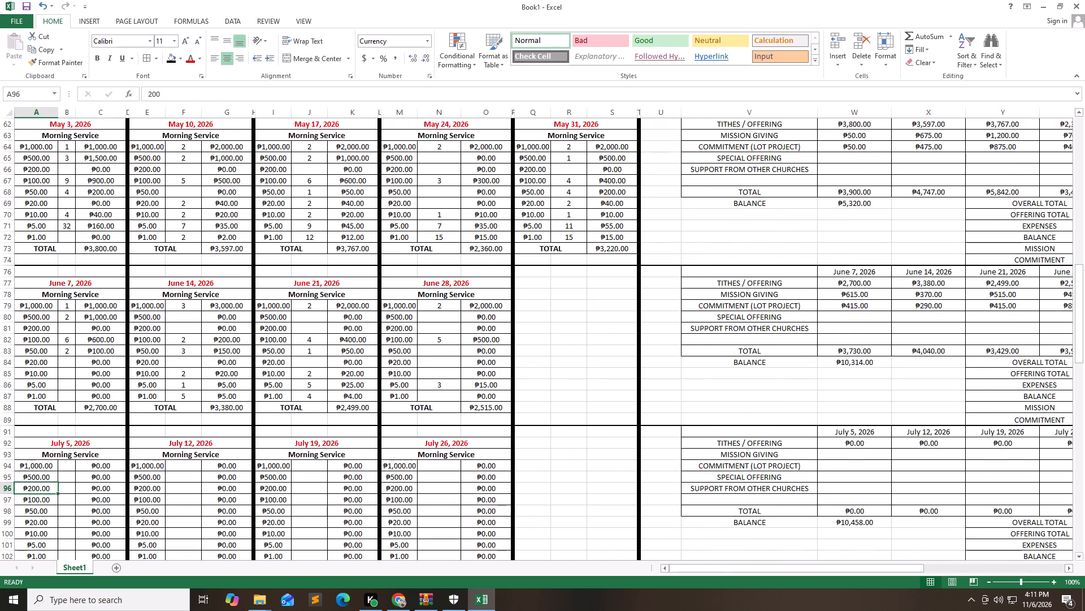
key("Up")
key("Up")
key("Right")
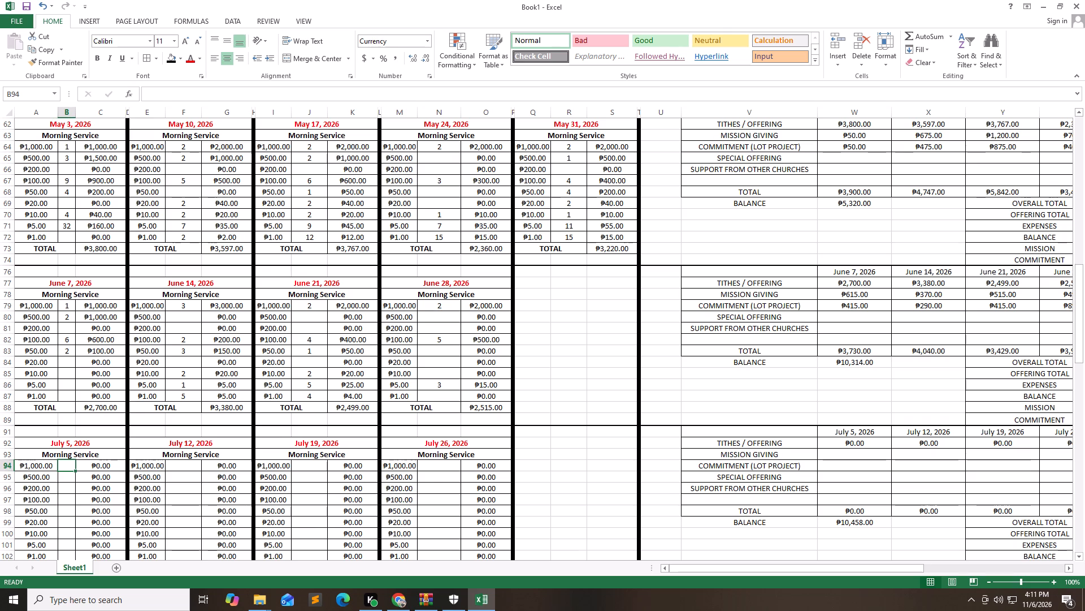
key("Right")
key("Right")
key("Left")
key("Left")
key("1")
key("Down")
key("1")
key("Down")
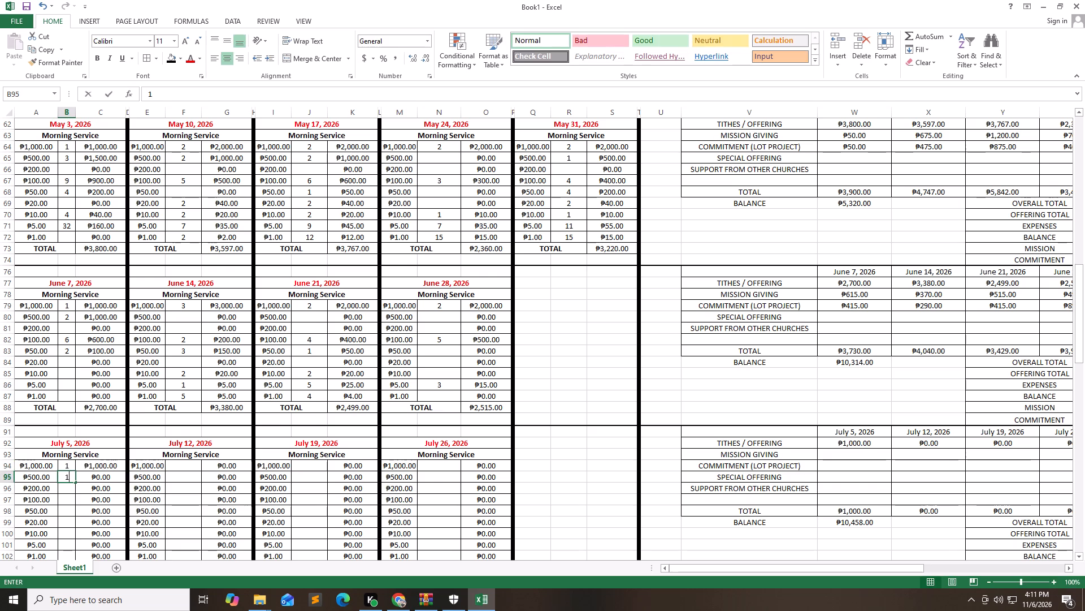
key("Down")
key("5")
key("Down")
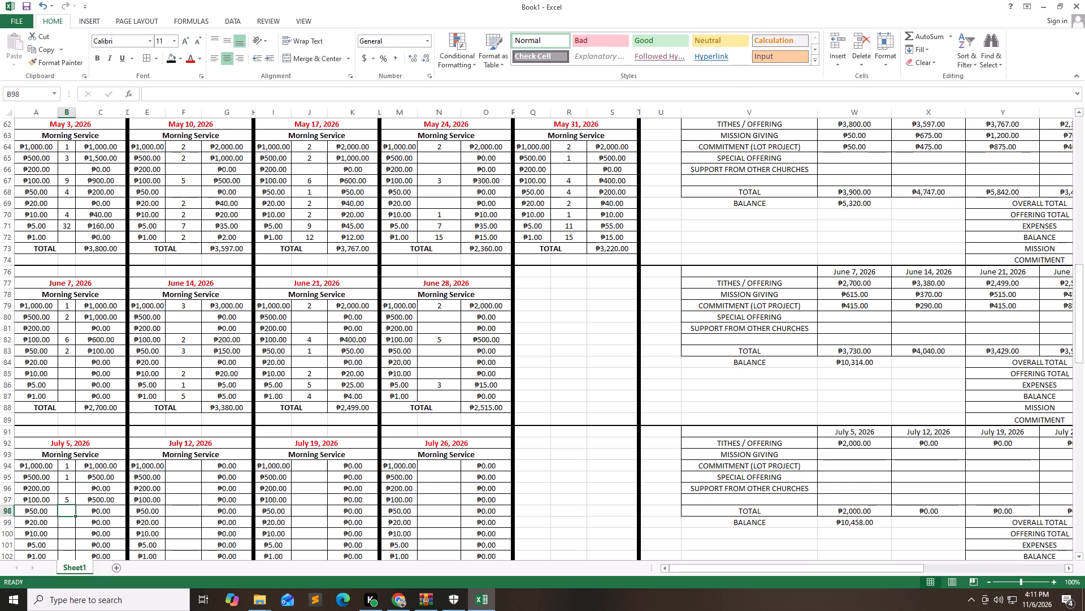
key("3")
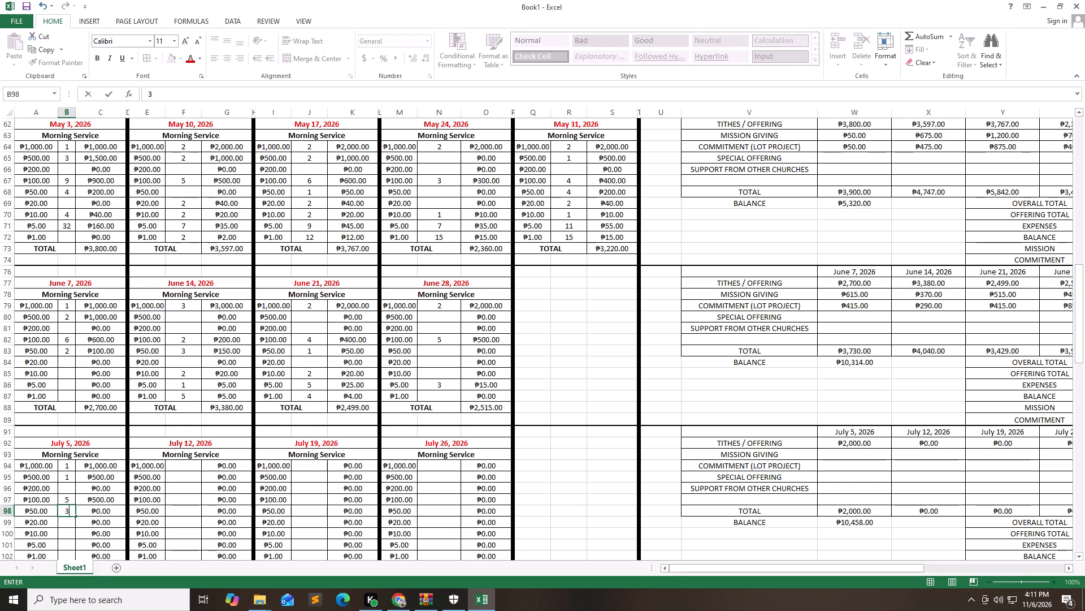
key("Down")
key("Down")
key("Down")
key("Down")
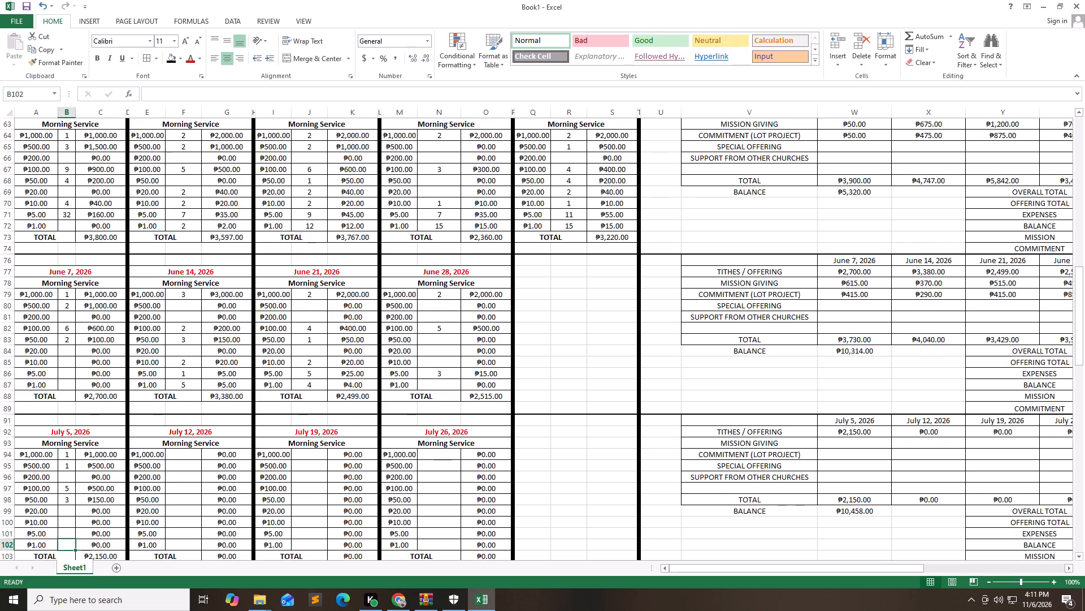
key("Down")
key("Up")
type("10")
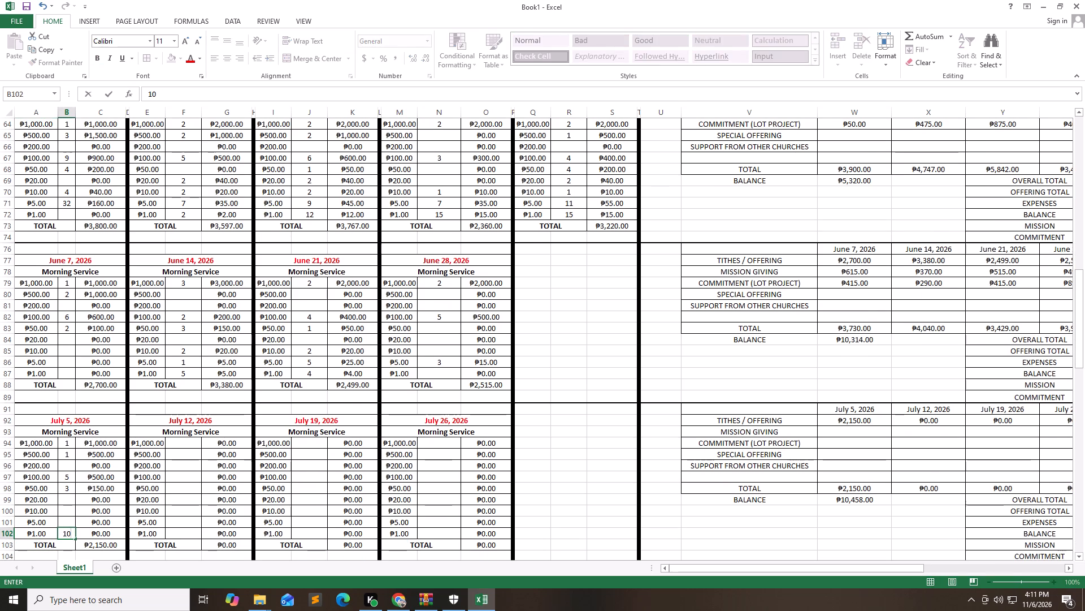
key("Right")
Enter the July 12, 2026 cash counts: 1 of ₱5, 2 of ₱20, 5 of ₱50, 3 of ₱100 and 6 of ₱1,000.
key("Right")
key("Right")
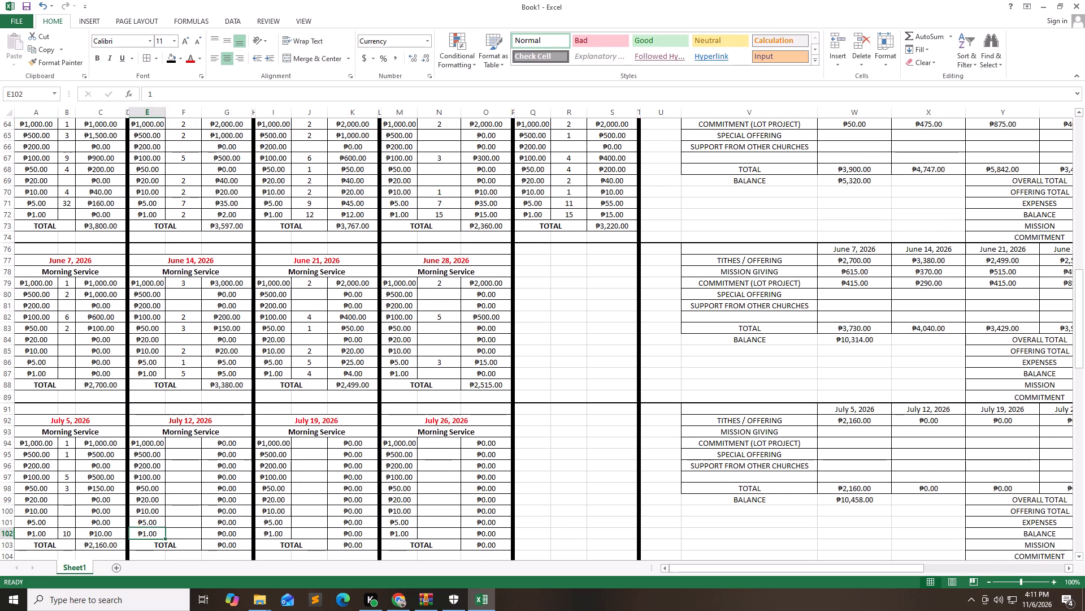
key("Right")
key("Up")
key("1")
key("Up")
key("Up")
key("2")
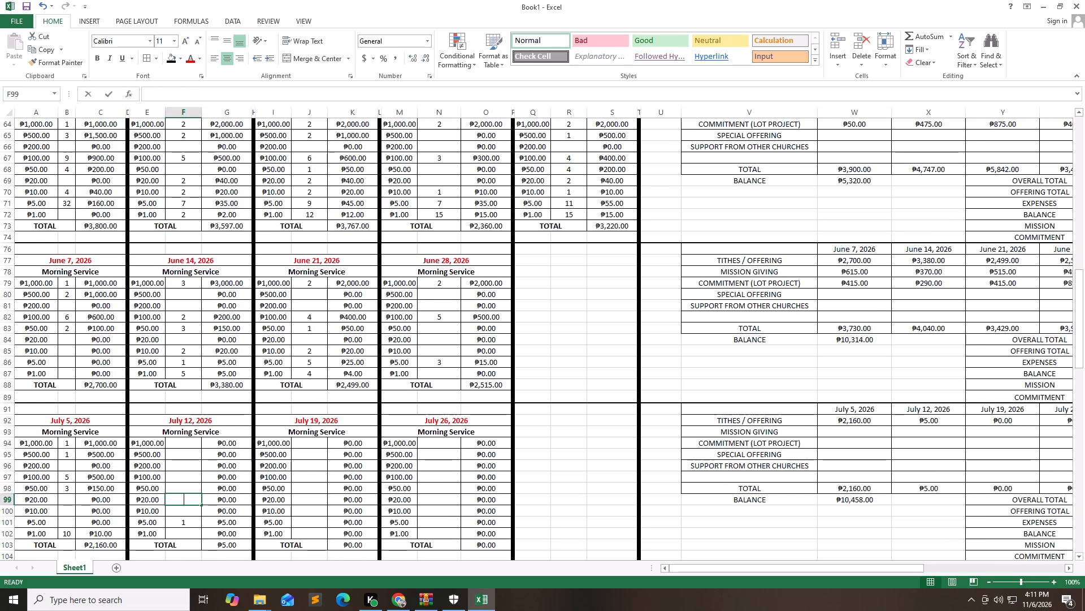
key("Up")
key("5")
key("Up")
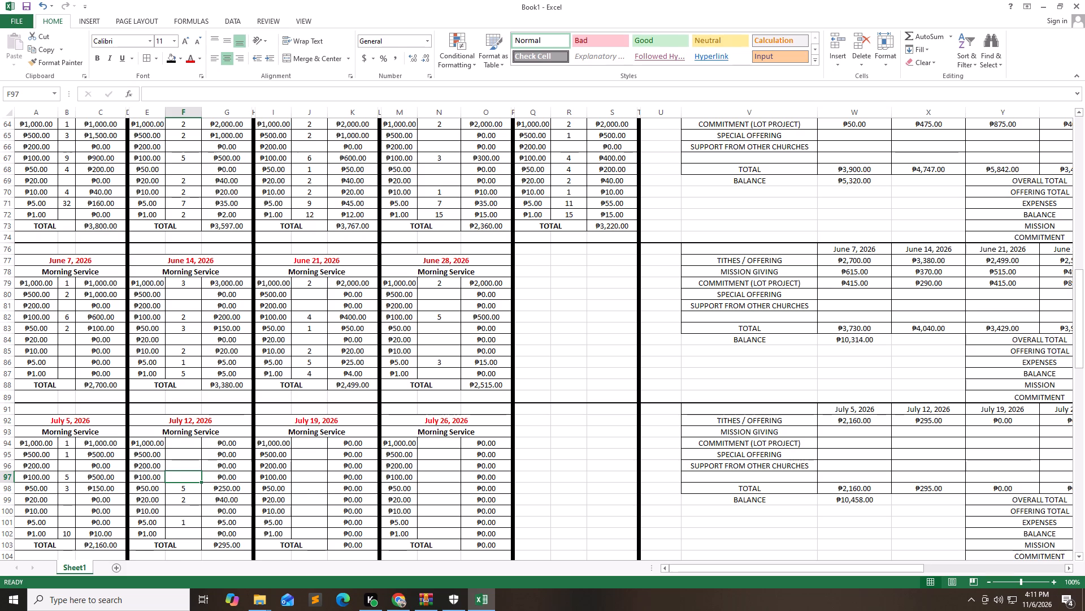
key("3")
key("Up")
key("Up")
key("Up")
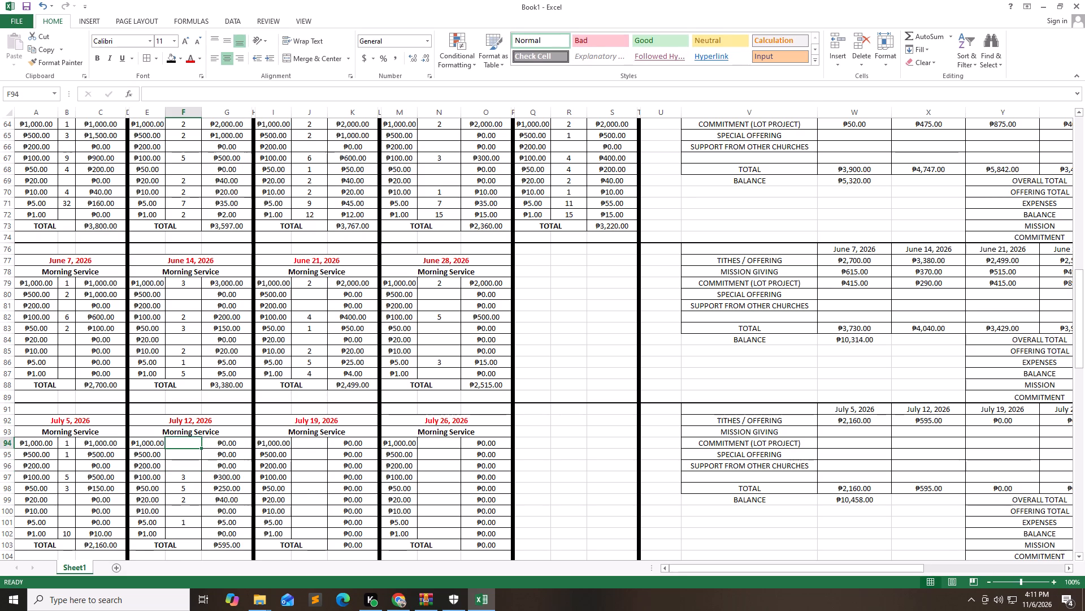
key("6")
key("Right")
Enter the July 19, 2026 cash counts: 2 of ₱1,000, 3 of ₱50, 2 of ₱20, 2 of ₱5 and 3 of ₱1.
key("Right")
key("Right")
key("Right")
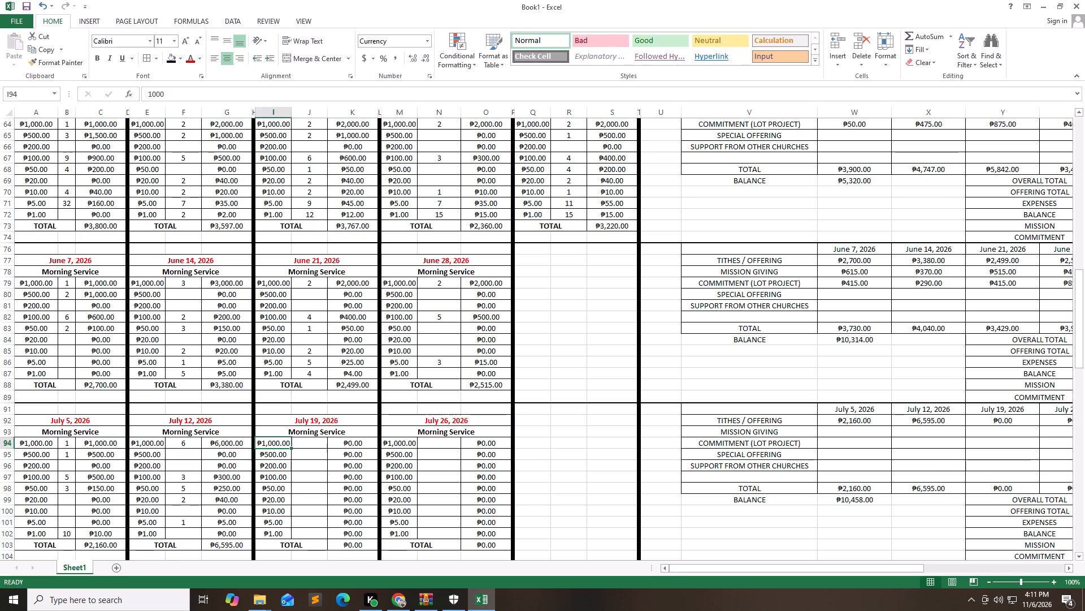
key("2")
key("Down")
key("Down")
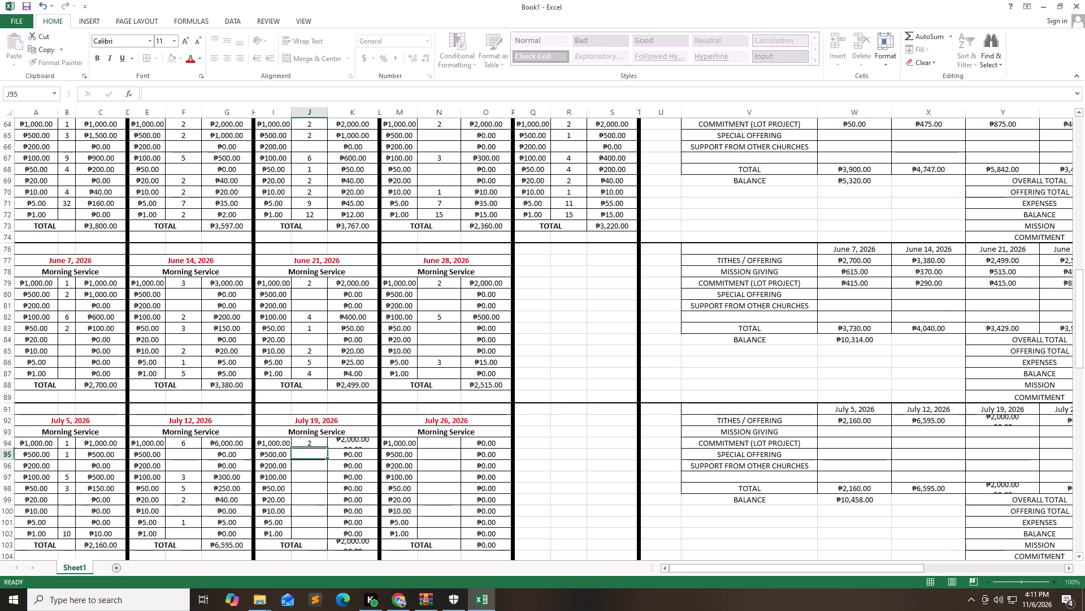
key("Down")
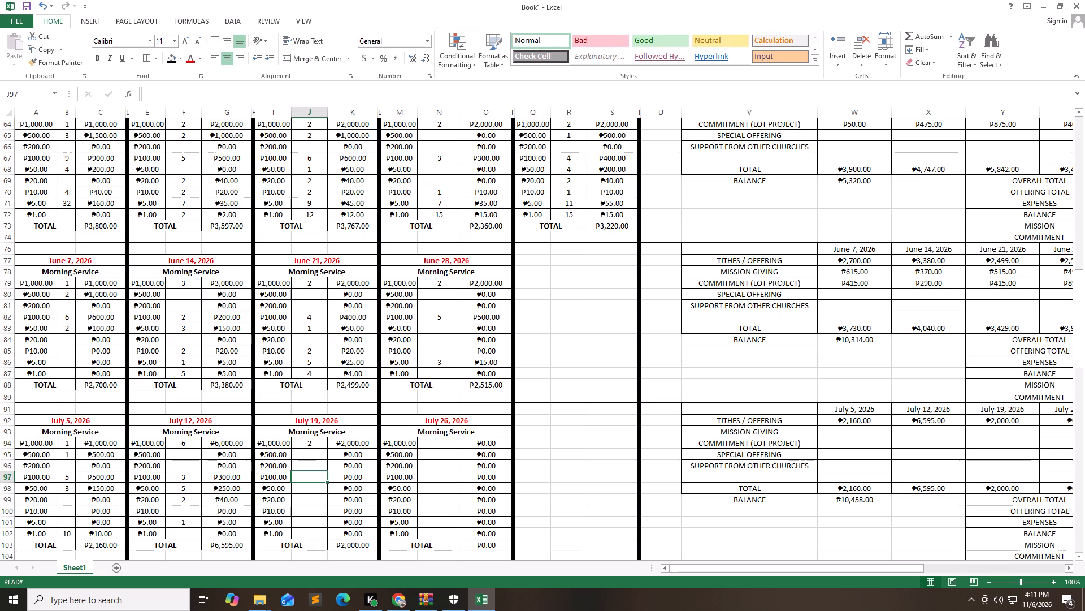
key("Down")
key("3")
key("Down")
key("2")
key("Down")
key("Down")
key("2")
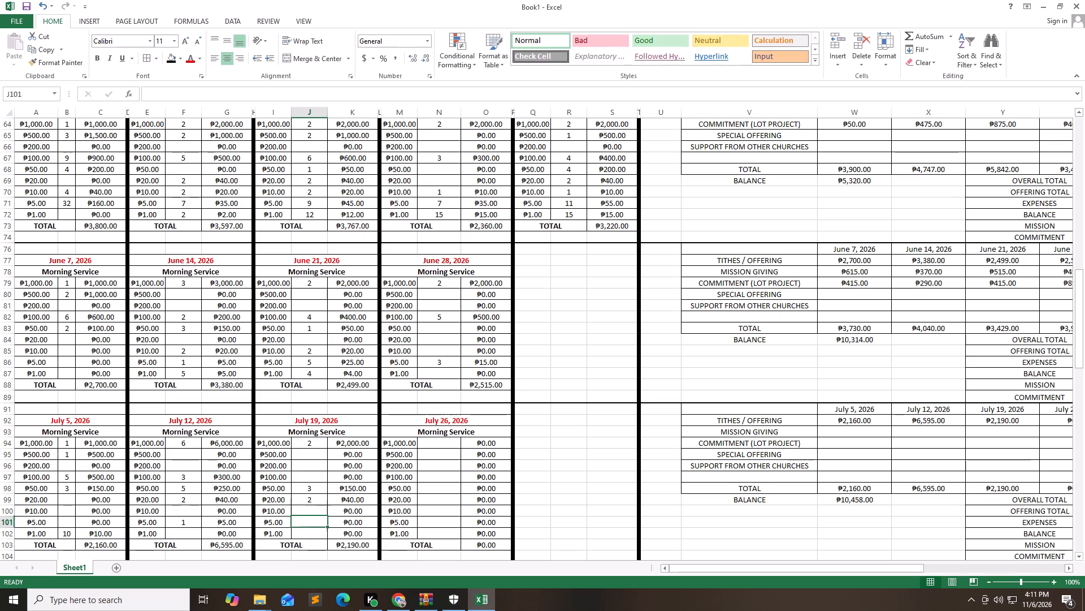
key("Down")
key("5")
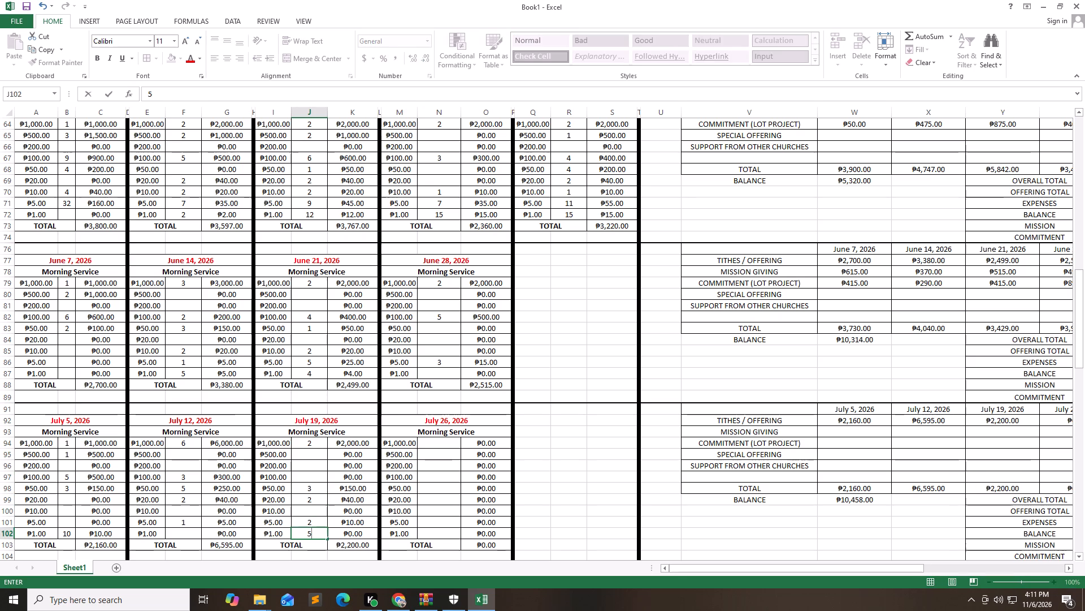
key("BackSpace")
key("3")
key("Right")
Enter the July 26, 2026 cash counts: 1 of ₱1,000, 2 of ₱500, 6 of ₱100, 3 of ₱50 and 1 of ₱5.
key("Right")
key("Right")
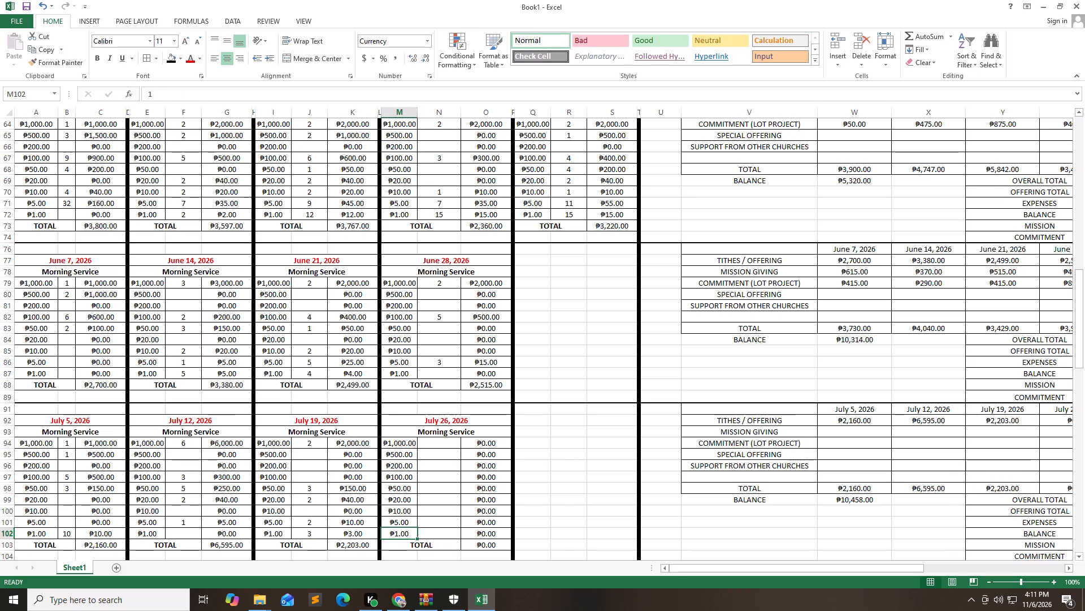
key("Right")
key("Up")
key("Up")
key("Up")
key("Up")
key("Up")
key("Up")
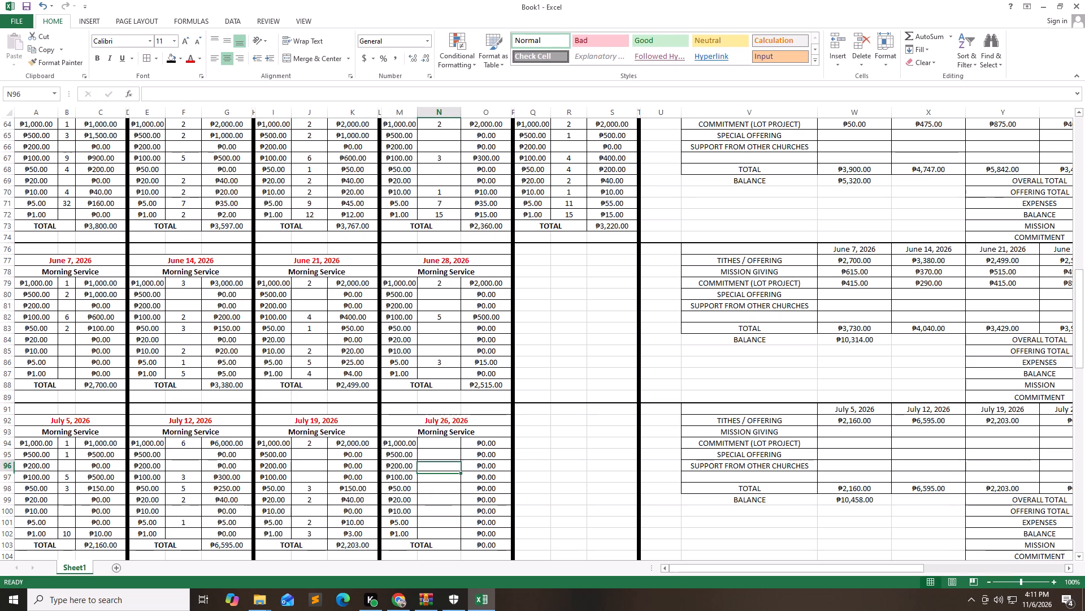
key("Up")
key("Up")
key("1")
key("Down")
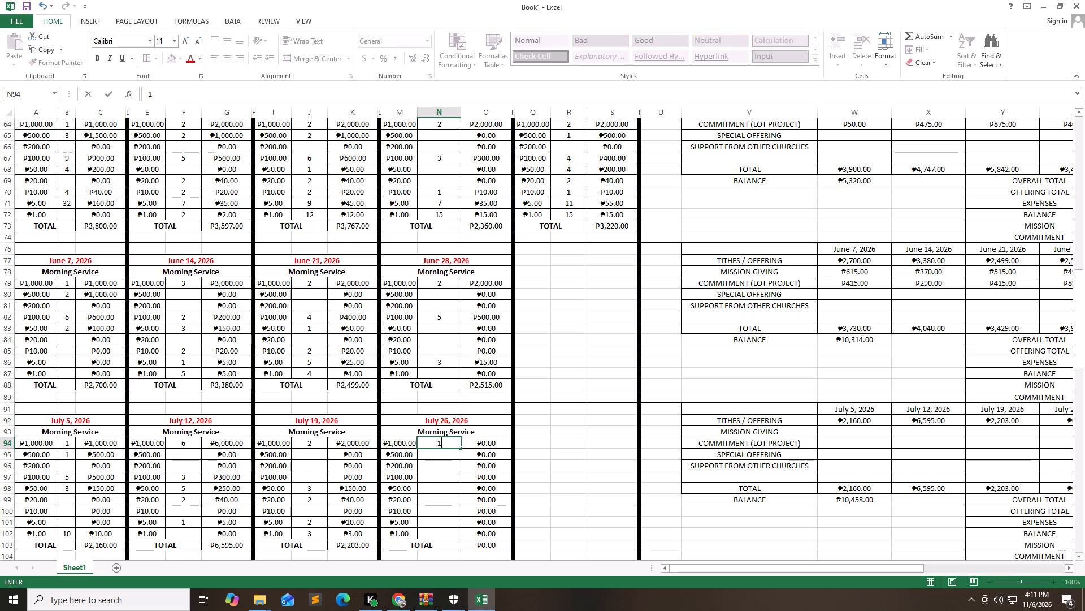
key("2")
key("Down")
key("Down")
key("6")
key("Down")
key("3")
key("Down")
key("Down")
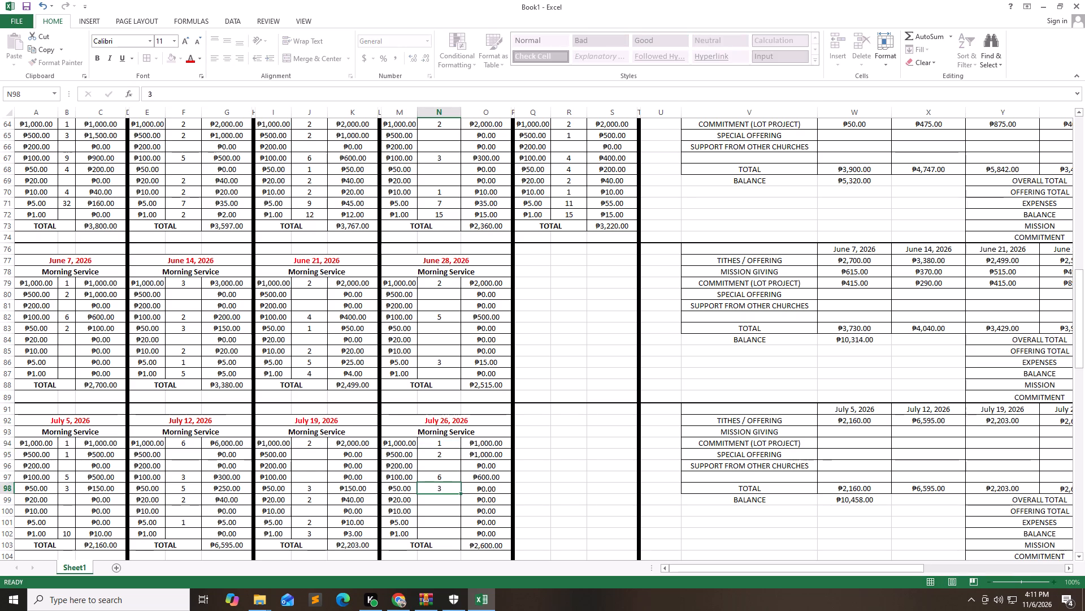
key("Down")
key("1")
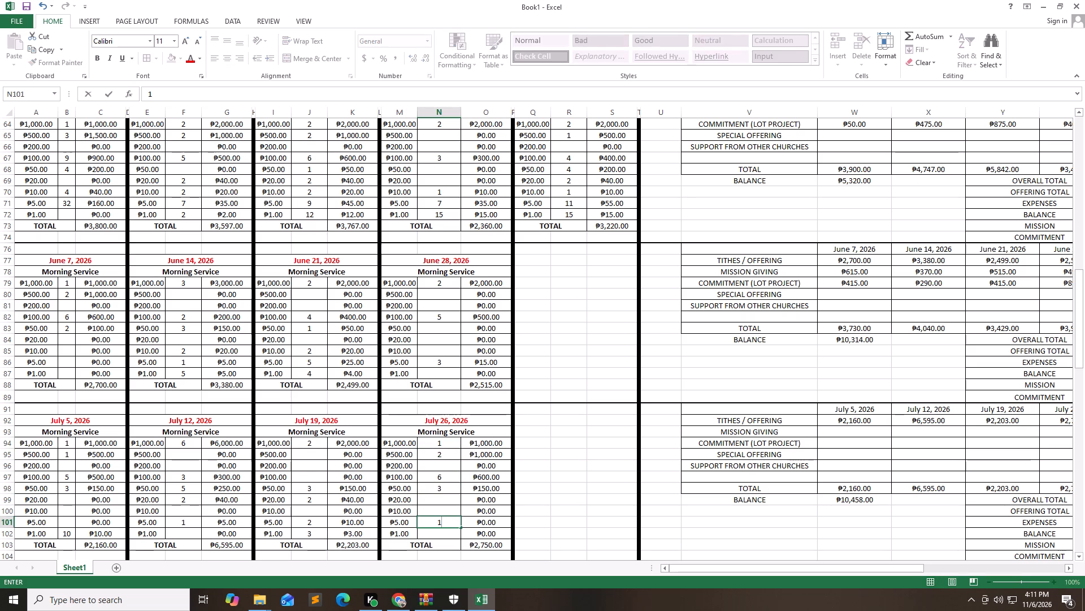
key("Right")
Go to the July 2026 expenses list and select the ELECTRICITY label.
key("Right")
key("Right")
key("Right")
key("Right")
key("Right")
key("Right")
key("Right")
key("Right")
key("Right")
key("Right")
key("Right")
key("Right")
key("Right")
key("Right")
key("Right")
key("Right")
key("Right")
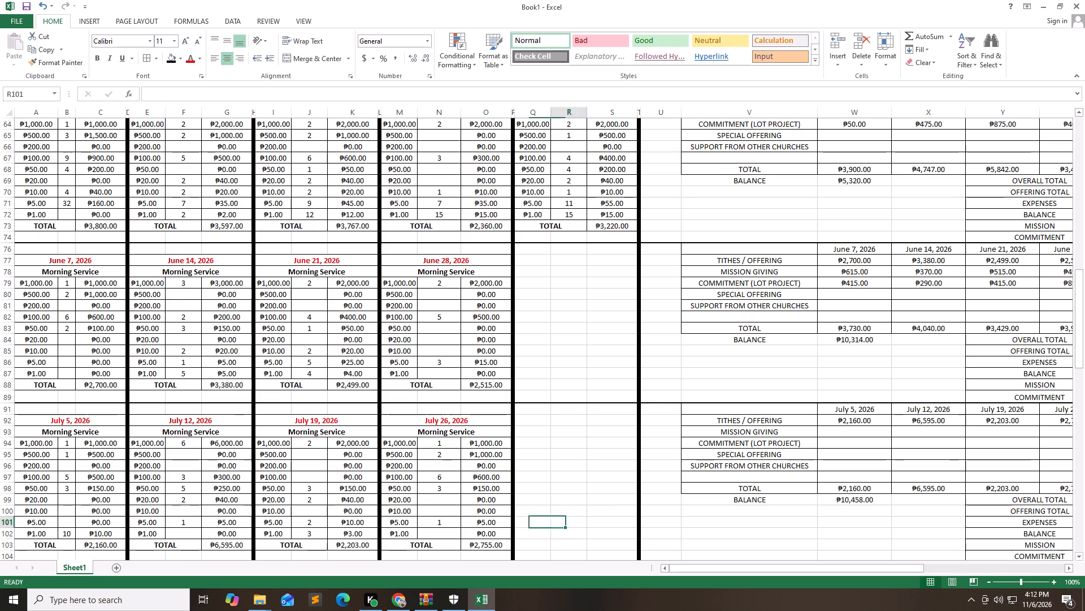
key("Left")
key("Up")
key("Up")
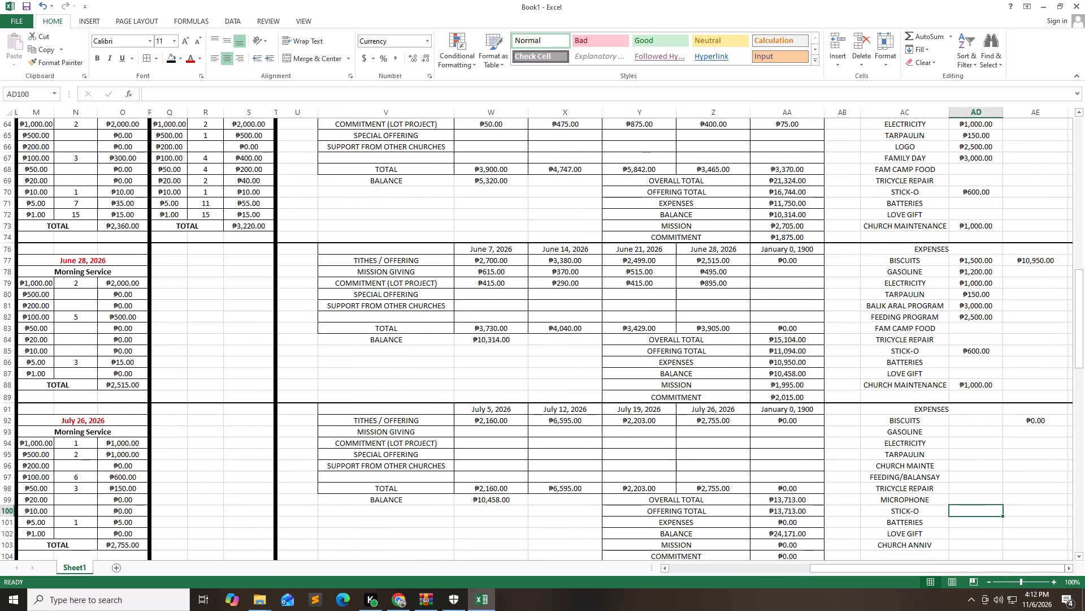
key("Up")
key("Up")
key("Up")
key("Up")
key("Up")
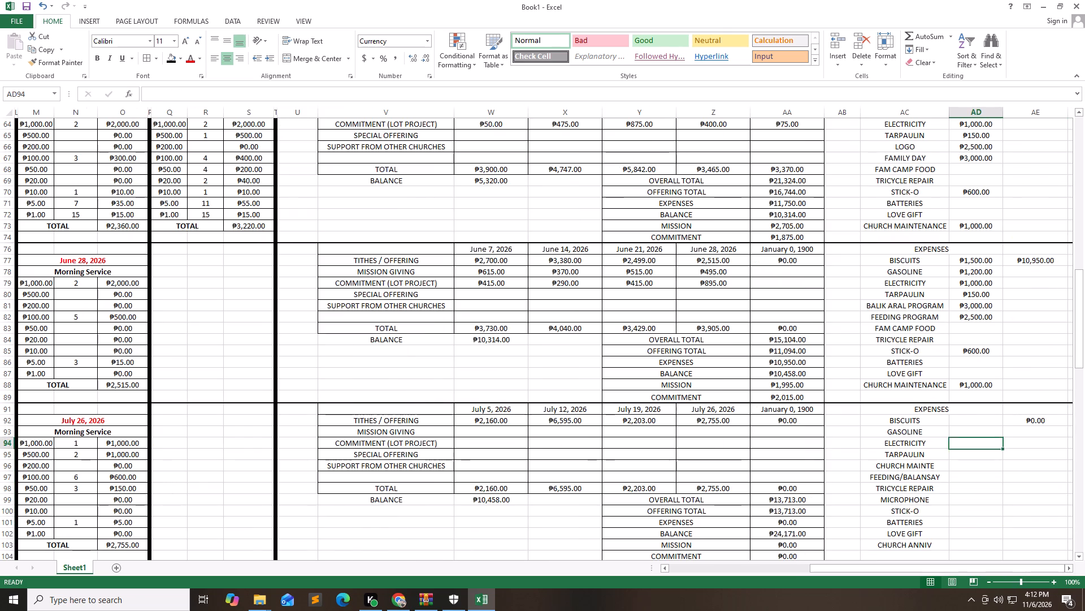
key("Left")
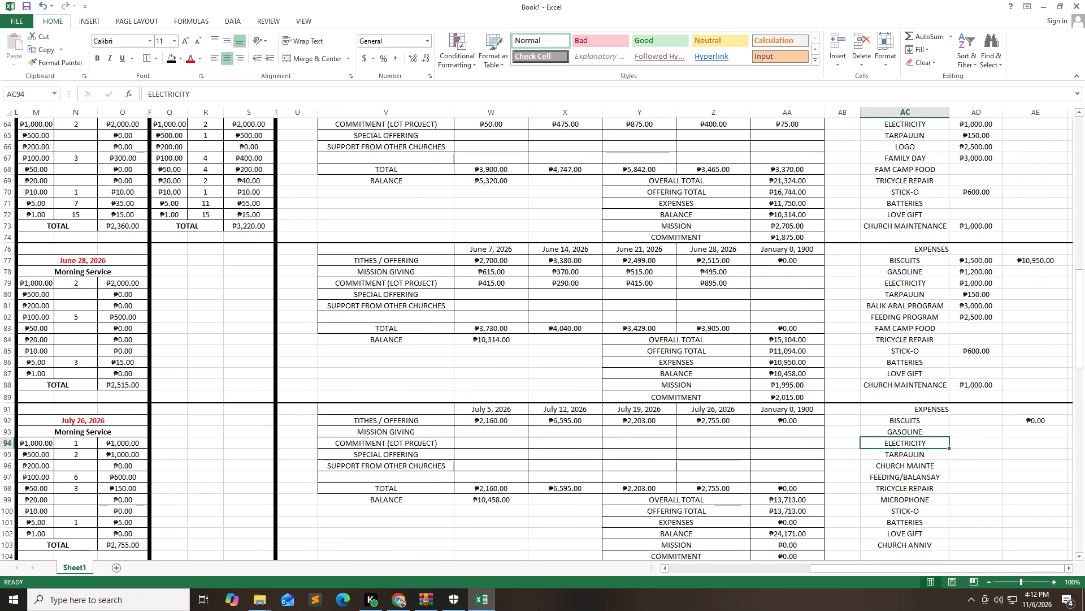
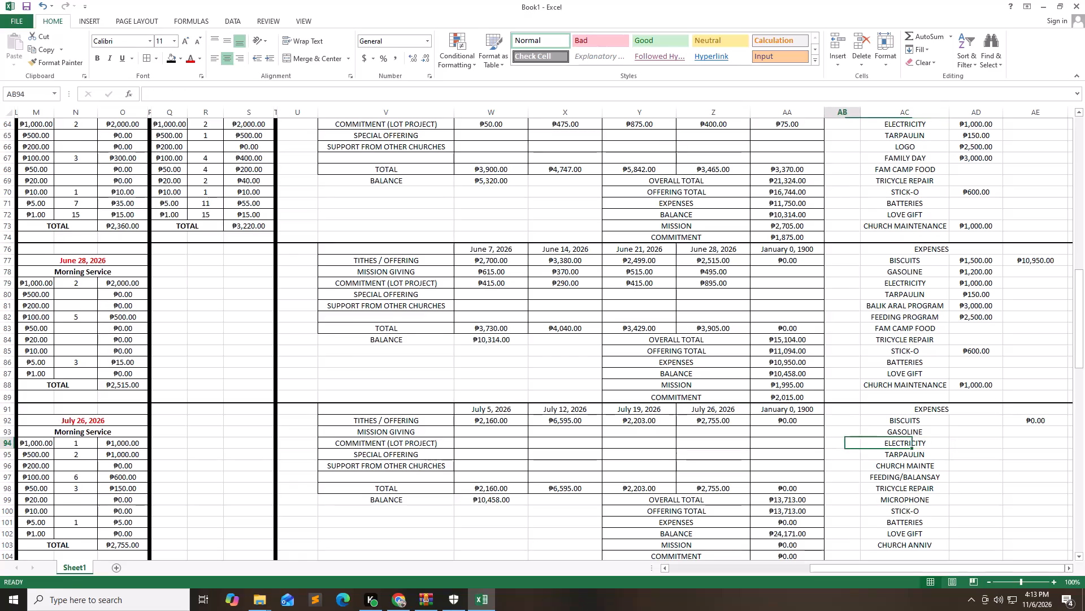
Return from the July 2026 expenses to the January 2026 cash counts at the start of the sheet.
key("Left")
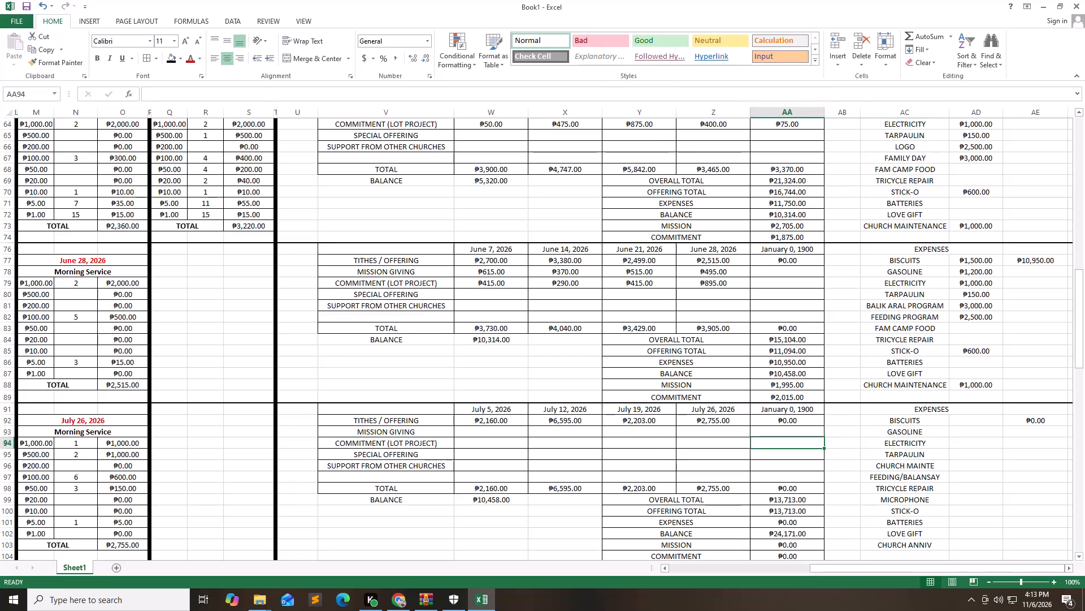
key("Left")
key("Left")
key("Left")
key("Left")
key("Left")
key("Left")
key("Left")
key("Left")
key("Left")
key("Left")
key("Left")
key("Left")
key("Left")
key("Left")
key("Left")
key("Left")
key("Left")
key("Left")
key("Left")
key("Left")
key("Left")
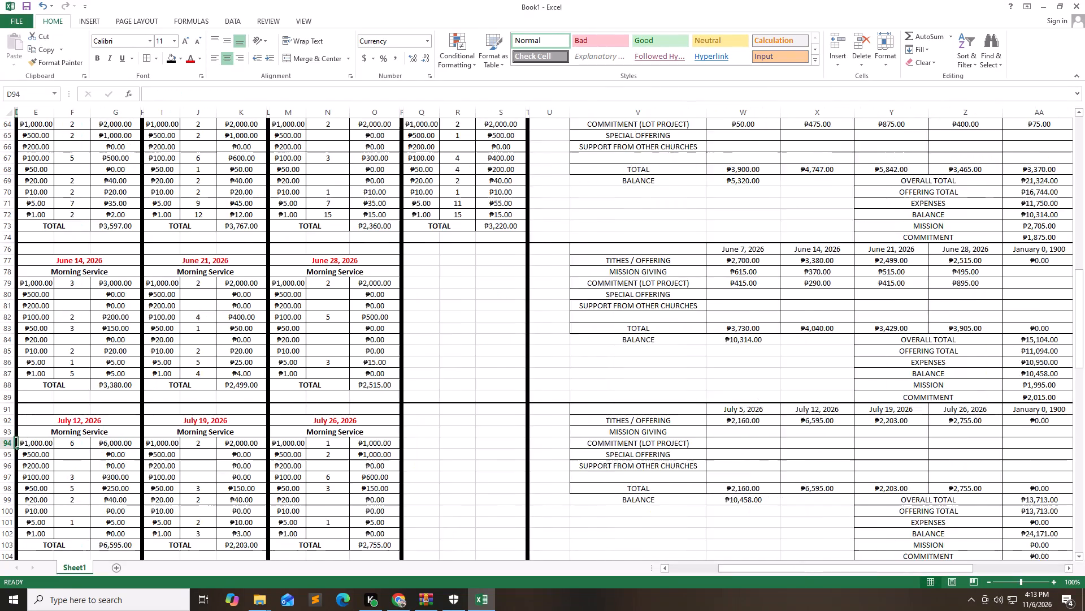
key("Up")
key("Up")
key("Up")
key("Up")
key("Up")
key("Up")
key("Up")
key("Up")
key("Up")
key("Up")
key("Up")
key("Up")
key("Up")
key("Up")
key("Up")
key("Up")
key("Up")
key("Up")
key("Up")
key("Up")
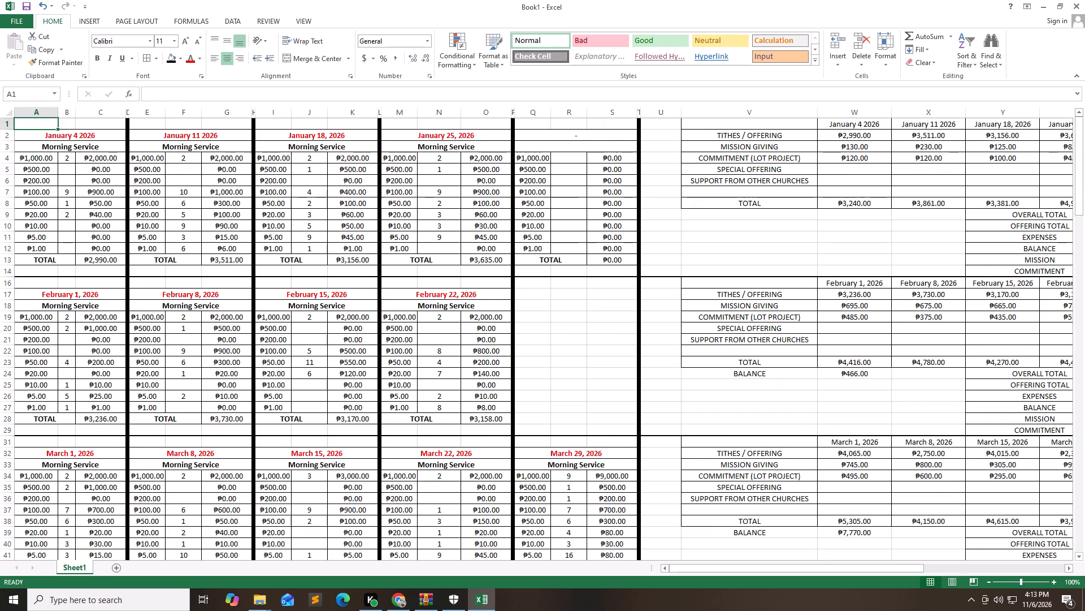
Review the weekly cash count tables for January, February and March 2026.
key("Right")
key("Right")
key("Right")
key("Right")
key("Right")
key("Right")
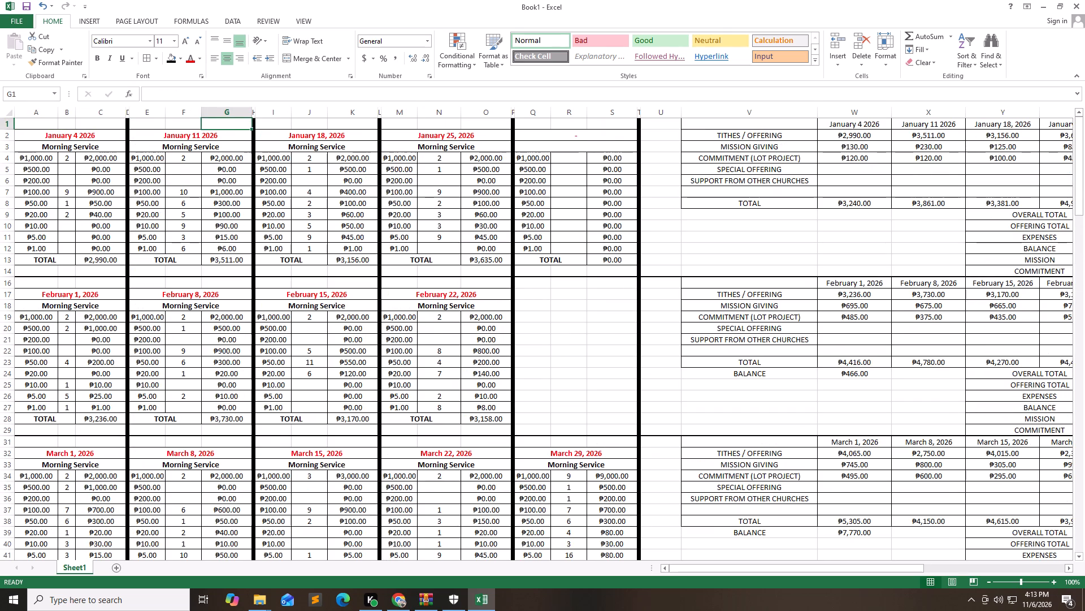
key("Right")
key("Right")
key("Right")
key("Right")
key("Right")
key("Right")
key("Right")
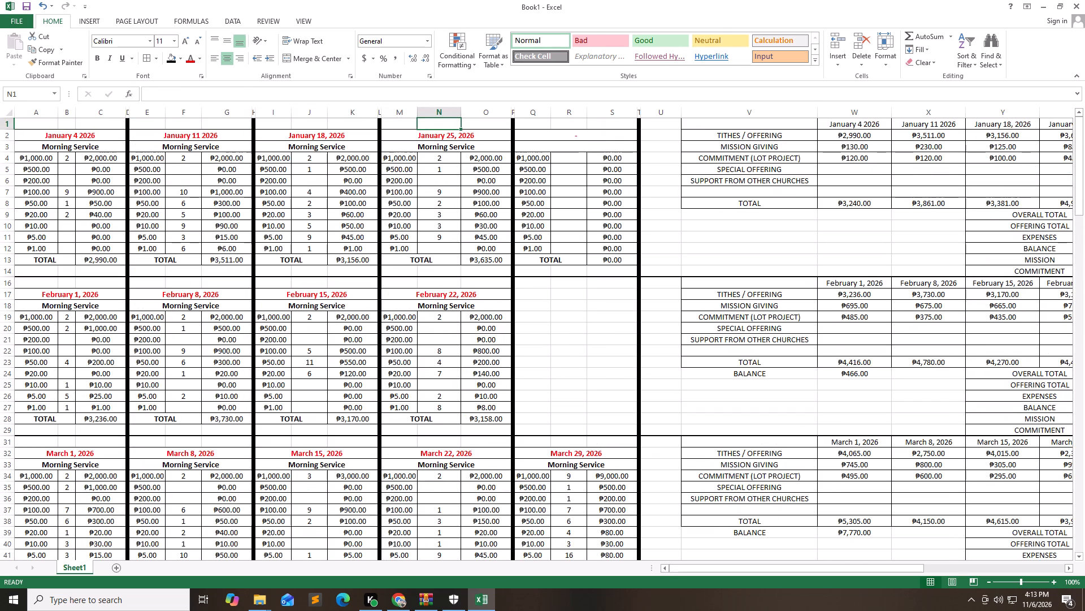
key("Right")
key("Down")
key("Down")
key("Down")
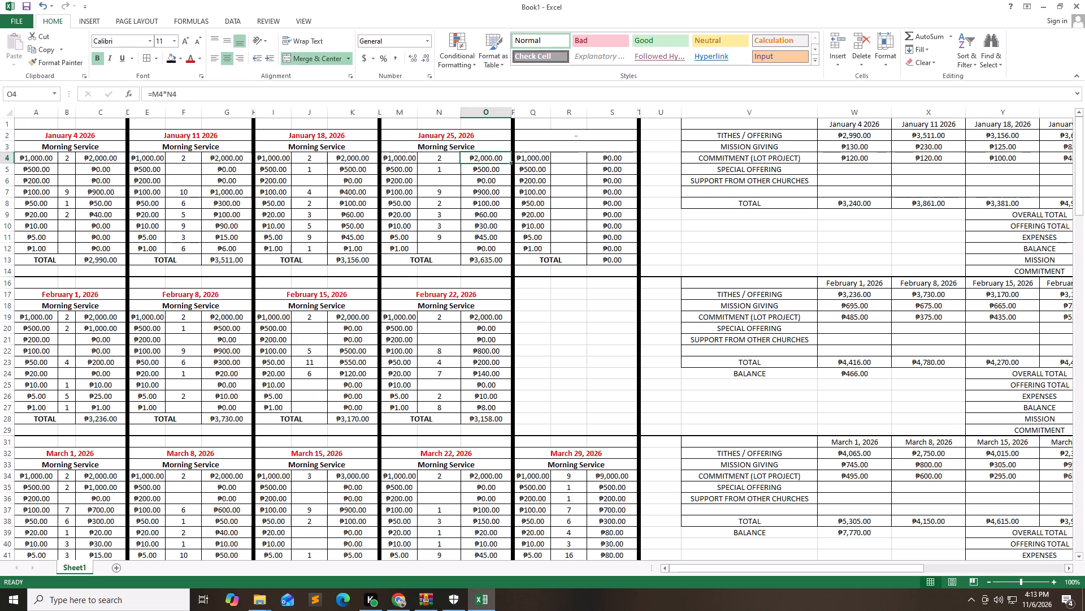
key("Down")
key("Down")
key("Down")
key("Down")
key("Down")
key("Down")
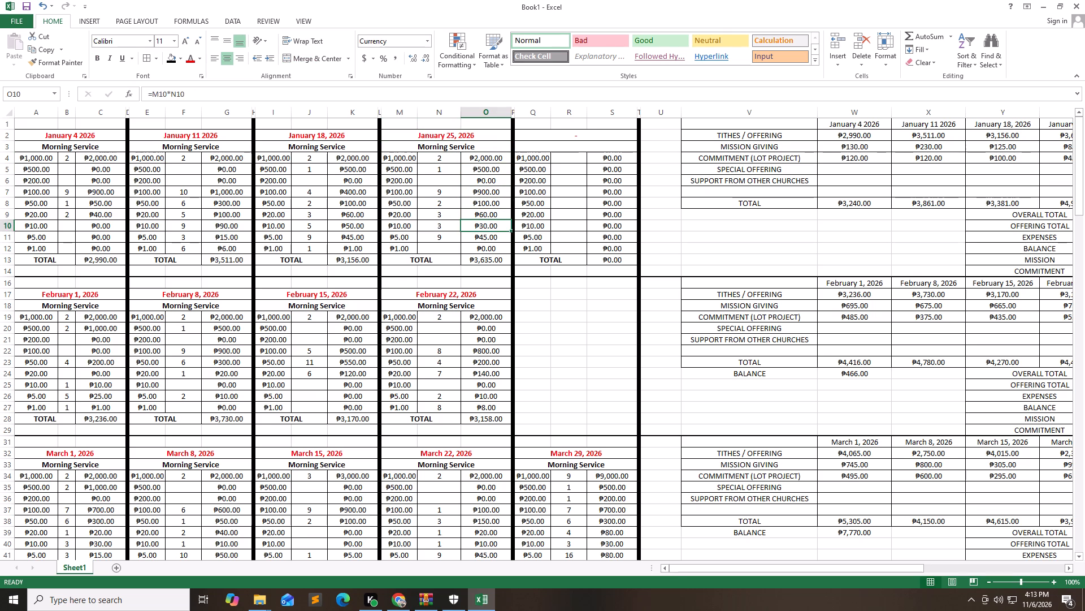
key("Down")
key("Down")
key("Down")
key("Down")
key("Down")
key("Down")
key("Down")
key("Down")
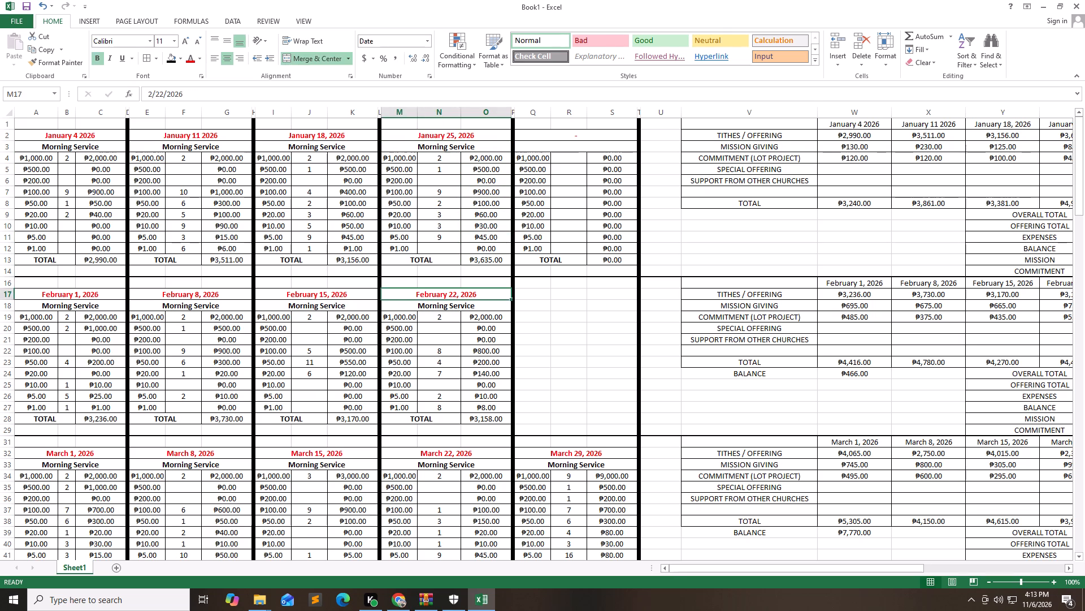
key("Down")
key("Down")
key("Down")
key("Down")
key("Down")
key("Down")
key("Down")
key("Down")
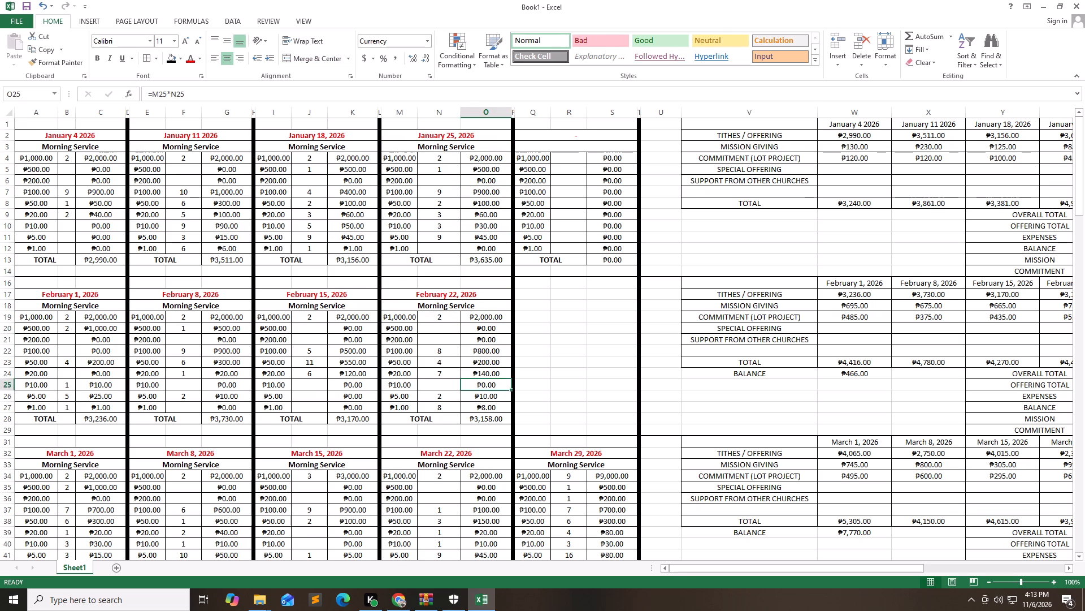
key("Down")
key("Down")
key("Down")
key("Down")
key("Down")
key("Down")
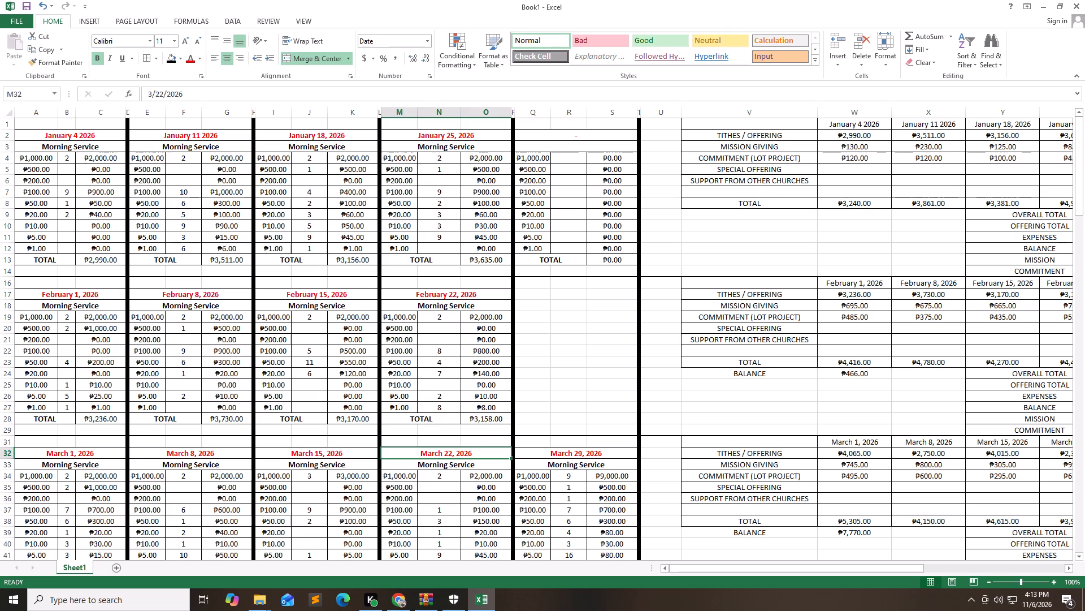
key("Down")
key("Down")
key("Down")
key("Down")
key("Down")
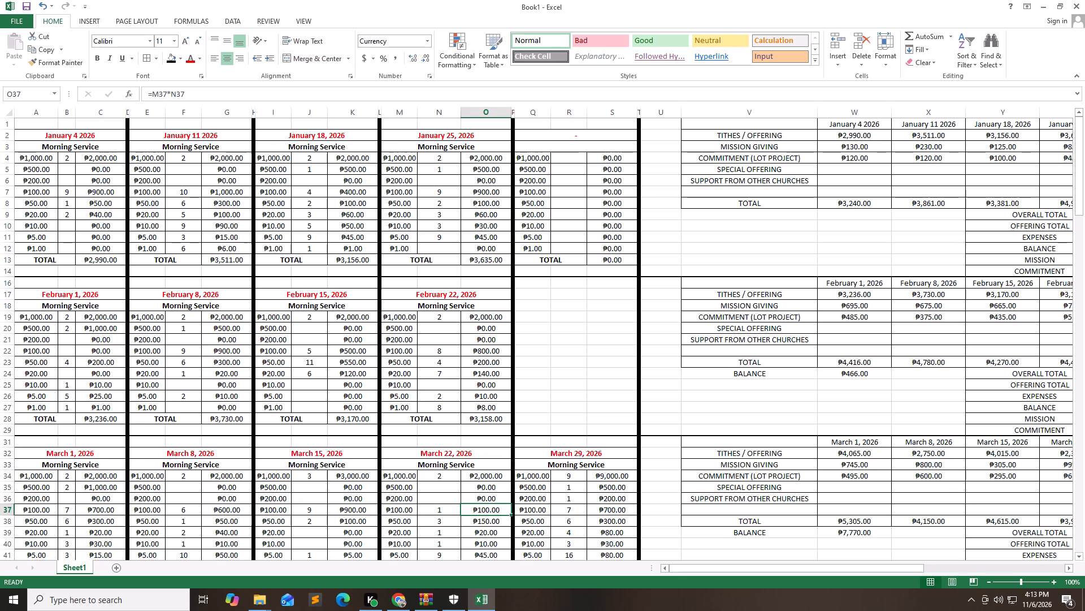
key("Down")
key("Down")
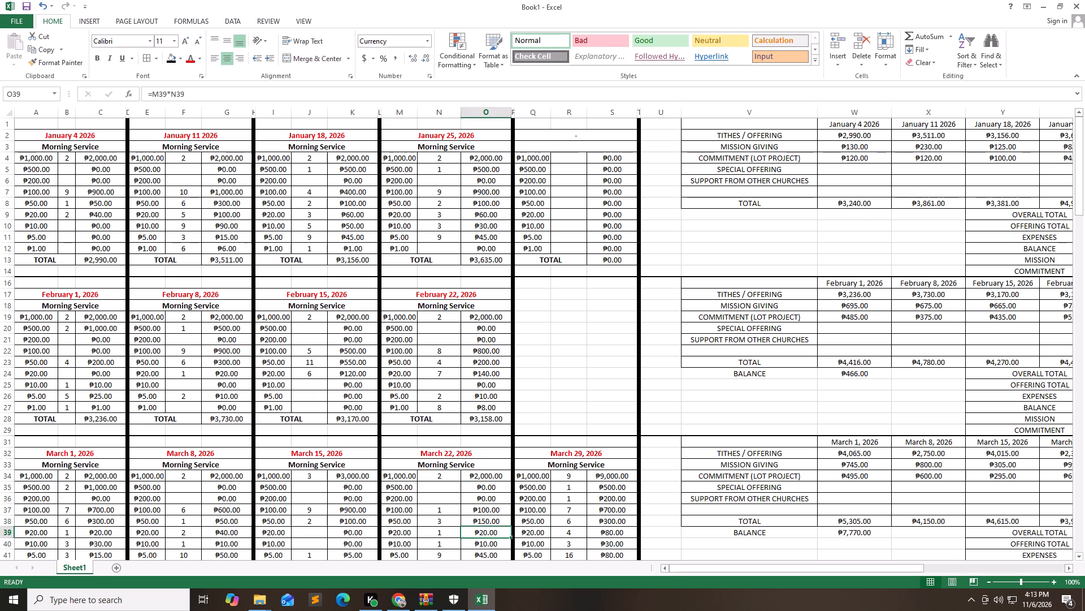
key("Down")
key("Down")
key("Down")
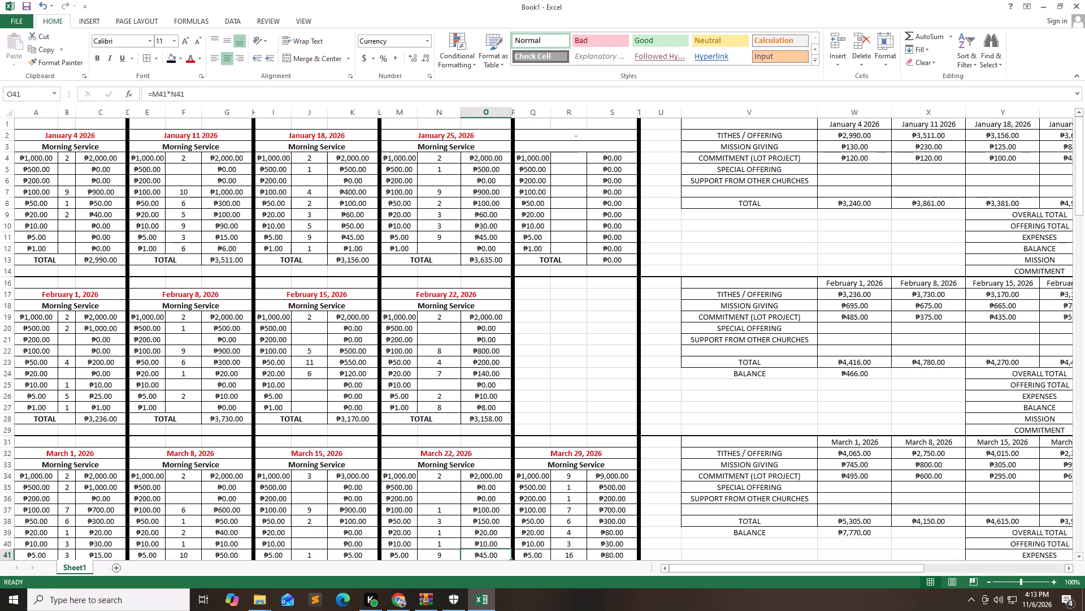
Continue reviewing the weekly cash counts through the April and May 2026 tables.
key("Down")
key("Down")
key("Down")
key("Down")
key("Down")
key("Down")
key("Down")
key("Down")
key("Down")
key("Down")
key("Down")
key("Down")
key("Down")
key("Down")
key("Down")
key("Down")
key("Down")
key("Down")
key("Down")
key("Down")
key("Down")
key("Down")
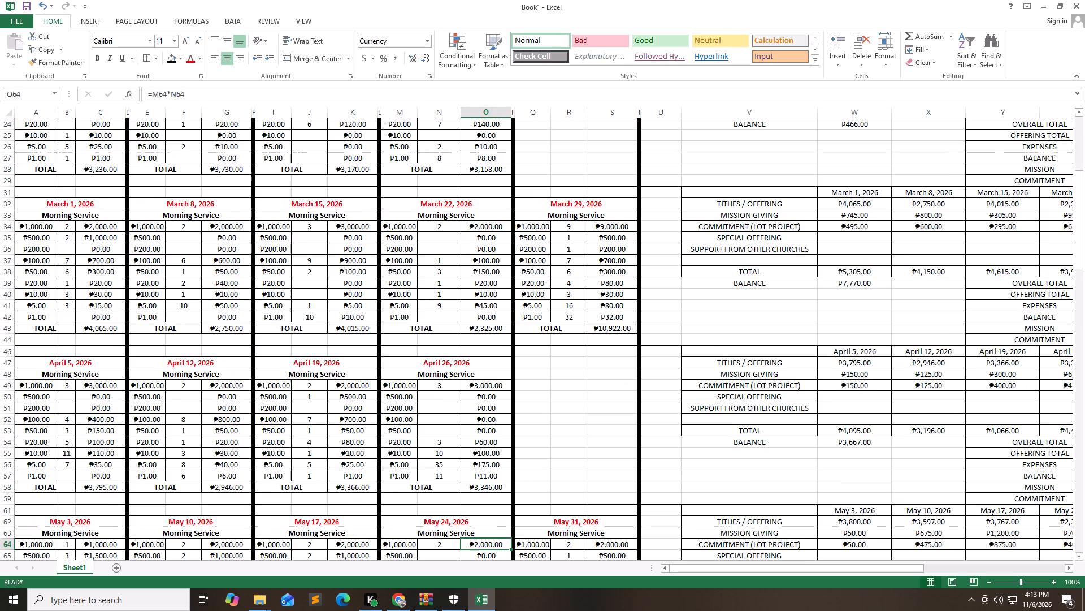
key("Down")
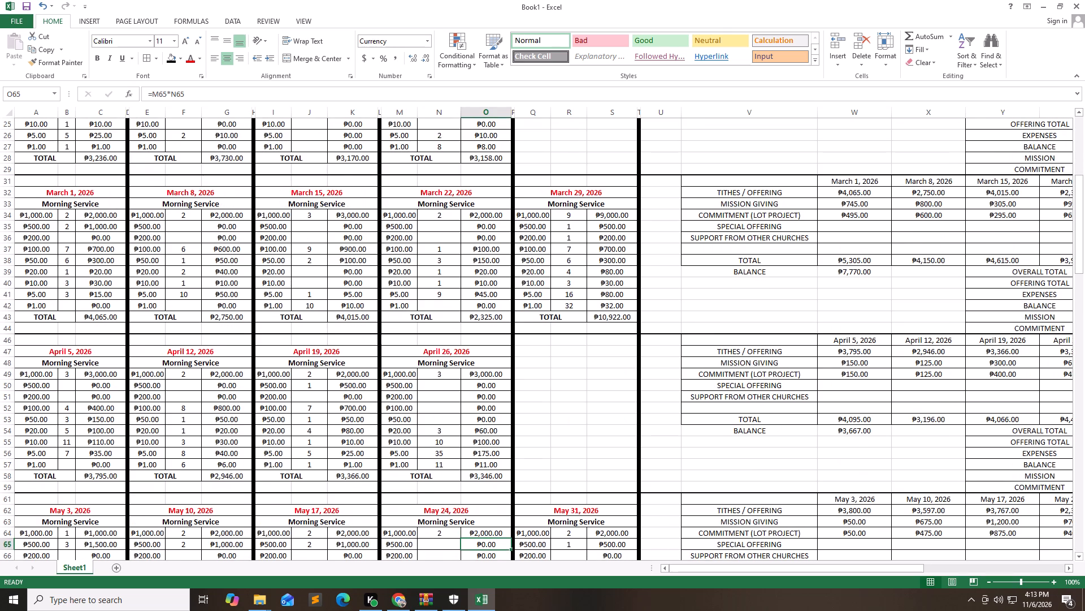
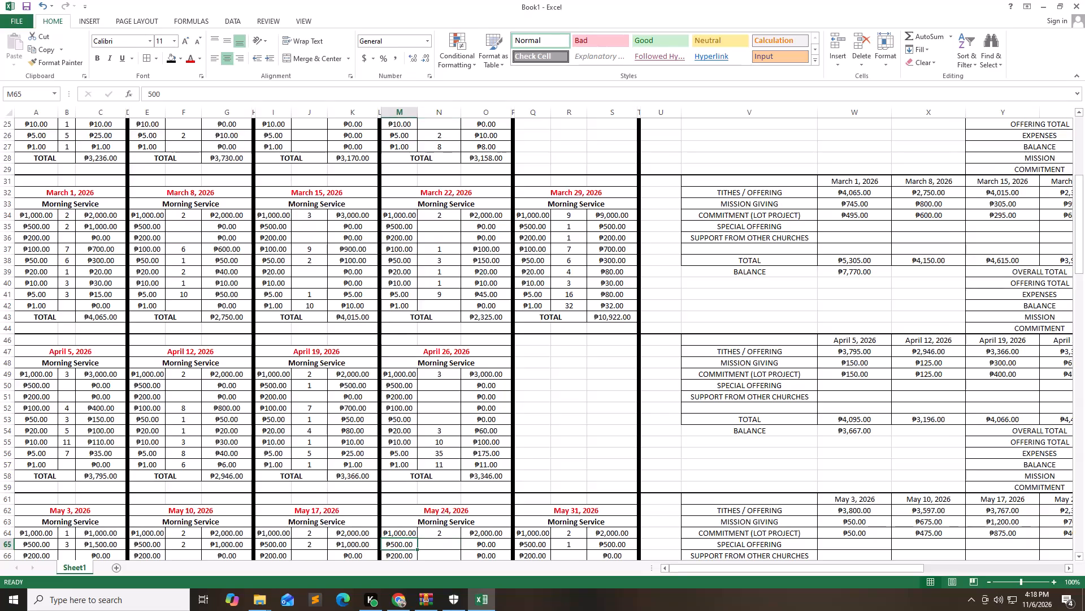
Review the May 17, 2026 cash count again and work back through the April tables to the March 2026 ones.
key("Down")
key("Down")
key("Down")
key("Left")
key("Left")
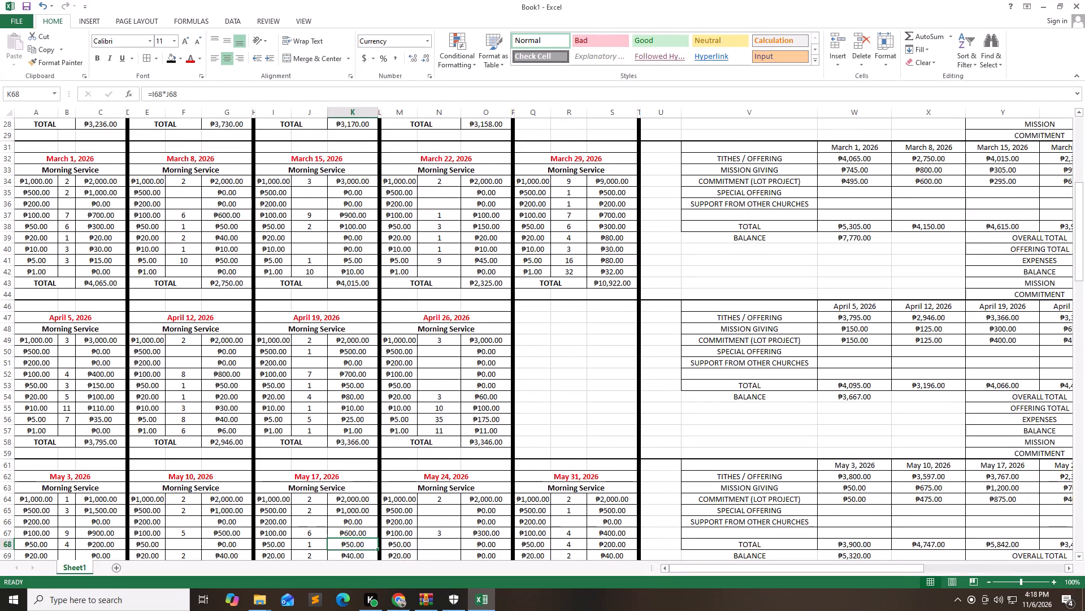
key("Up")
key("Left")
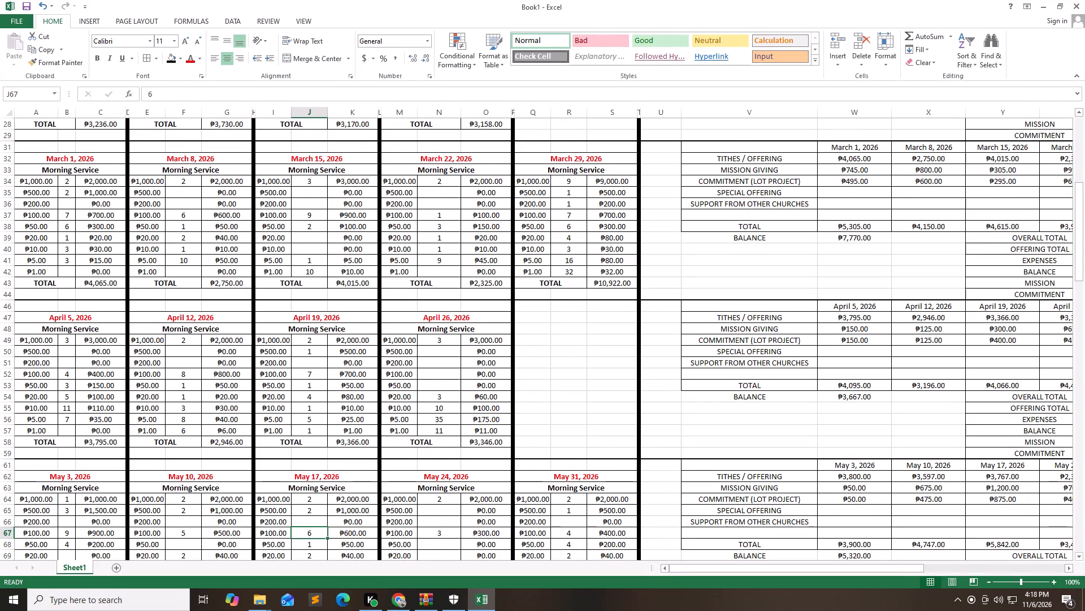
key("Up")
key("Up")
key("Up")
key("Up")
key("Up")
key("Up")
key("Up")
key("Up")
key("Up")
key("Up")
key("Up")
key("Up")
key("Up")
key("Up")
key("Up")
key("Up")
key("Up")
key("Up")
key("Up")
key("Up")
key("Up")
key("Up")
key("Up")
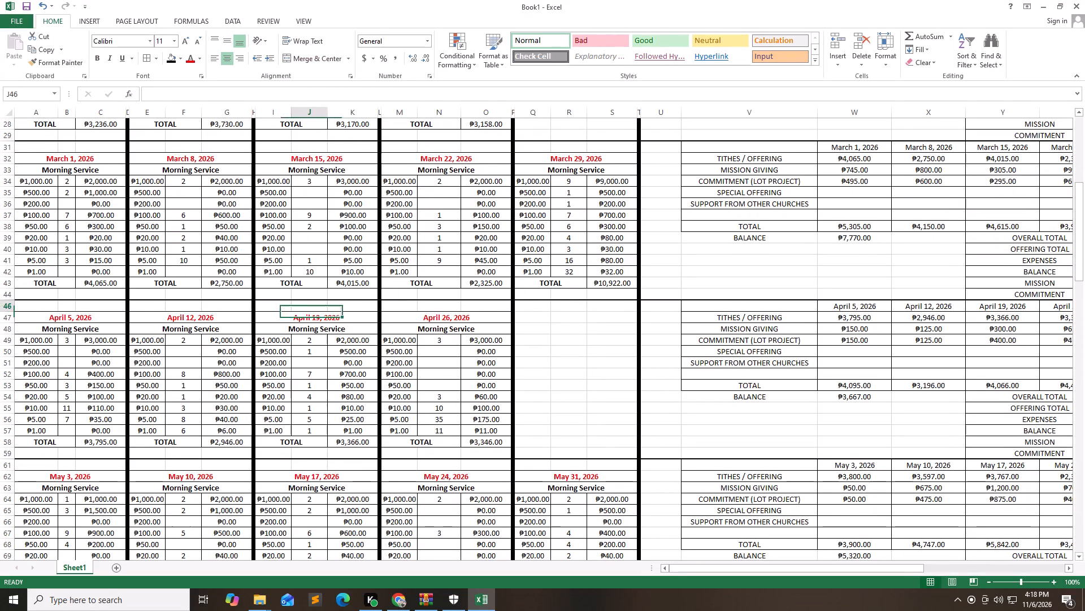
Review the March 2026 weekly cash count tables, comparing the March 1, March 8 and March 15 morning services.
key("Down")
key("Down")
key("Down")
key("Down")
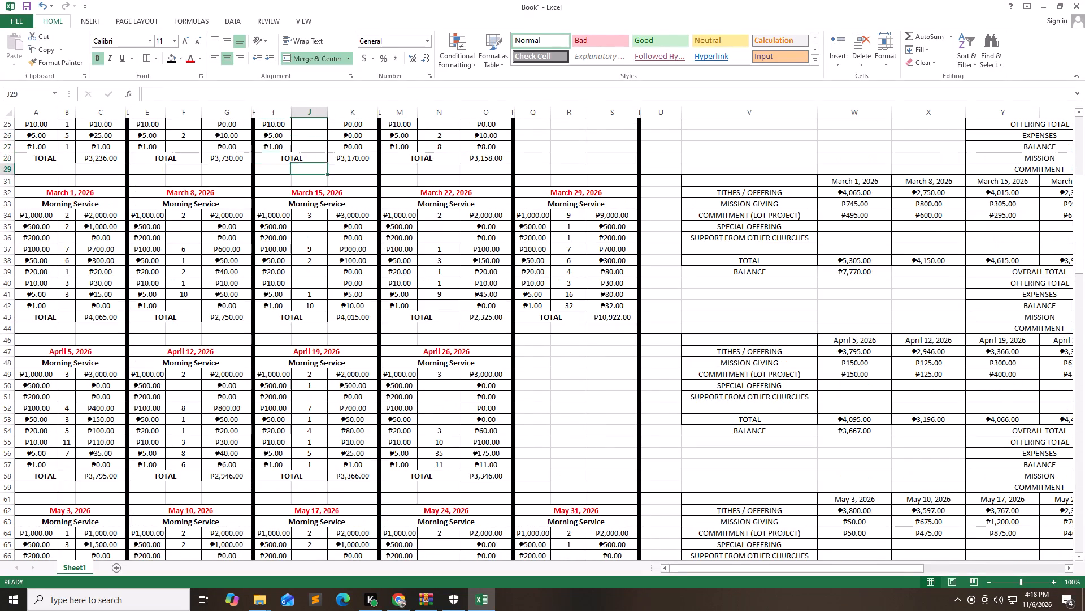
key("Down")
key("Down")
key("Down")
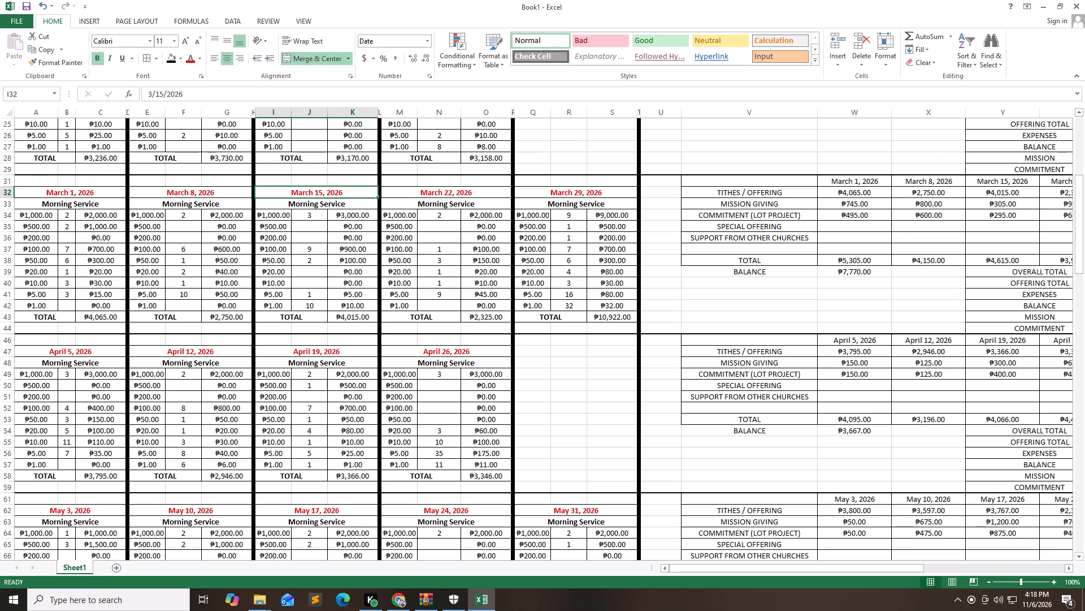
key("Down")
key("Left")
key("Left")
key("Left")
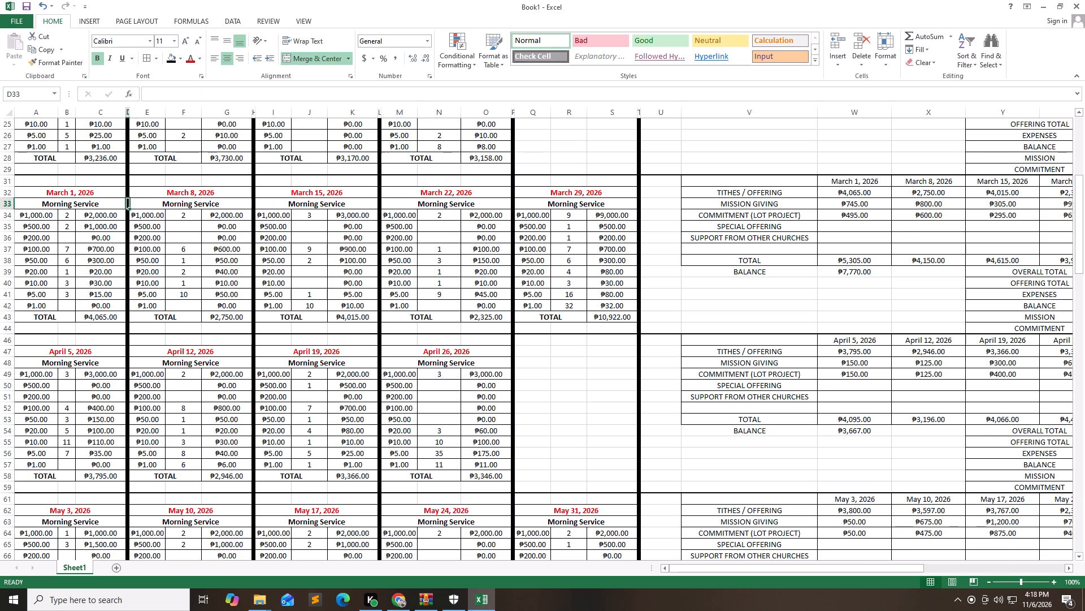
key("Left")
key("Left")
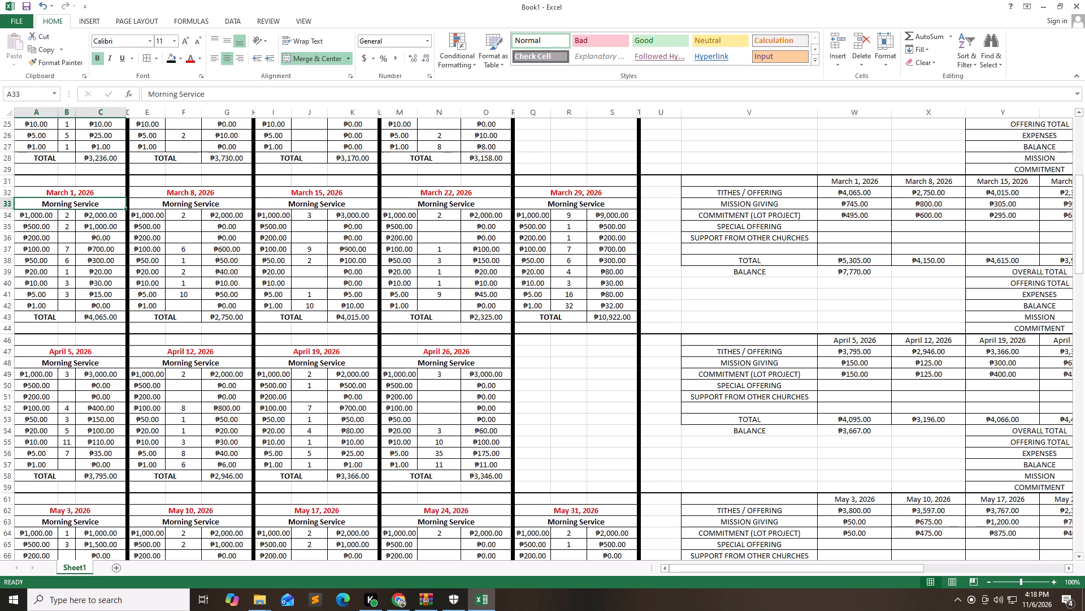
key("Right")
key("Right")
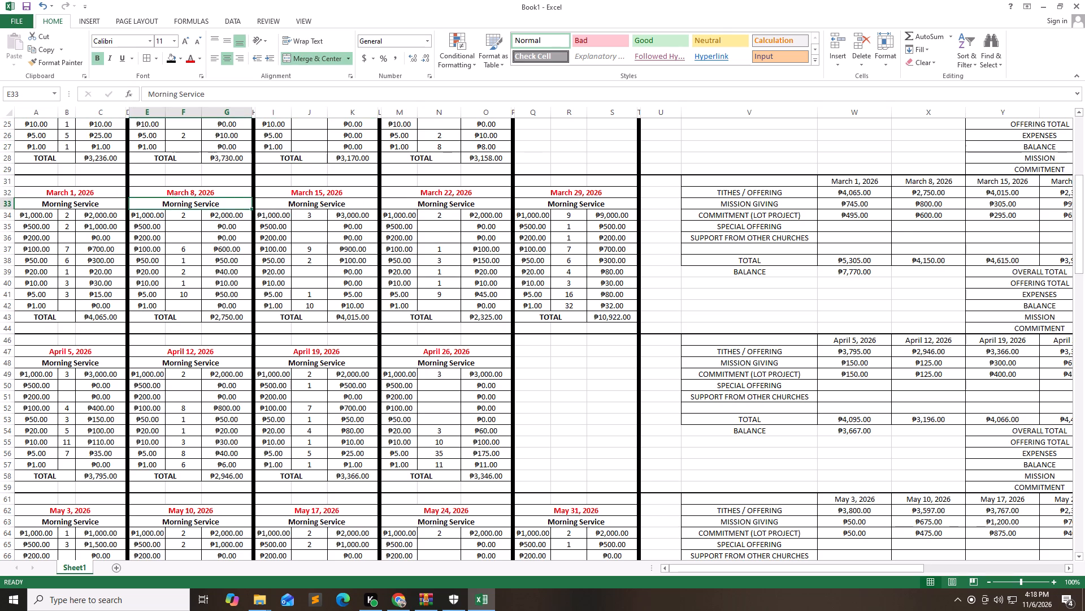
key("Right")
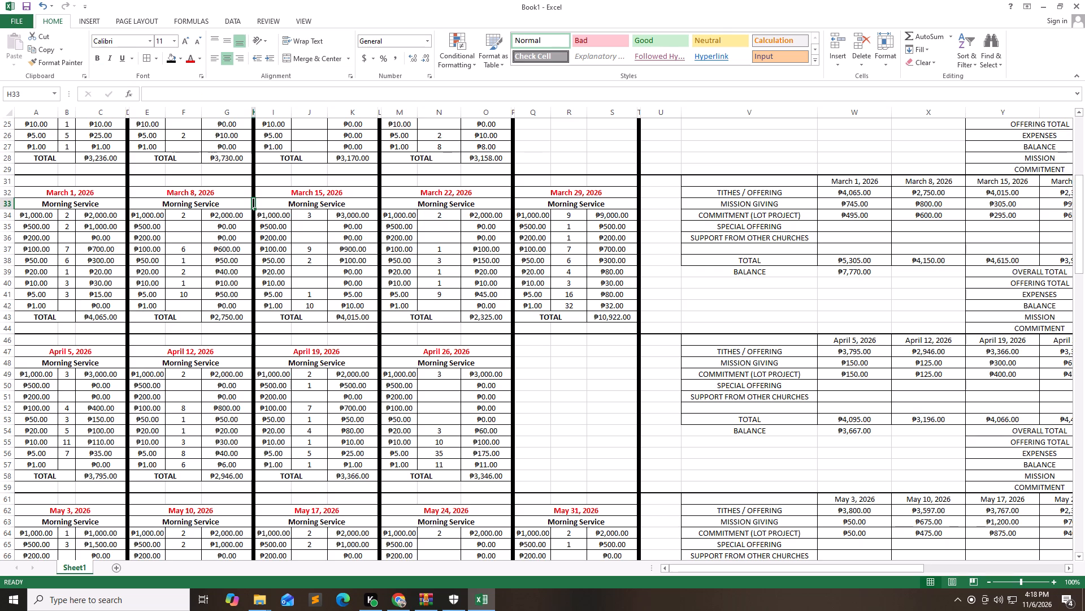
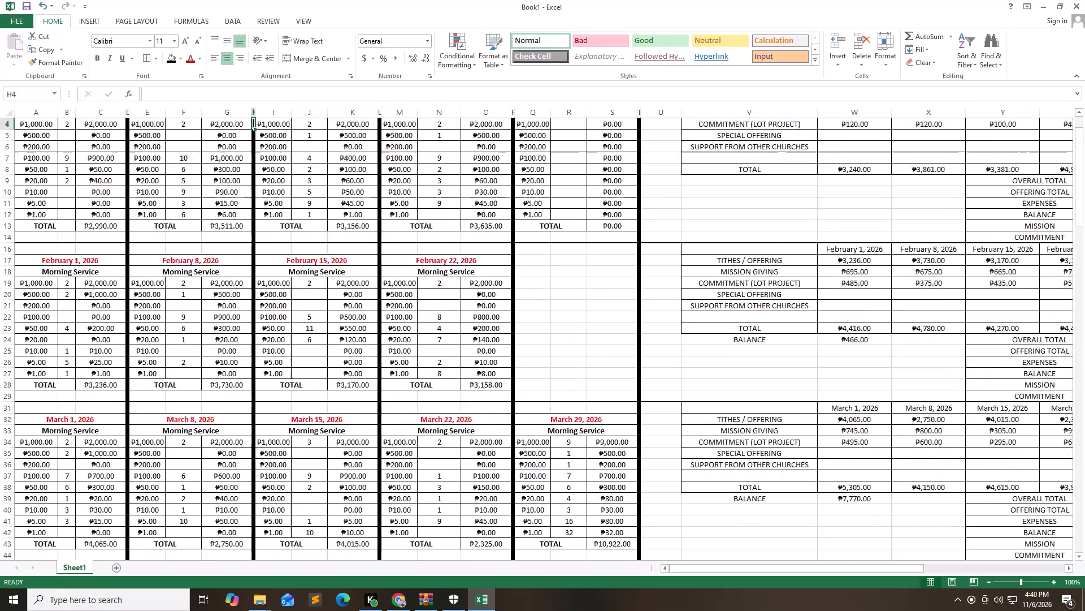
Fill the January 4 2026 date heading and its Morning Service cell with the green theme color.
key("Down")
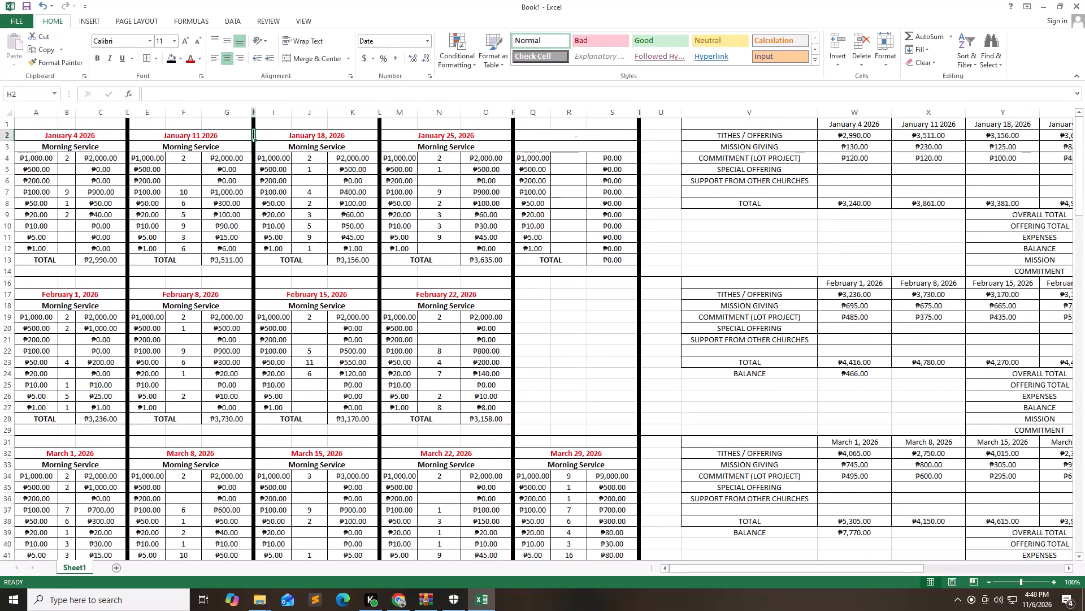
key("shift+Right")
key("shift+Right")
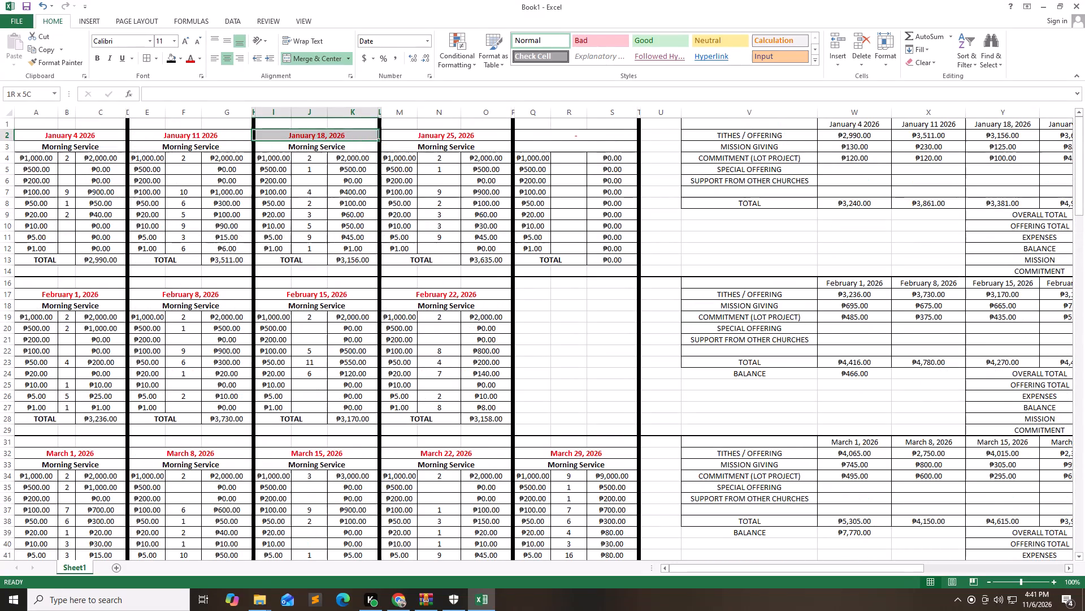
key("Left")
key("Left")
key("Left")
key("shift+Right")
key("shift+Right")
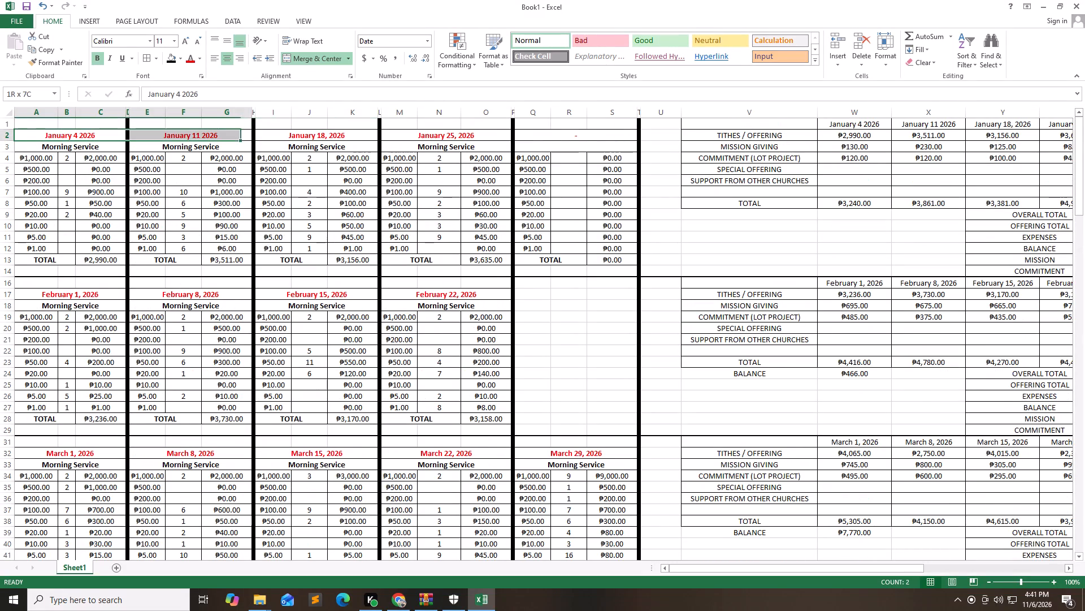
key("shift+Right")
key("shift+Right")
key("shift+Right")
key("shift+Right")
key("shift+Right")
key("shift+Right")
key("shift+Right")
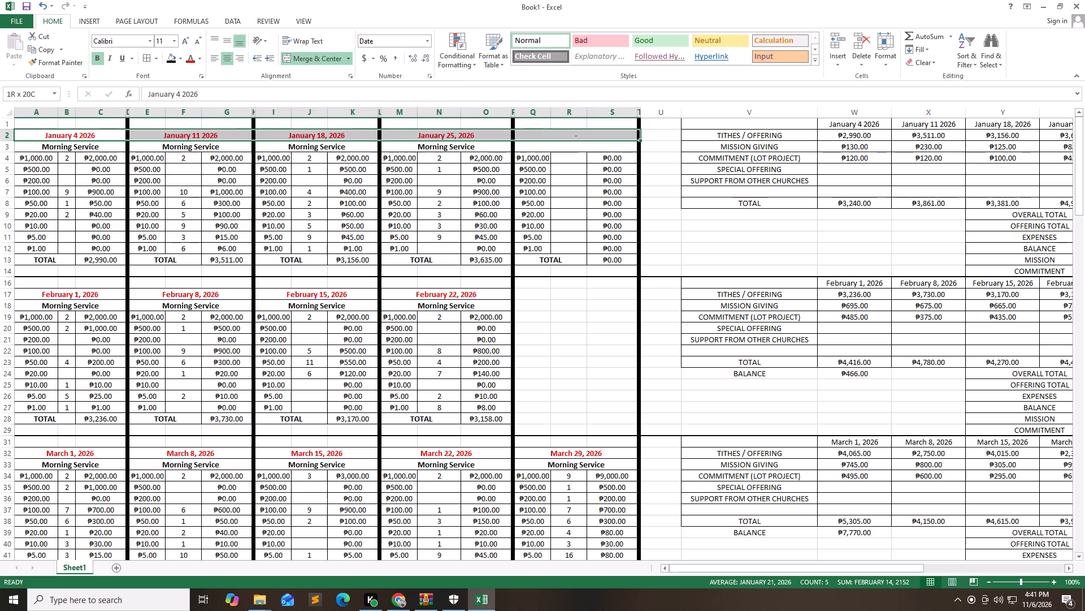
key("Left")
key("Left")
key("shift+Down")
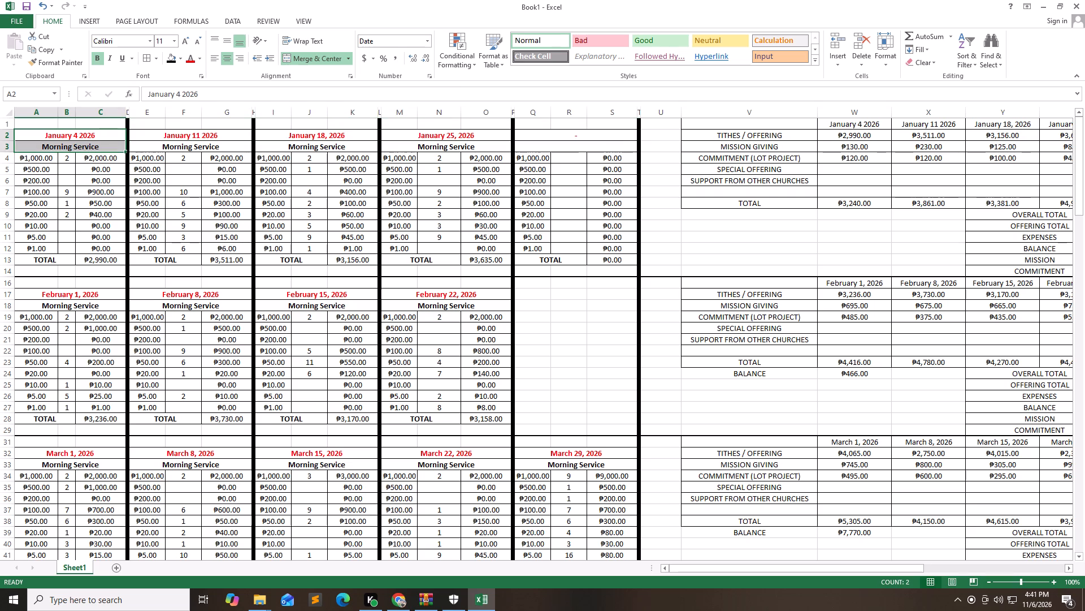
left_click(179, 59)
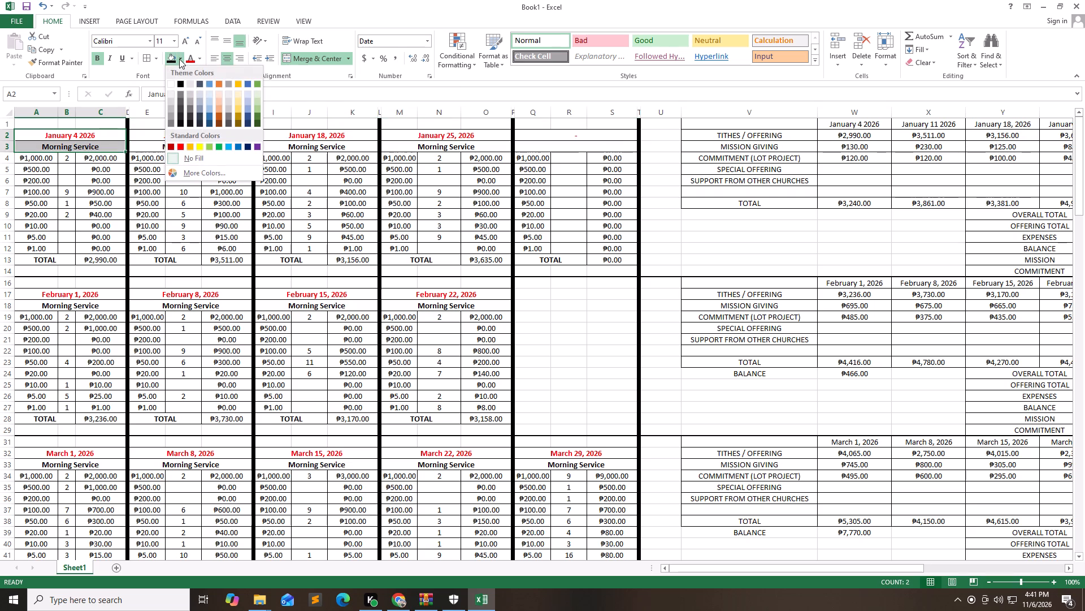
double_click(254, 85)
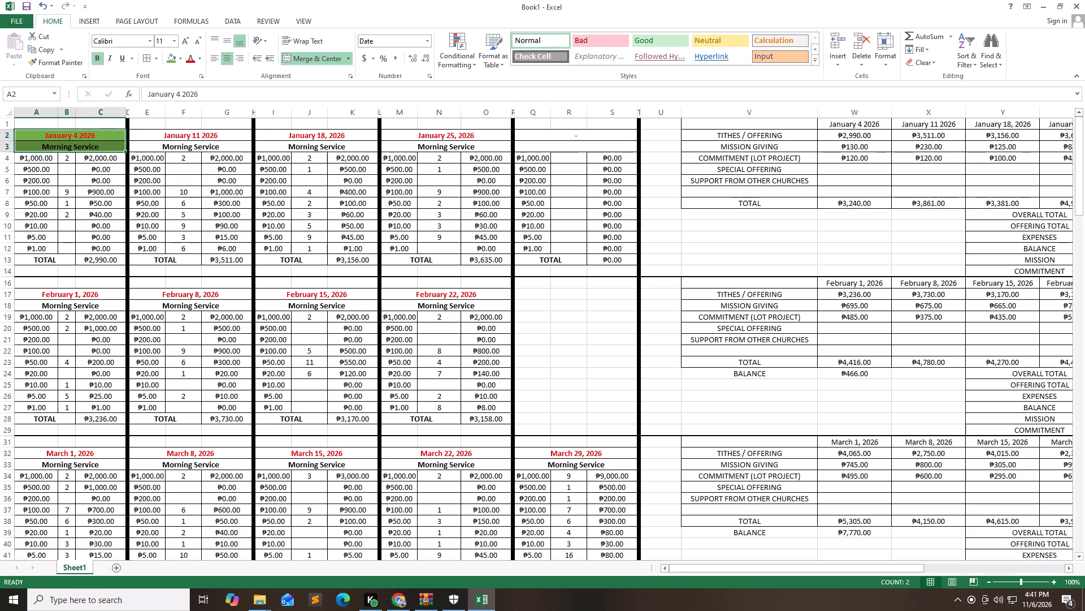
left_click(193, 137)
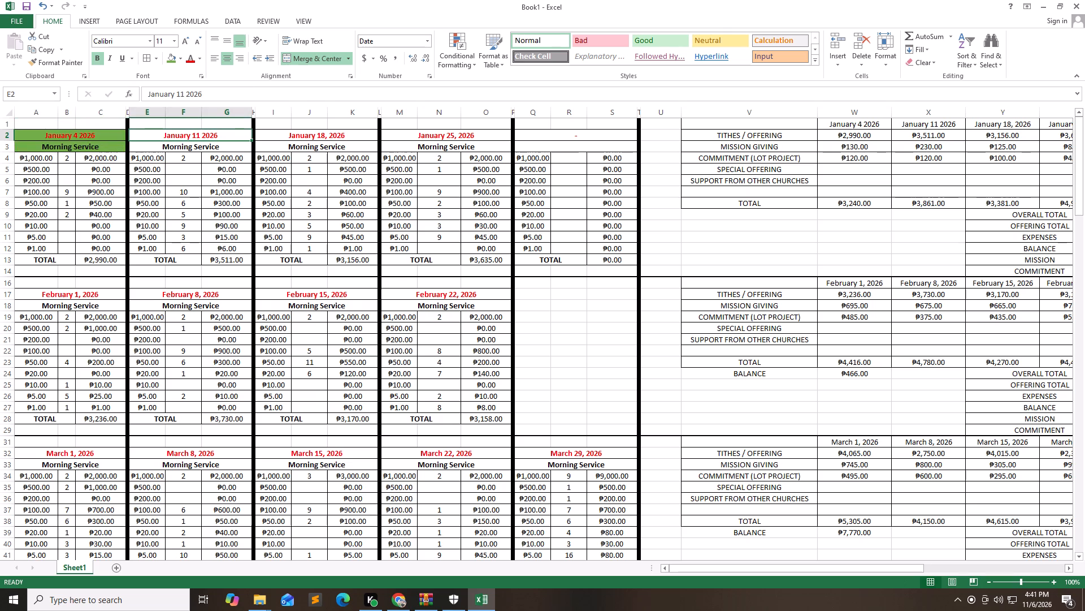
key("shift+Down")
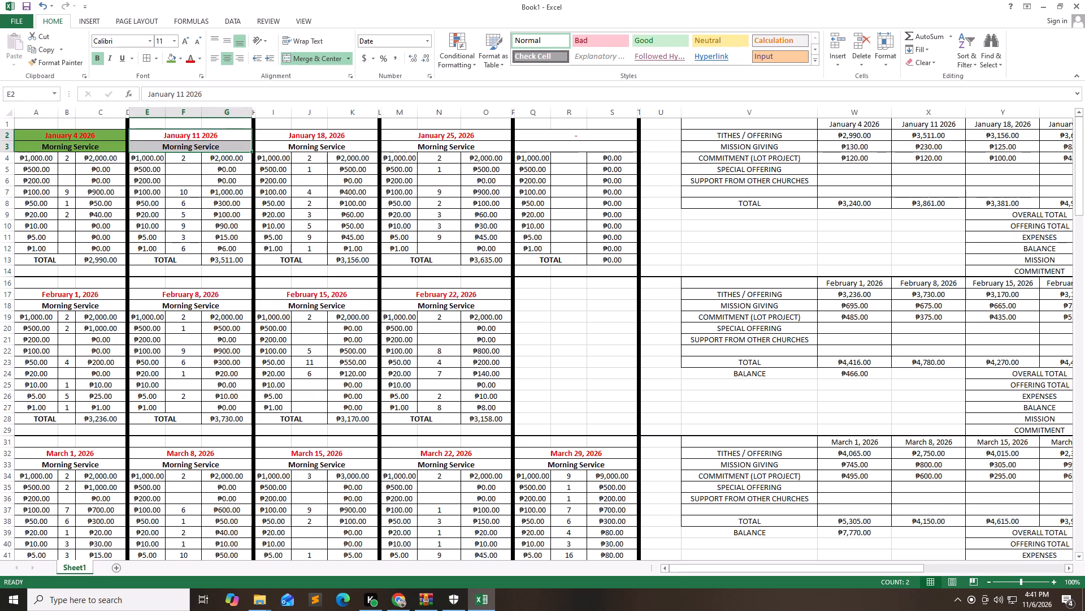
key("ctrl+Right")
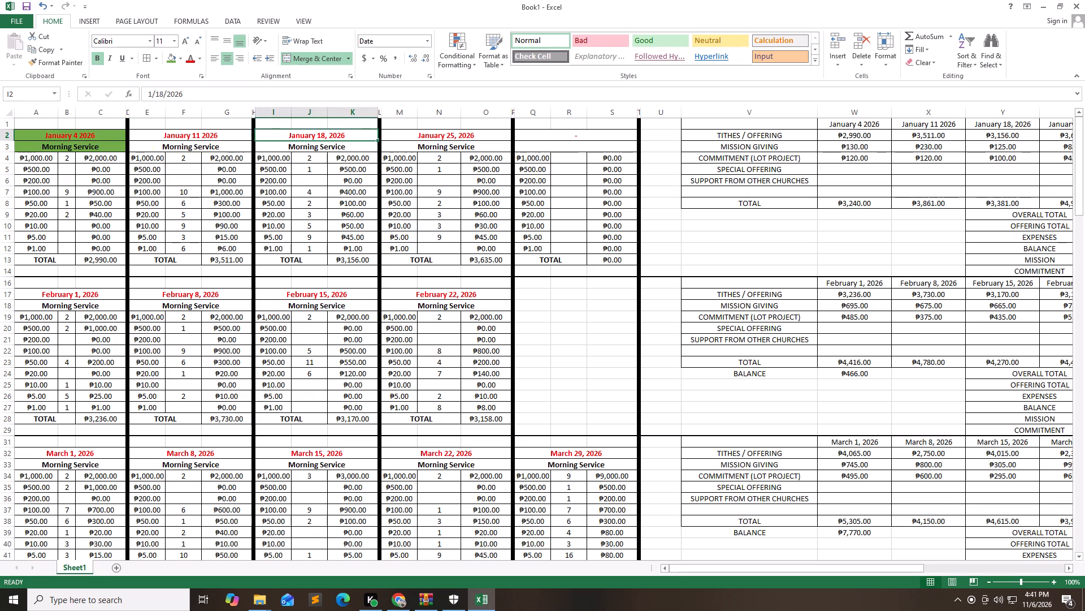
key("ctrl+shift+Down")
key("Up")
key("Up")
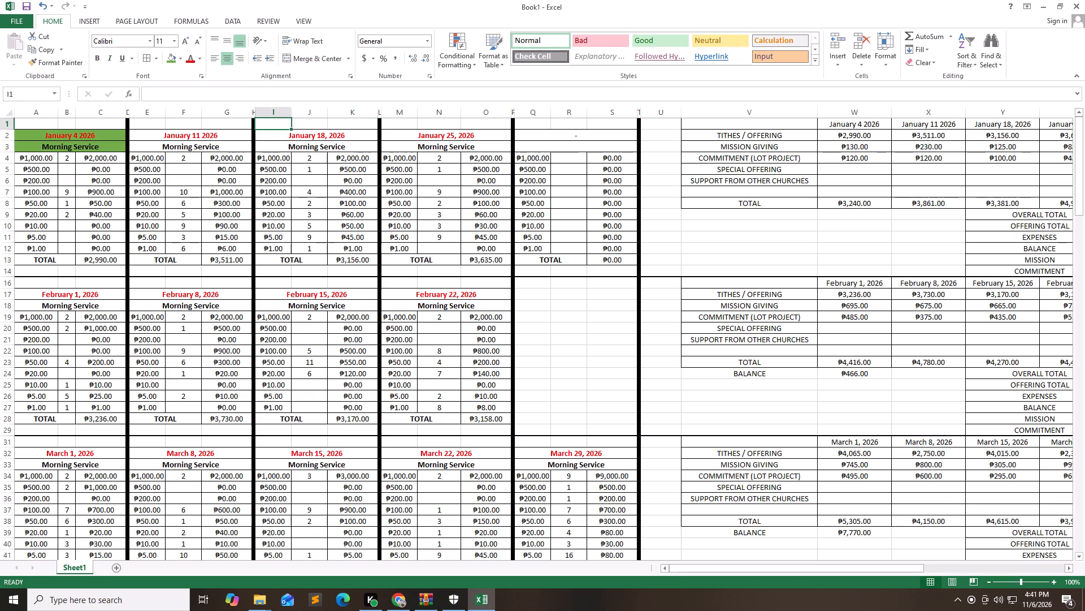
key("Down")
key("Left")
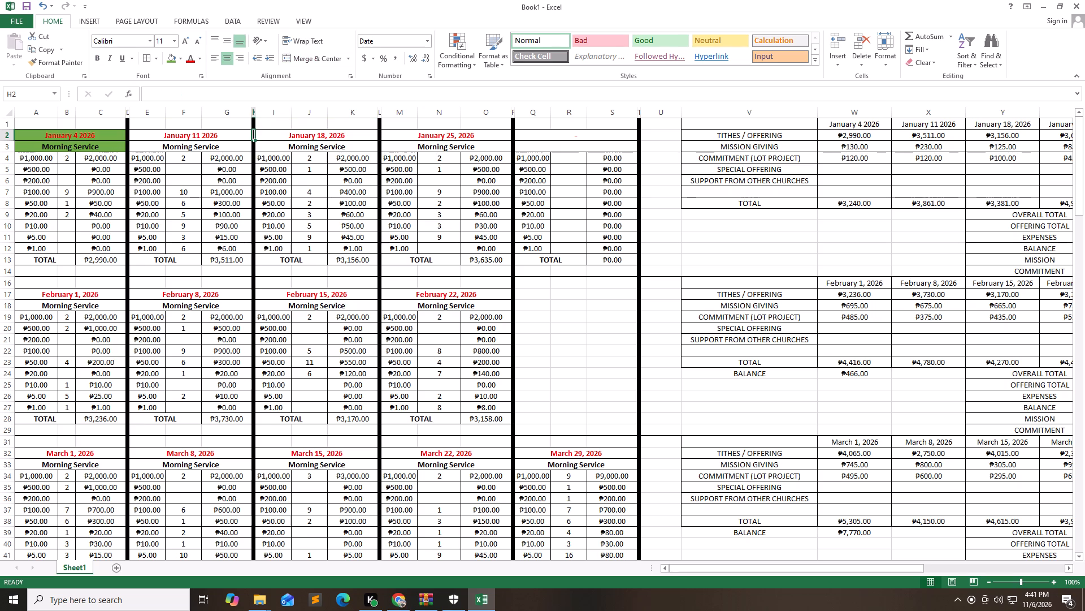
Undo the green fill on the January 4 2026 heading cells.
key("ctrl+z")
Look across the January 2026 cash count tables to the weekly offering summaries and down the monthly totals.
key("Right")
key("Right")
key("Right")
key("Right")
key("Right")
key("Right")
key("Right")
key("Right")
key("Right")
key("Right")
key("Right")
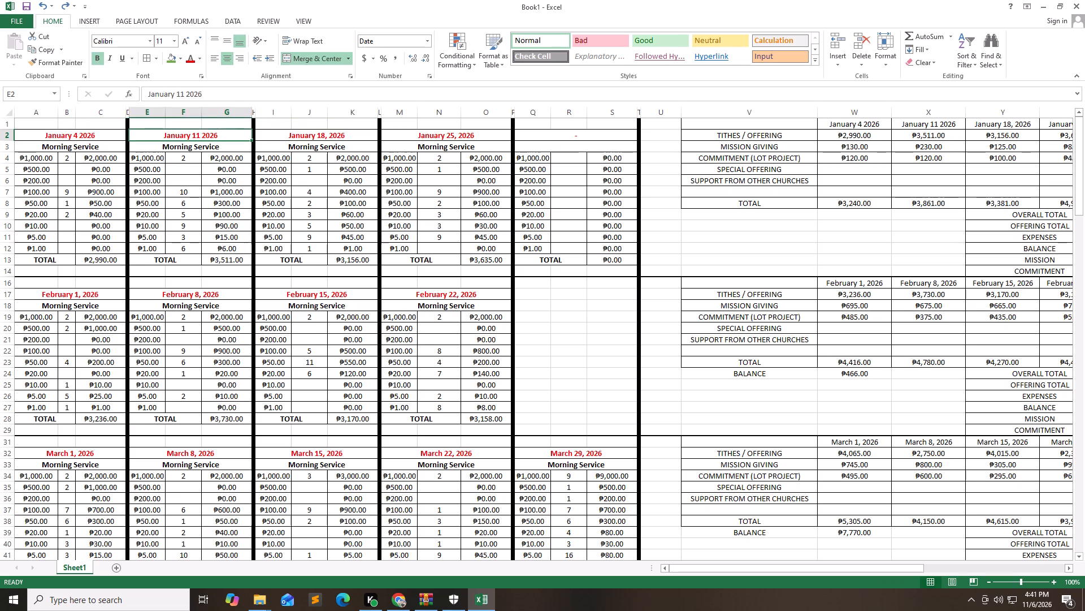
key("Right")
key("Up")
key("Left")
key("Left")
key("Right")
key("Right")
key("Right")
key("Right")
key("Right")
key("Right")
key("Right")
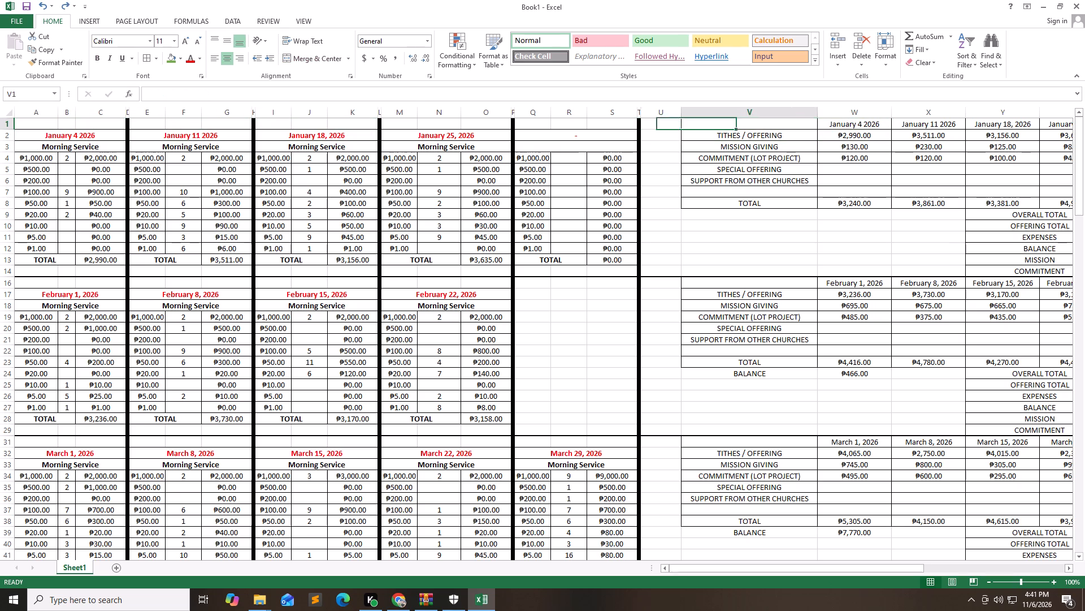
key("Down")
key("Down")
key("Down")
key("Down")
key("Down")
key("Down")
key("Down")
key("Down")
key("Down")
key("Down")
key("Down")
key("Down")
key("Down")
key("Down")
key("Down")
key("Down")
key("Down")
key("Down")
key("Down")
key("Down")
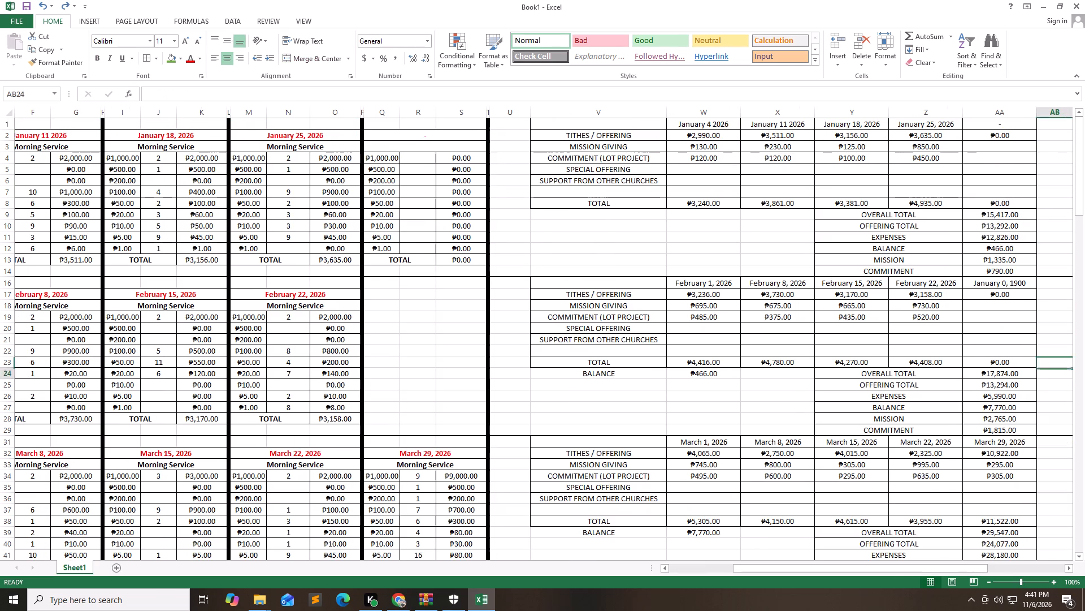
Review the March to May 2026 summaries and cash count tables down to the end of the May block.
key("Left")
key("Left")
key("Left")
key("Left")
key("Left")
key("Left")
key("Left")
key("Left")
key("Left")
key("Left")
key("Left")
key("Left")
key("Left")
key("Left")
key("Left")
key("Left")
key("Left")
key("Left")
key("Left")
key("Left")
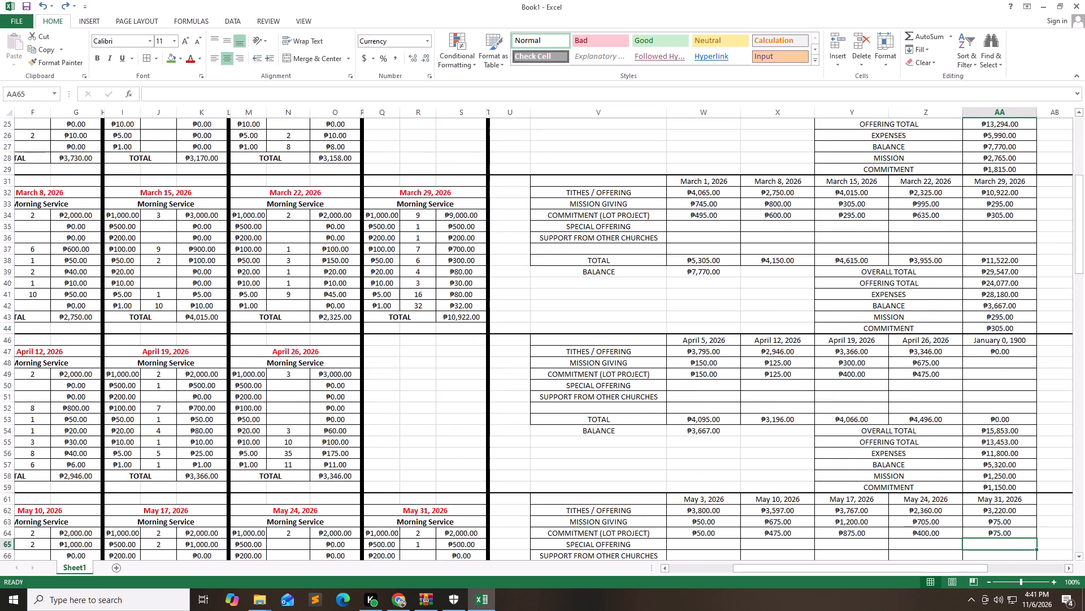
key("Down")
key("Down")
key("Down")
key("Down")
key("Down")
key("Down")
key("Down")
key("Down")
key("Down")
key("Down")
key("Down")
key("Down")
key("Down")
key("Down")
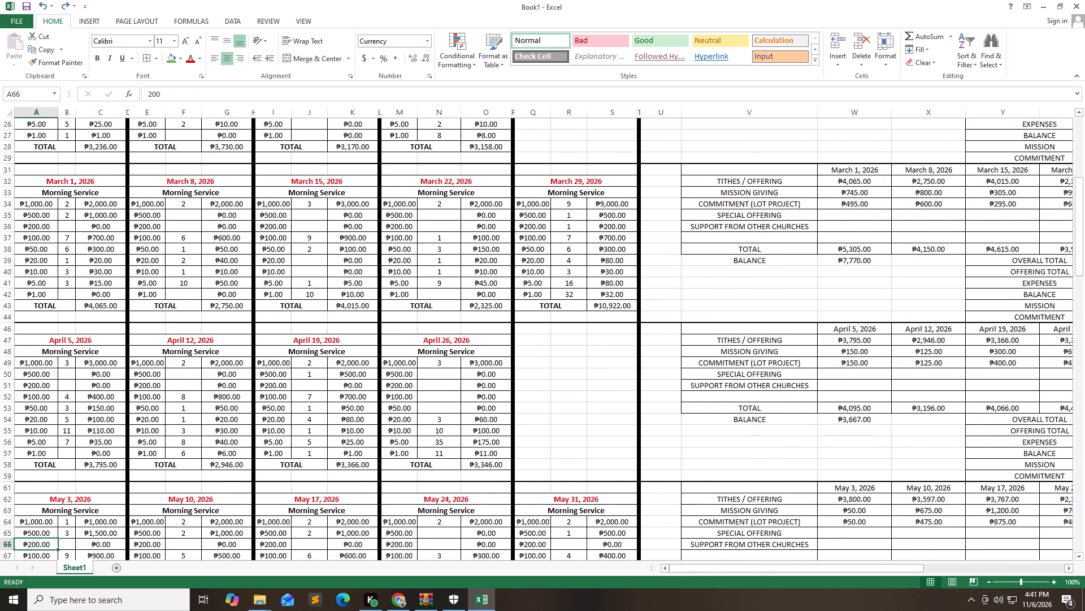
key("Up")
key("Up")
key("Up")
key("Up")
key("Up")
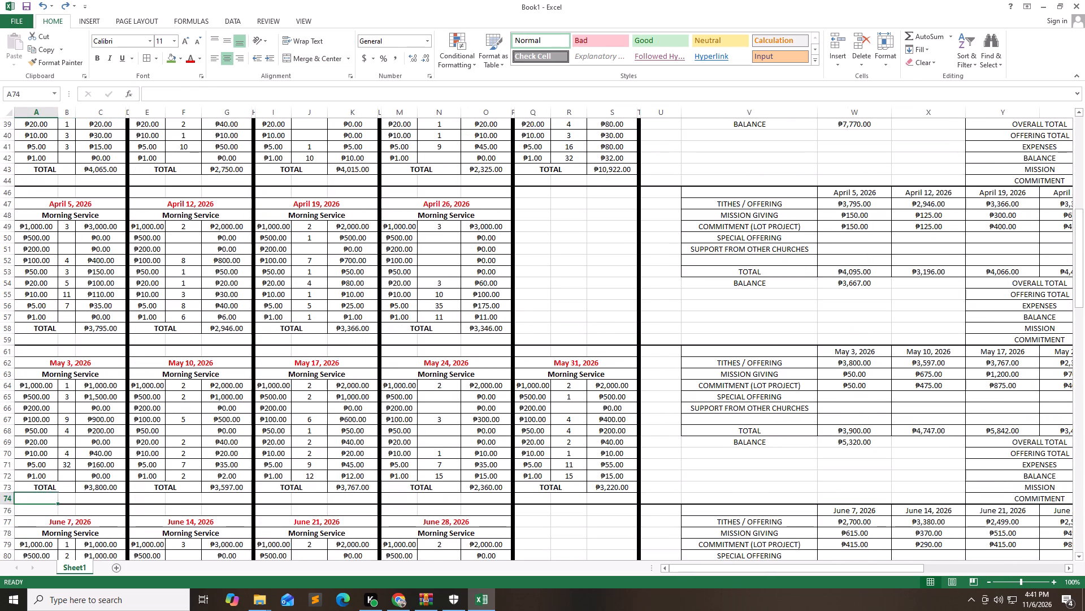
Look across the May 2026 cash counts and back along the boundary row above the June tables.
key("Right")
key("Right")
key("Right")
key("Right")
key("Right")
key("Right")
key("Right")
key("Right")
key("Right")
key("Right")
key("Right")
key("Right")
key("Right")
key("Right")
key("Right")
key("Right")
key("Right")
key("Down")
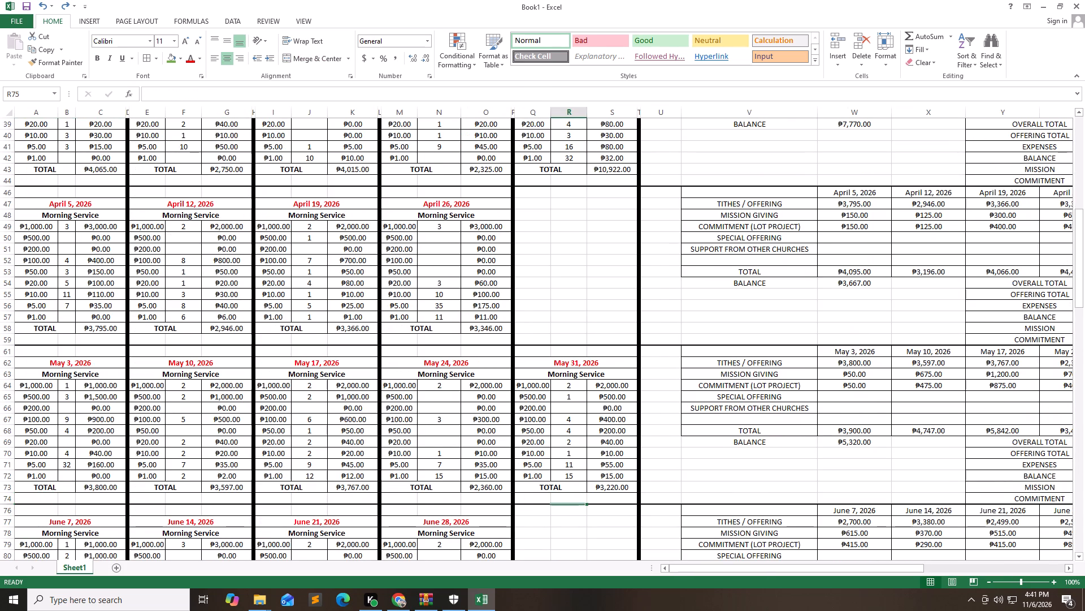
key("Left")
key("Down")
key("Left")
key("Left")
key("Left")
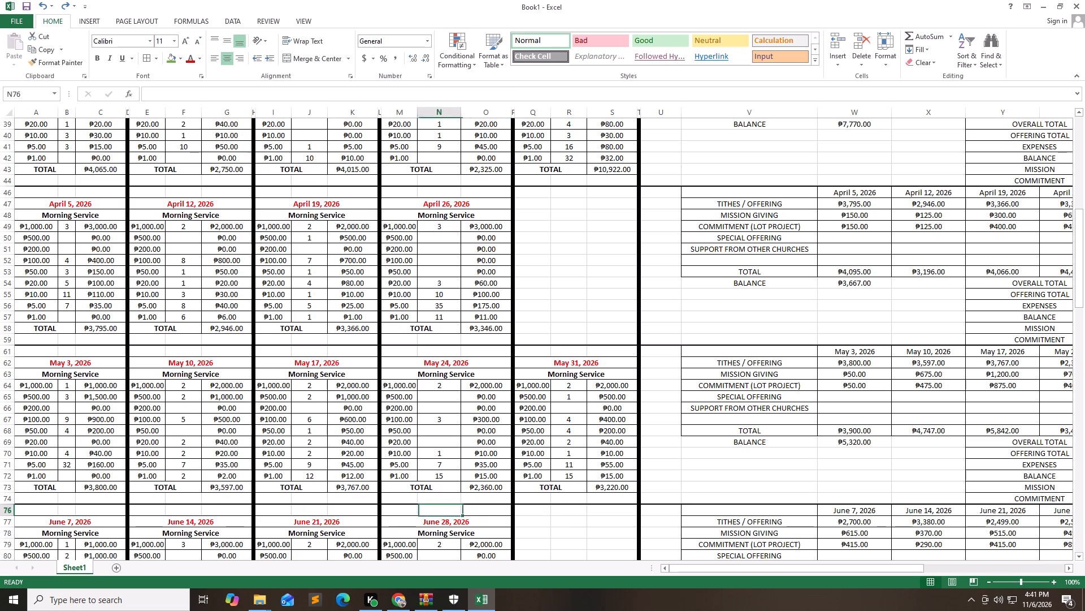
key("Left")
key("Left")
key("Left")
key("Left")
key("Left")
key("Left")
key("Left")
key("Left")
key("Left")
key("Left")
key("Left")
key("Left")
key("Left")
key("Left")
key("Left")
key("Left")
key("Left")
key("Left")
key("Left")
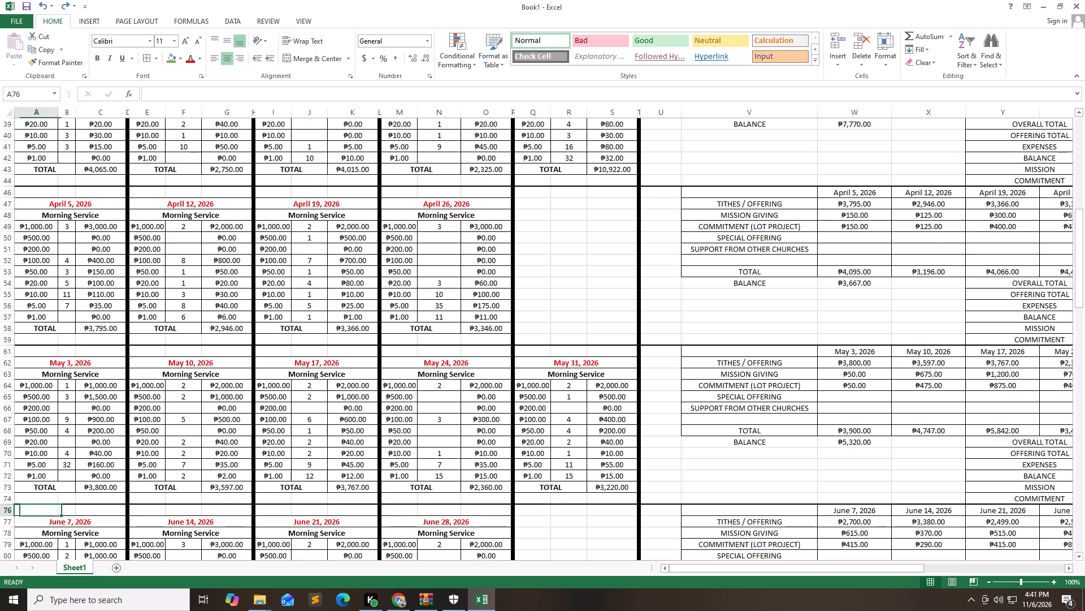
Look down through the June and July 2026 cash count tables to the end of the August block.
key("Down")
key("Down")
key("Down")
key("Down")
key("Down")
key("Down")
key("Down")
key("Down")
key("Down")
key("Down")
key("Down")
key("Down")
key("Down")
key("Down")
key("Down")
key("Down")
key("Down")
key("Down")
key("Down")
key("Down")
key("Down")
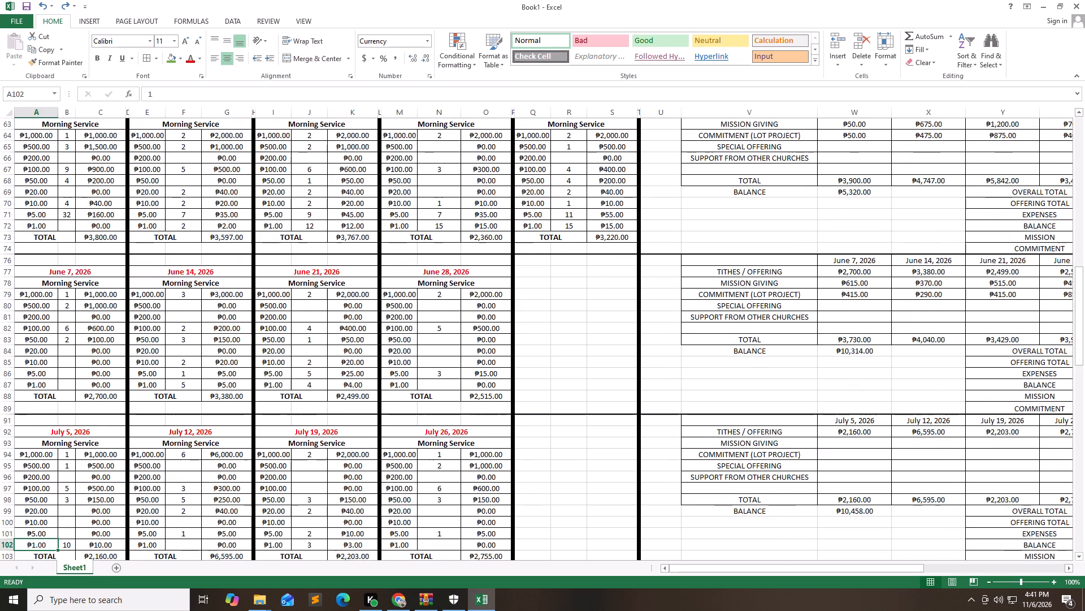
key("Down")
key("Down")
key("Down")
key("Down")
key("Down")
key("Down")
key("Down")
key("Down")
key("Down")
key("Down")
key("Down")
key("Down")
key("Down")
key("Down")
key("Down")
key("Down")
key("Down")
key("Down")
key("Down")
key("Down")
key("Up")
key("Up")
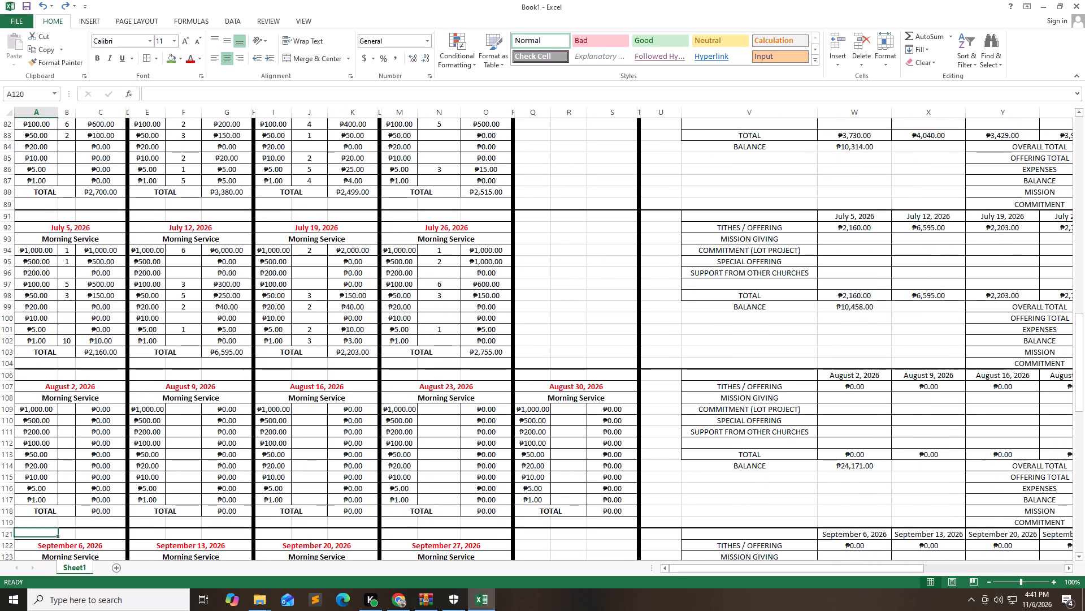
Enter the August 2, 2026 cash counts: one ₱1,000, four ₱50, one ₱20 and two ₱10.
key("Up")
key("Up")
key("Up")
key("Up")
key("Up")
key("Up")
key("Up")
key("Up")
key("Up")
key("Up")
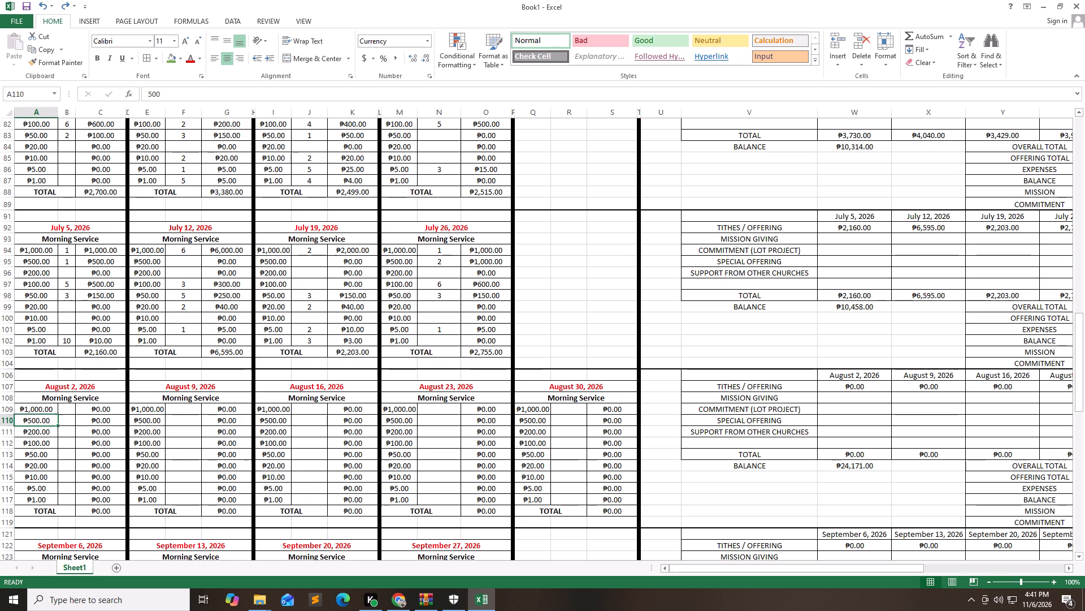
key("Up")
key("Right")
key("Left")
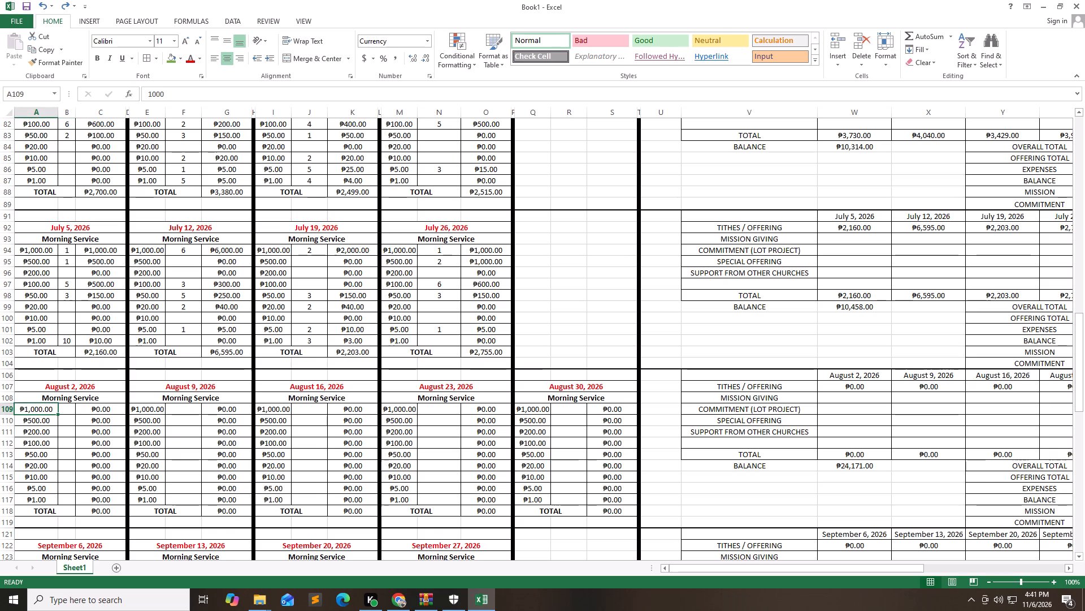
key("Right")
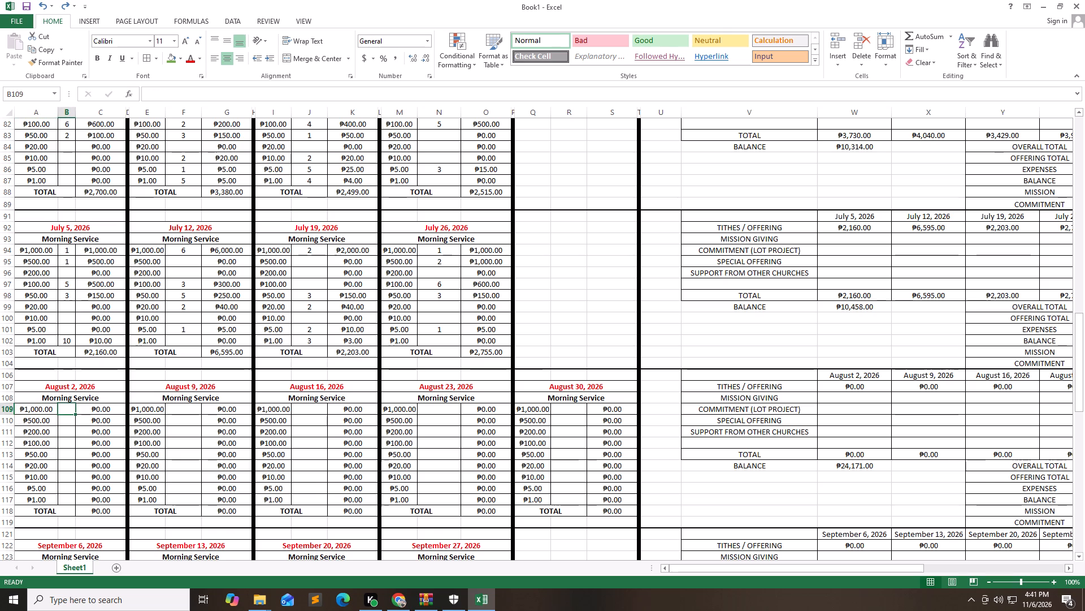
key("Down")
key("Down")
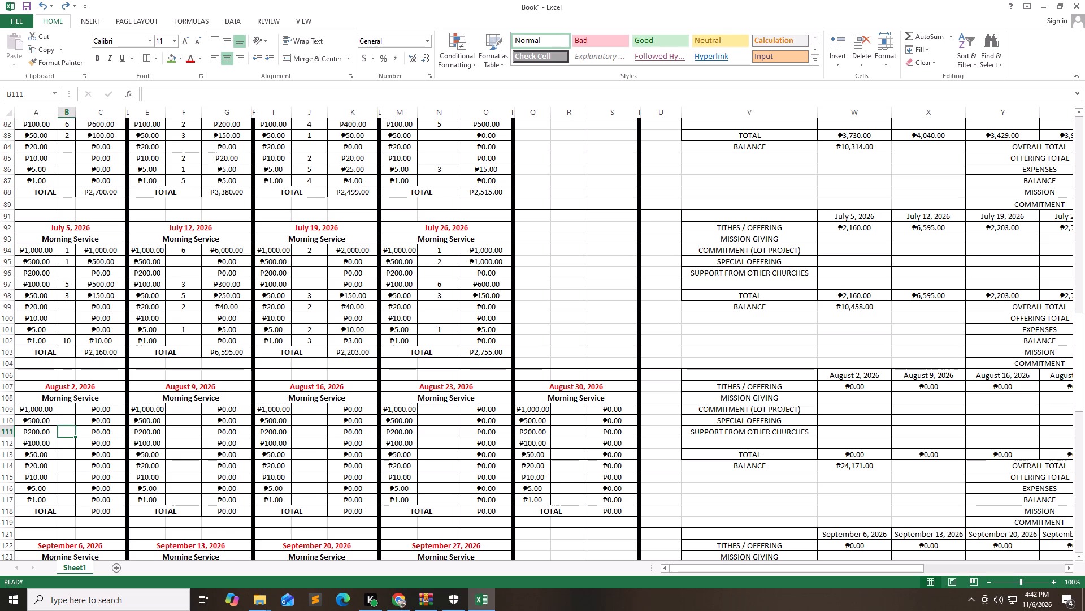
key("Up")
key("Up")
key("Up")
key("Up")
key("Down")
key("Down")
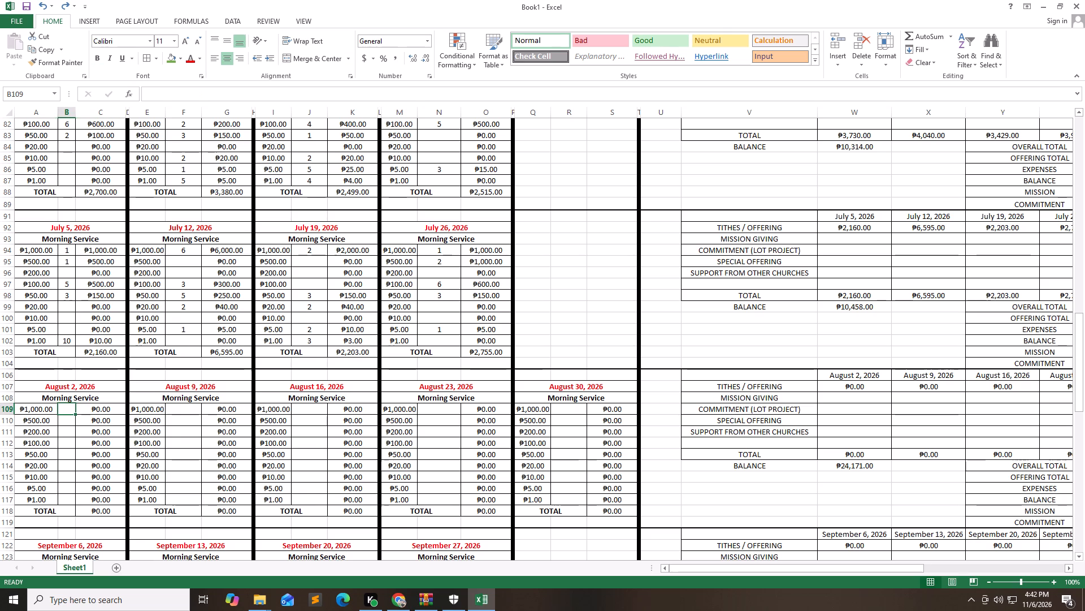
key("1")
key("Down")
key("Down")
key("Down")
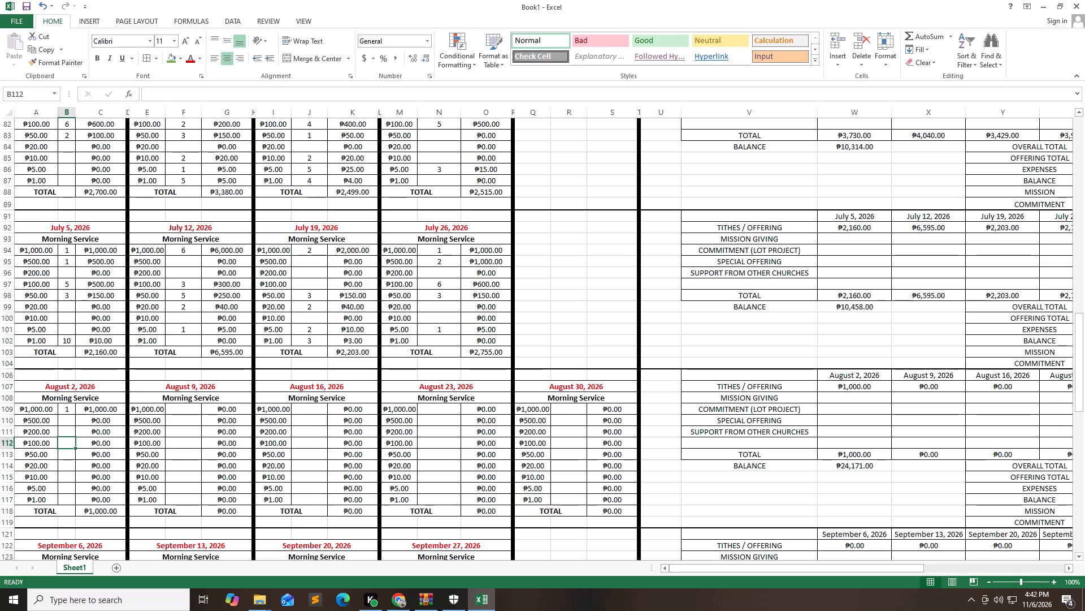
key("Down")
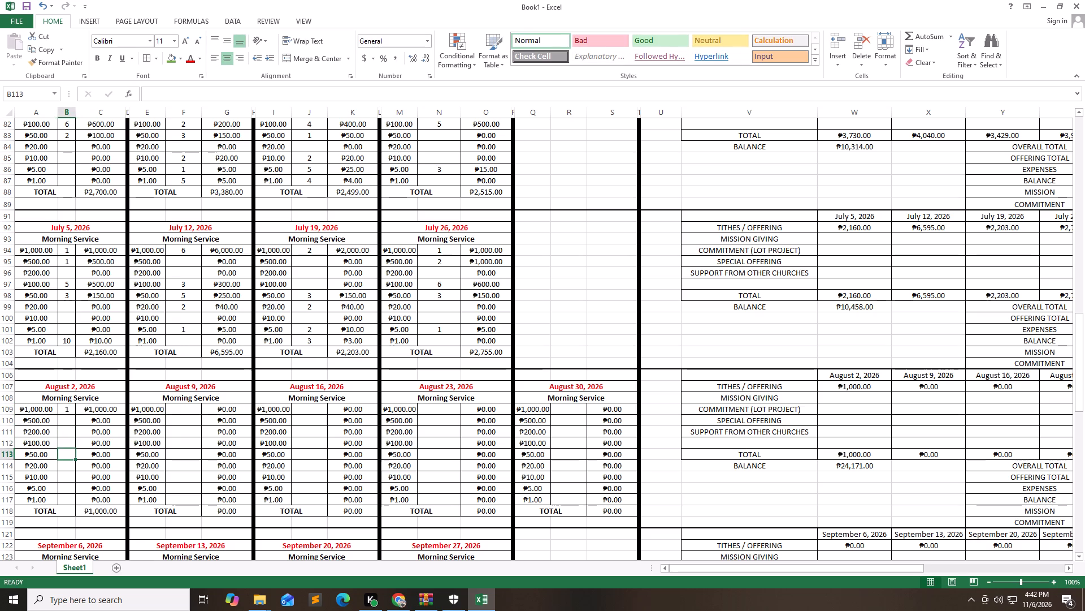
key("4")
key("Down")
key("1")
key("Down")
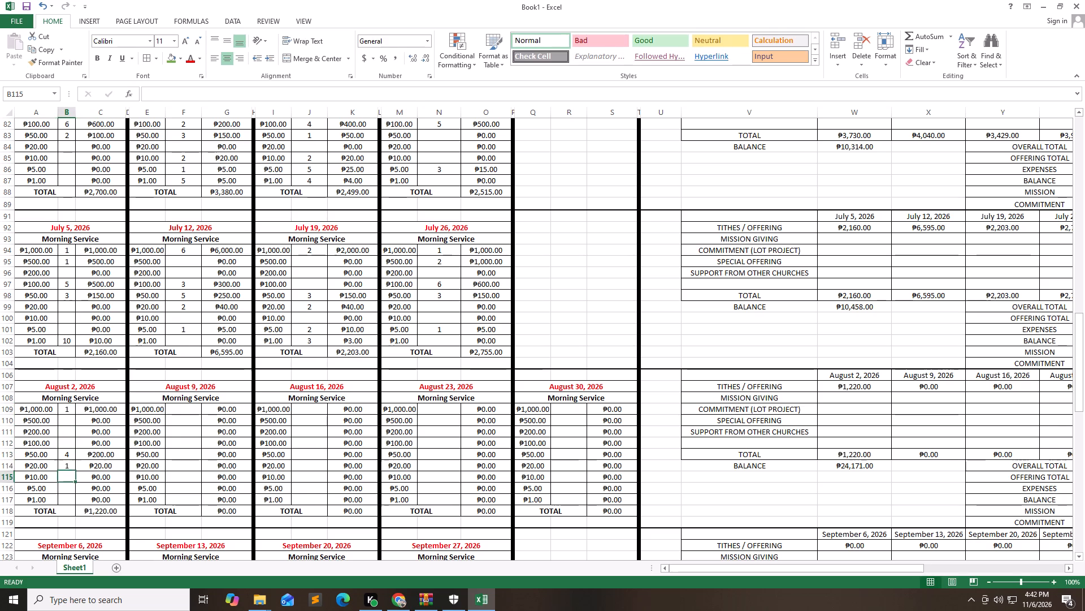
key("2")
key("Right")
Enter the August 9, 2026 cash counts: two ₱1,000, one ₱500, nine ₱100, three ₱50, two ₱20 and four ₱1.
key("Right")
key("Right")
key("Right")
key("Right")
key("Up")
key("Up")
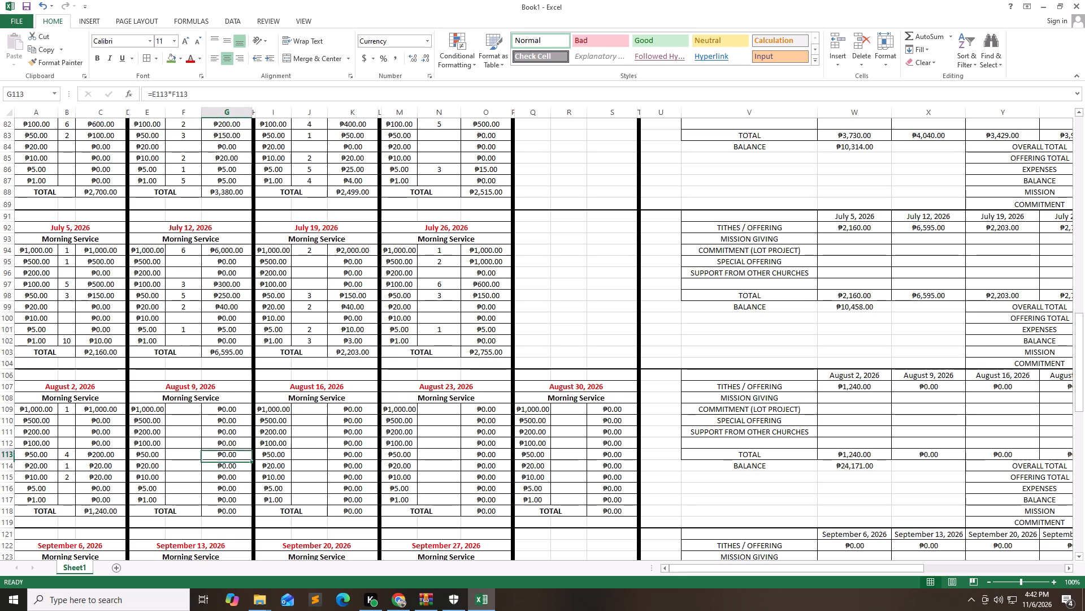
key("Up")
key("Up")
key("Up")
key("Left")
key("Up")
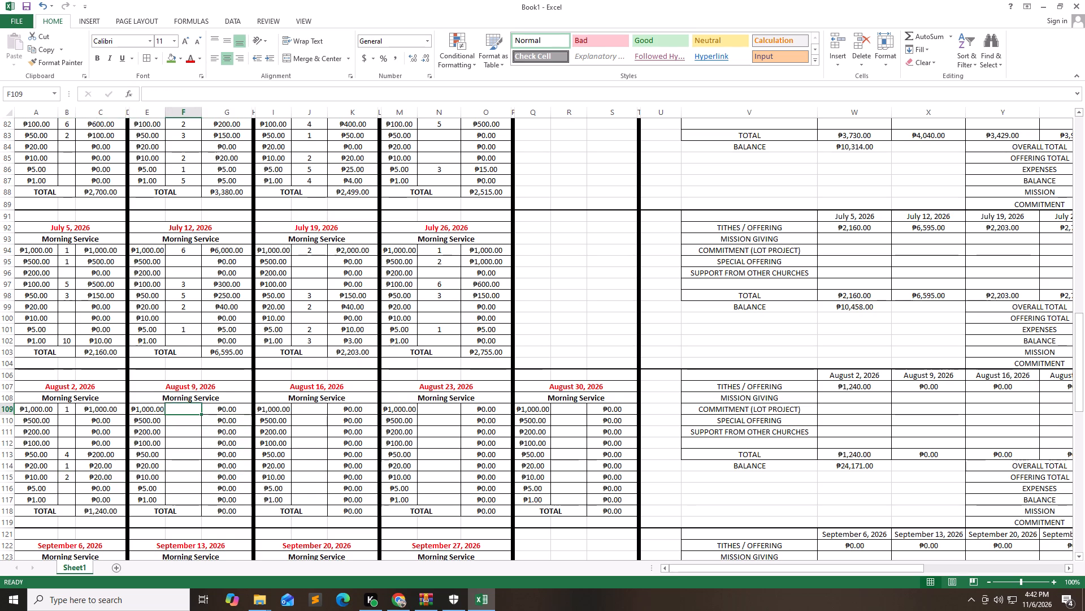
key("2")
key("Down")
key("1")
key("Down")
key("Down")
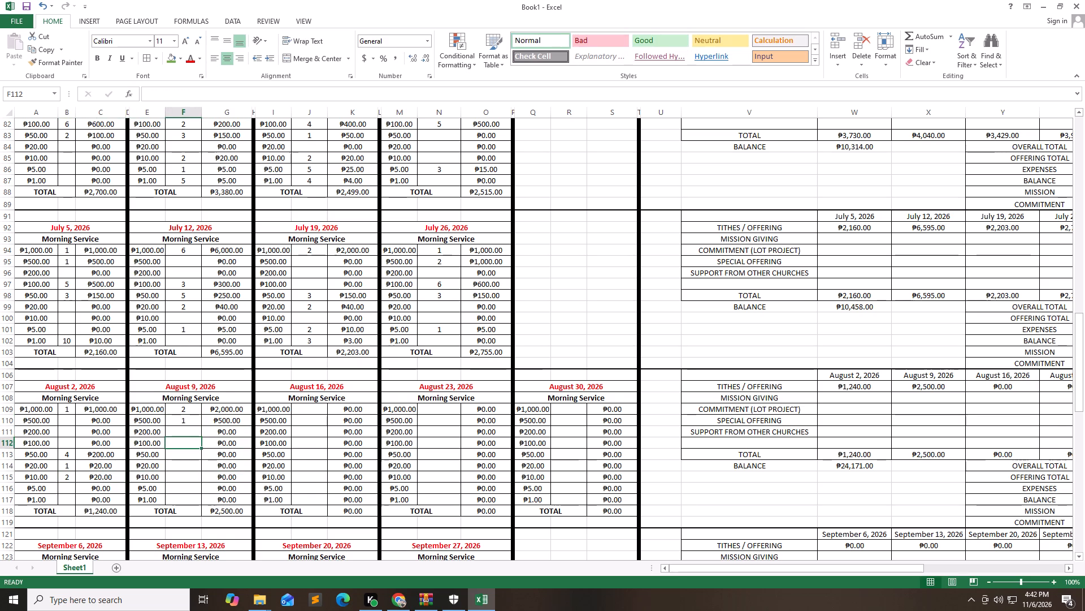
key("9")
key("Down")
key("3")
key("Down")
key("2")
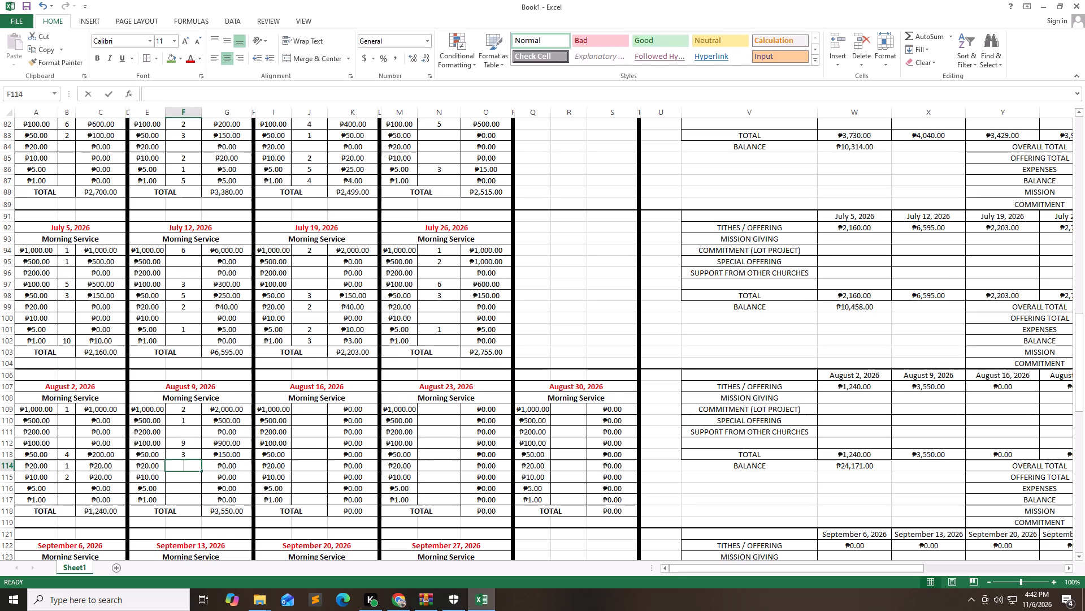
key("Down")
key("Down")
key("Down")
key("Down")
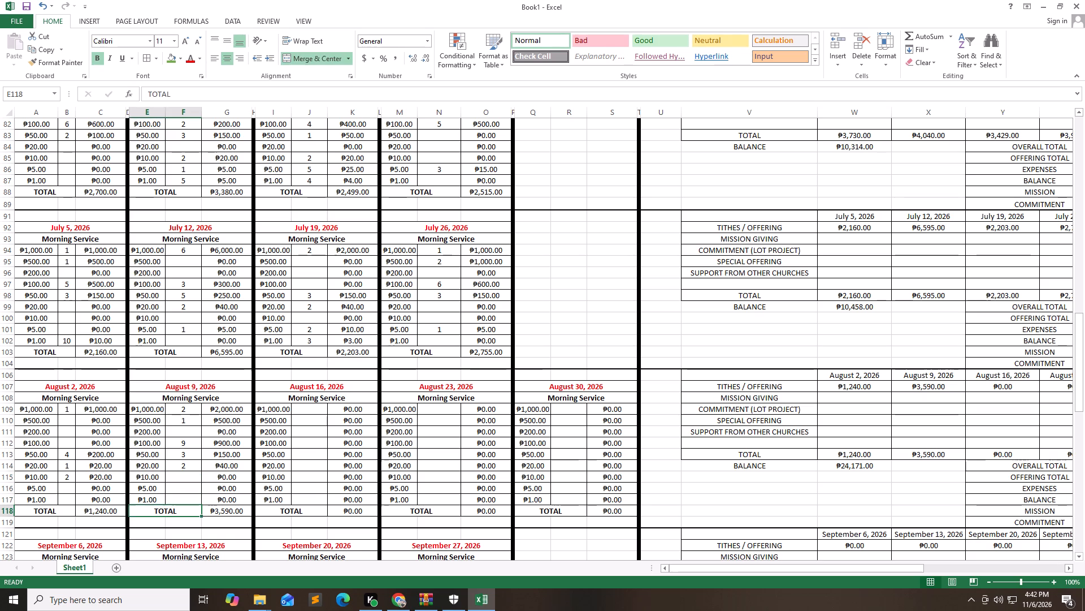
key("Up")
key("4")
key("Right")
Enter the August 16, 2026 cash counts: four ₱1,000, four ₱100 and two ₱20.
key("Right")
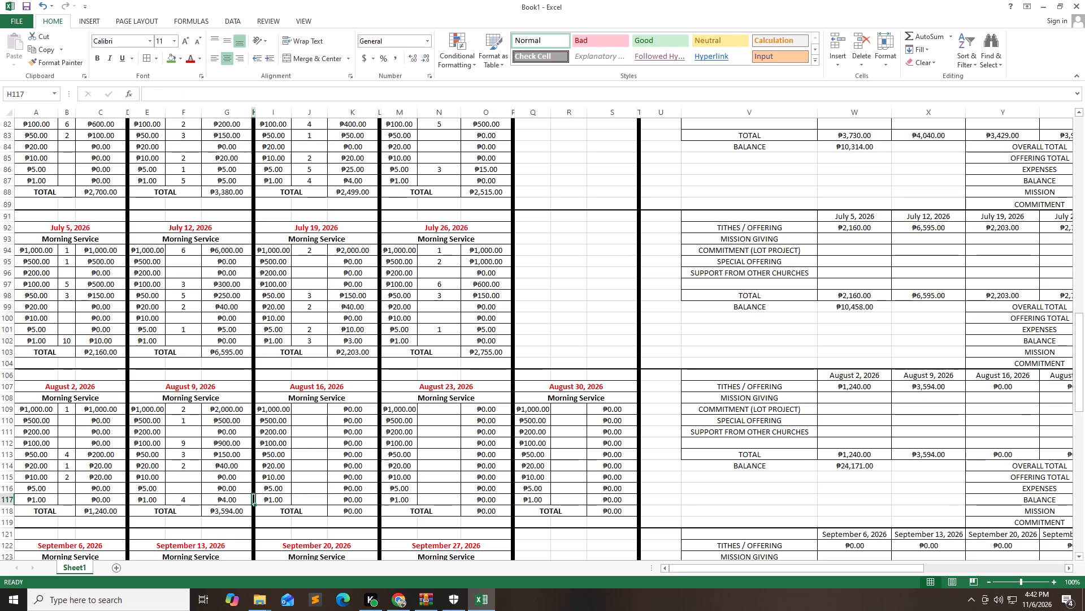
key("Right")
key("Right")
key("Up")
key("Up")
key("Up")
key("Up")
key("Up")
key("Up")
key("Up")
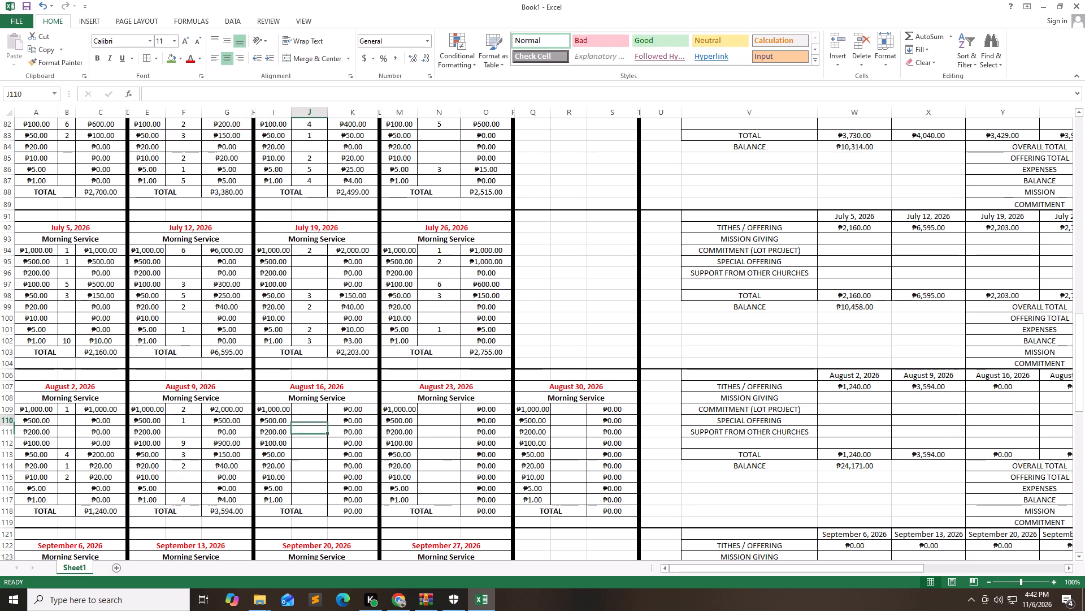
key("Up")
key("4")
key("Down")
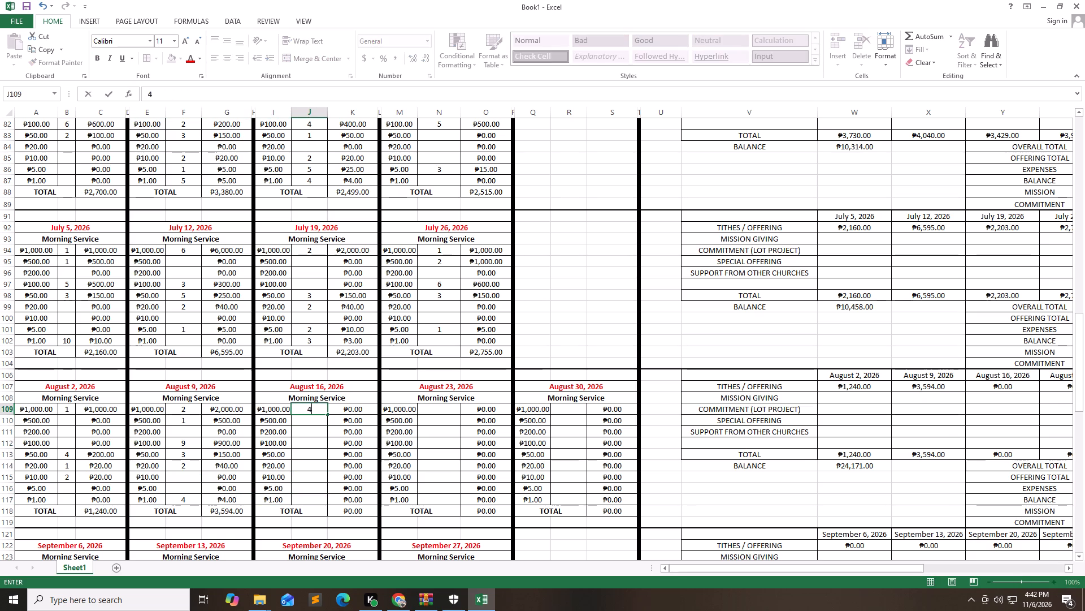
key("Down")
key("Down")
key("4")
key("Down")
key("Down")
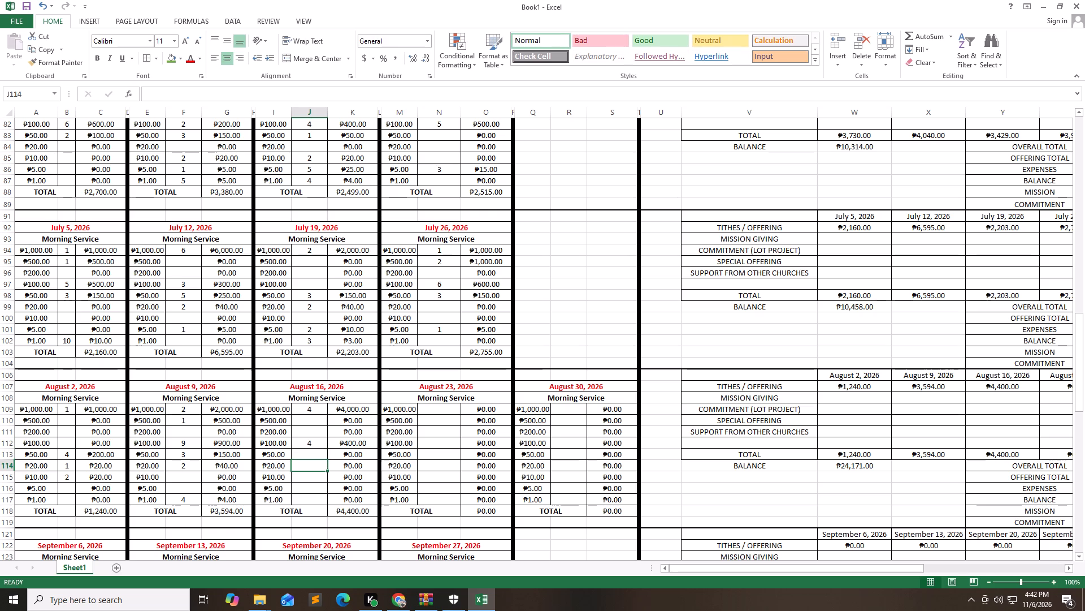
key("2")
key("Down")
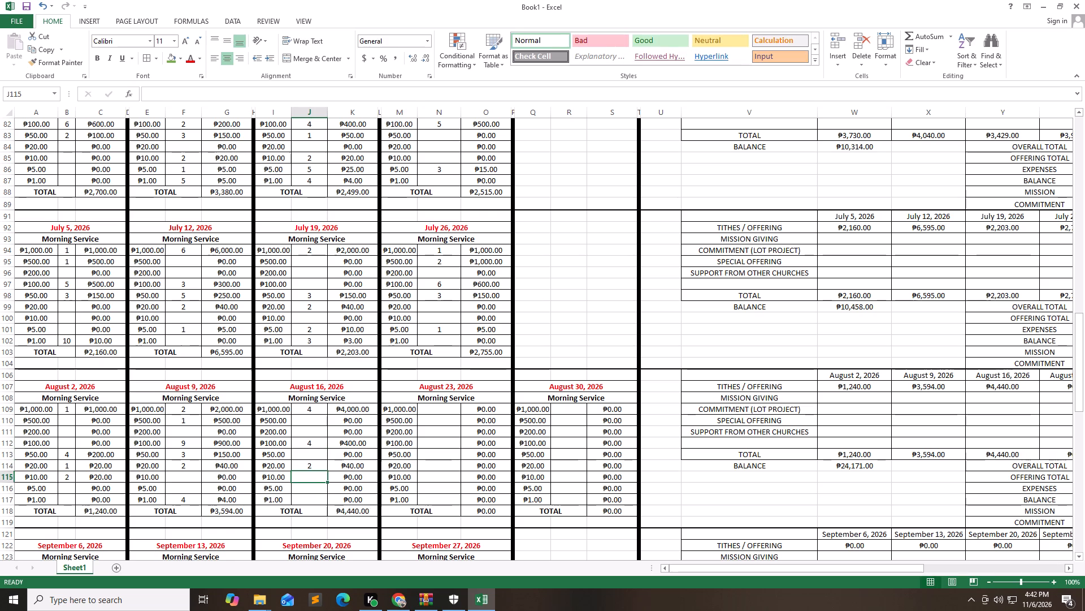
Enter the August 23, 2026 cash counts: five ₱1,000, two ₱500, three ₱100, one ₱20 and one ₱10.
key("Right")
key("Right")
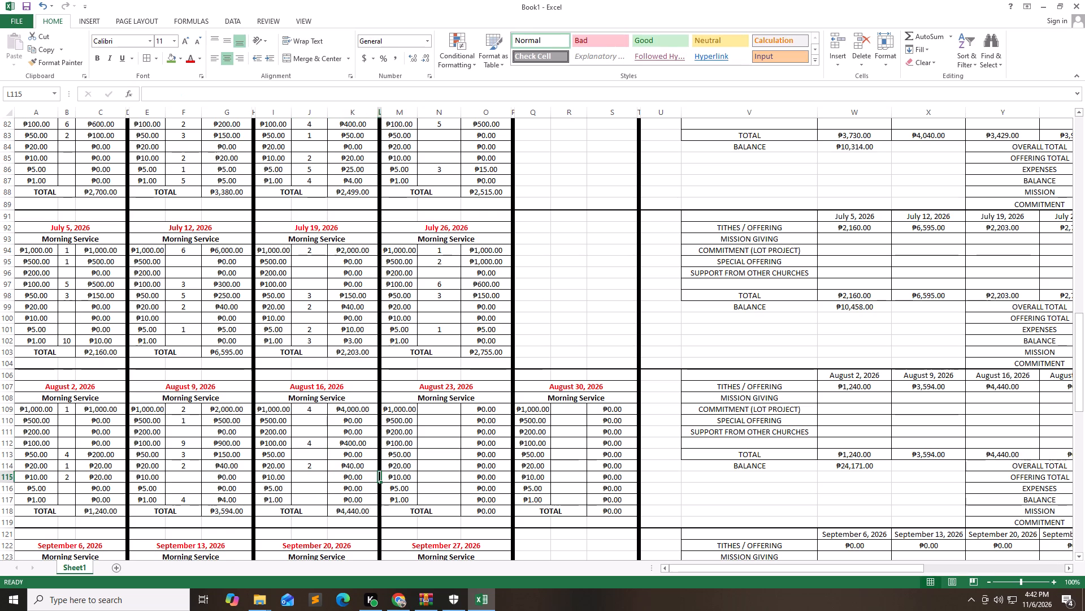
key("Right")
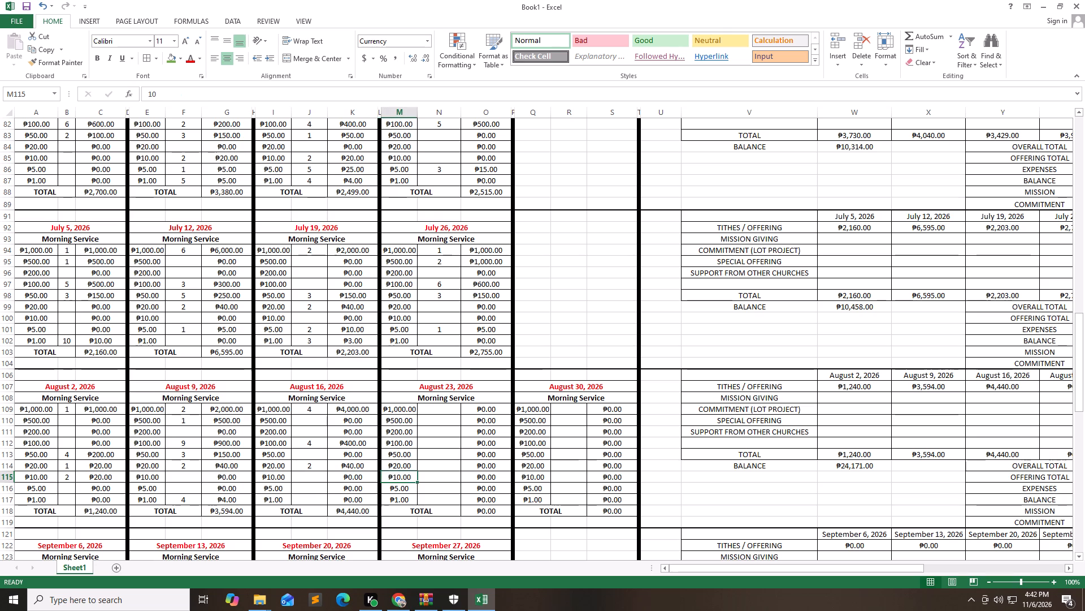
key("Up")
key("Up")
key("Up")
key("Up")
key("Up")
key("Right")
key("5")
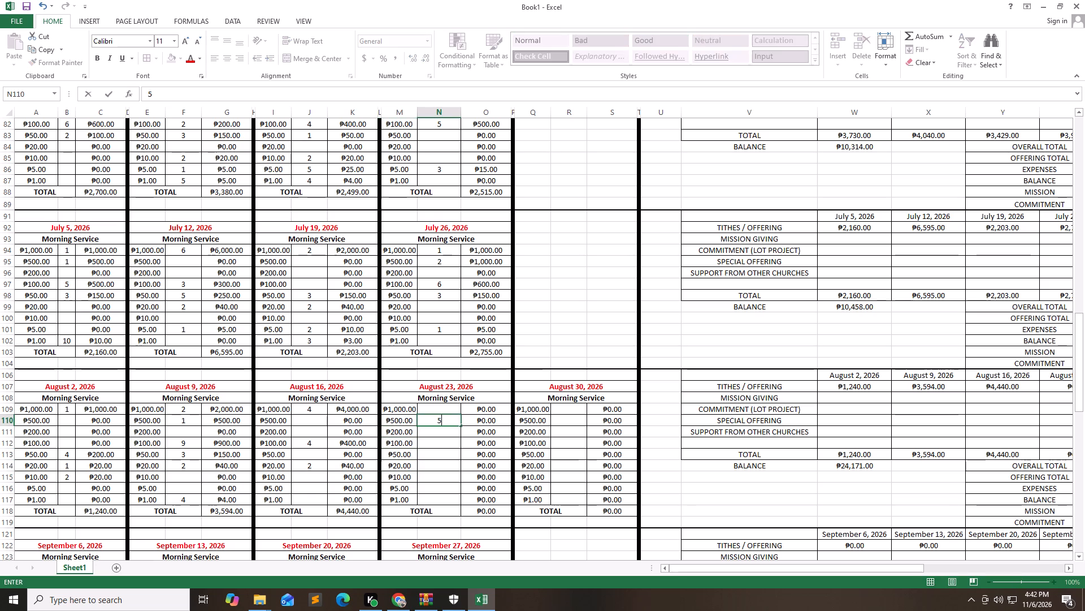
key("BackSpace")
key("Up")
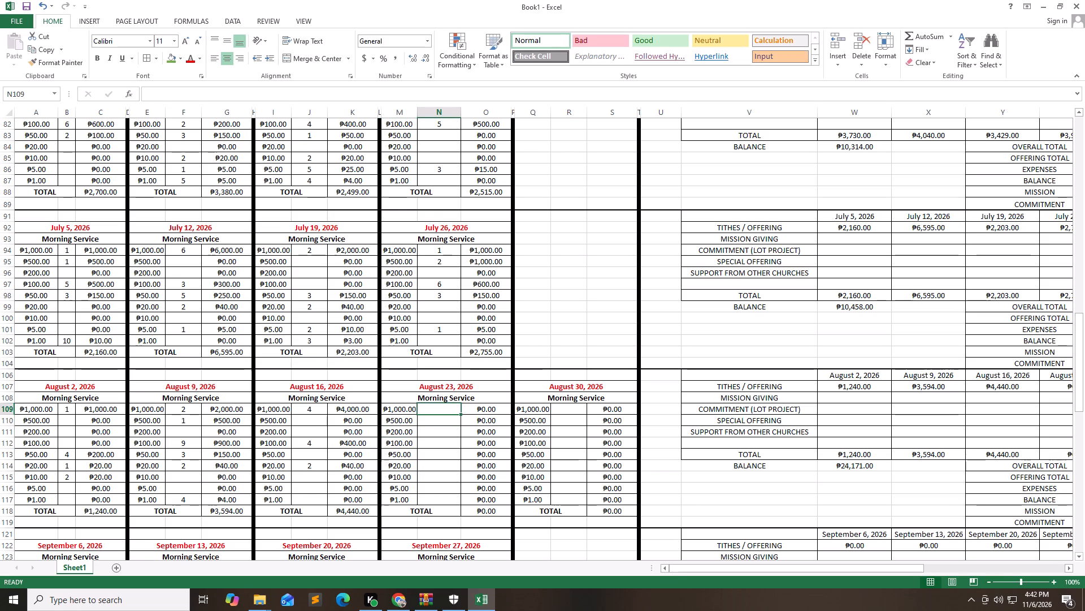
key("5")
key("Down")
key("2")
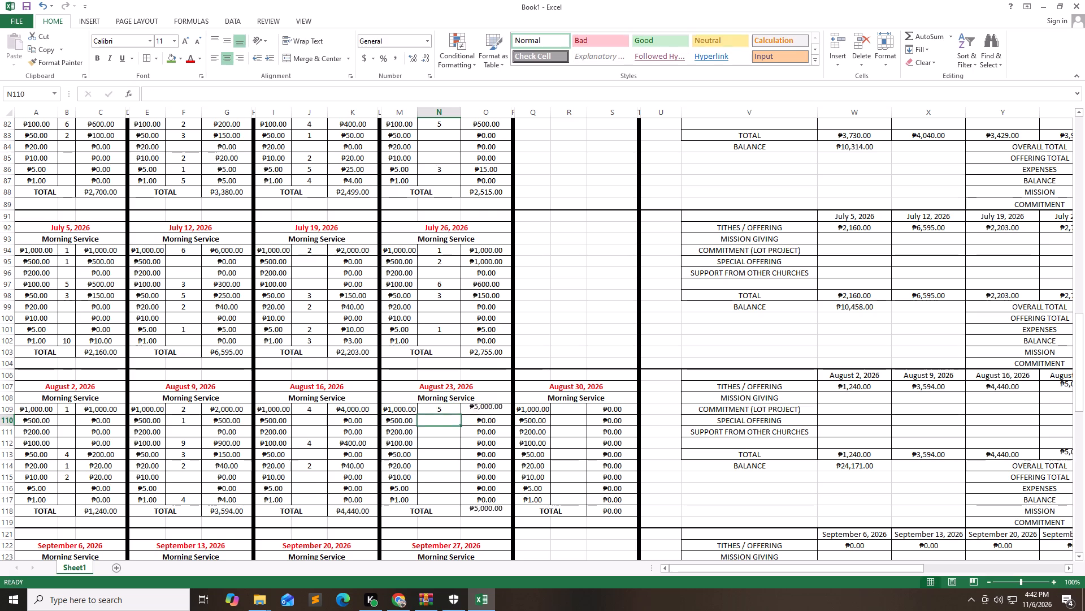
key("Down")
key("Down")
key("3")
key("Down")
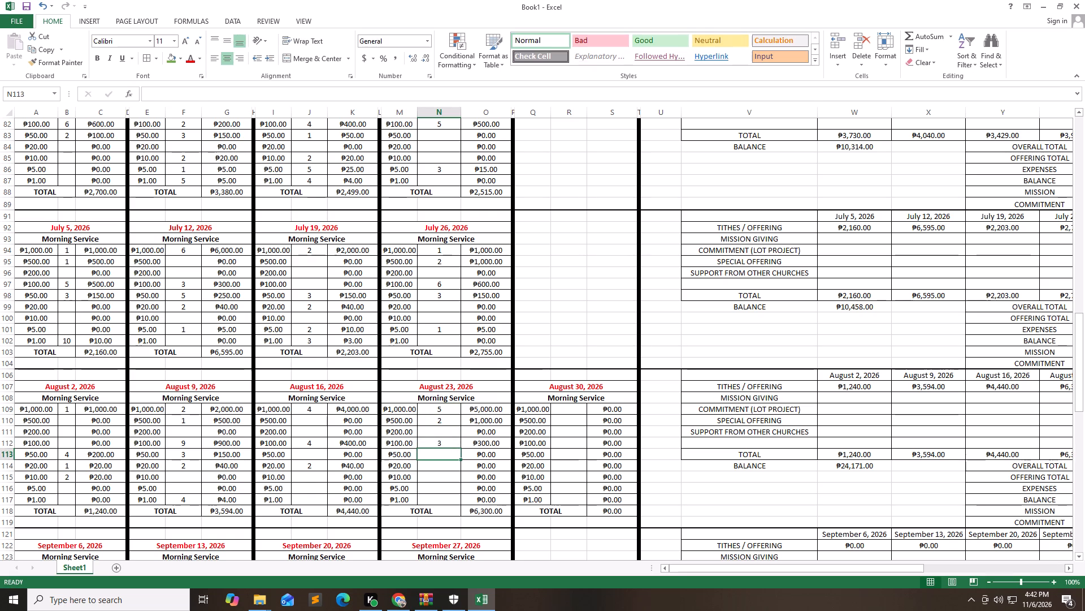
key("Down")
key("1")
key("Down")
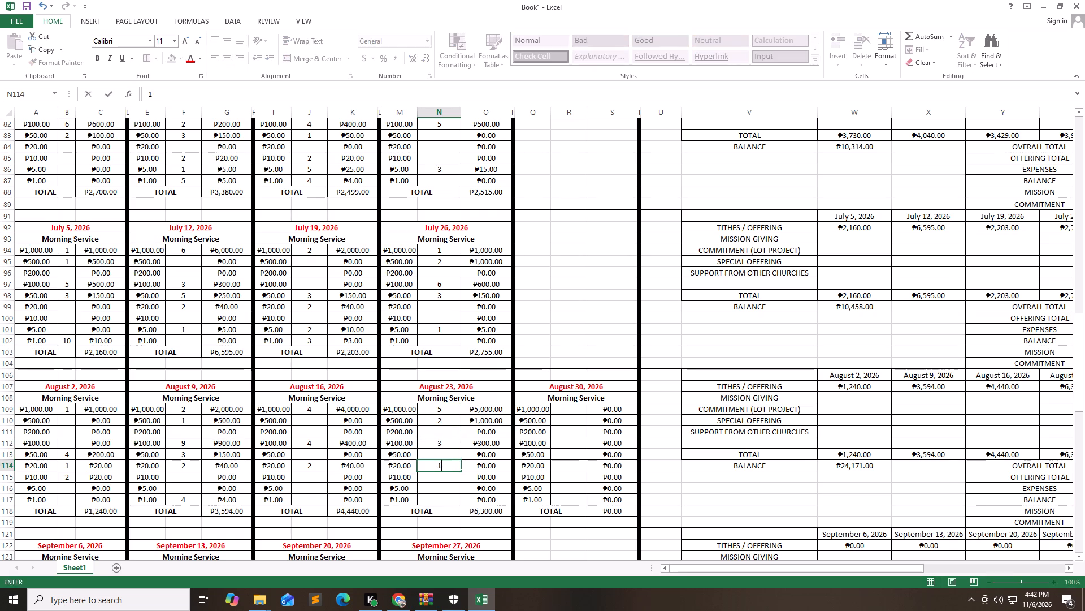
key("1")
key("Right")
Enter the August 30, 2026 cash counts: one ₱1,000, one ₱500, ten ₱100, two ₱50 and two ₱20.
key("Right")
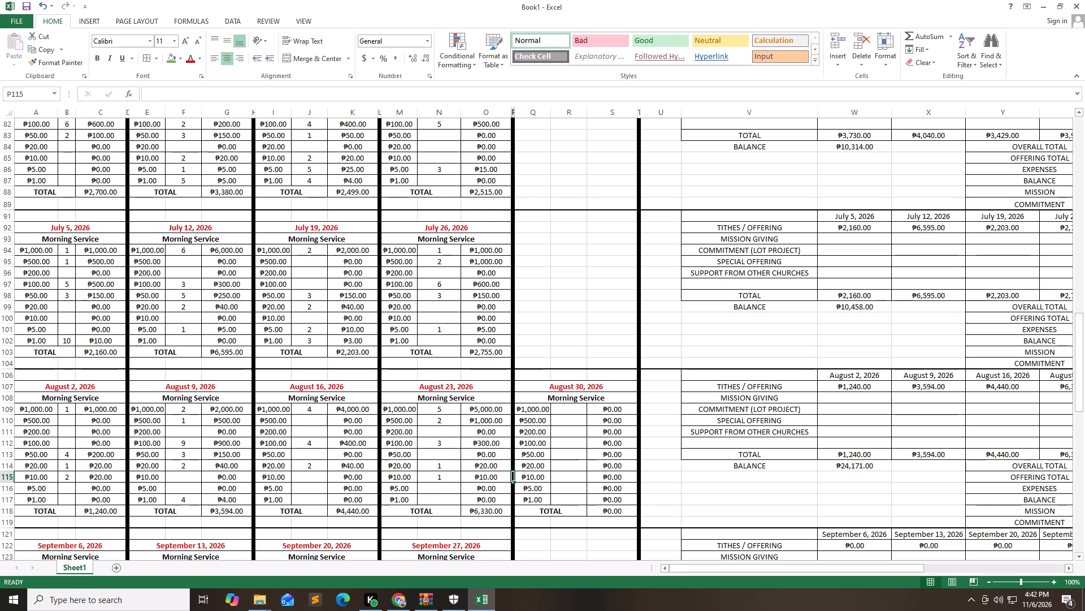
key("Right")
key("Right")
key("Up")
key("Up")
key("Up")
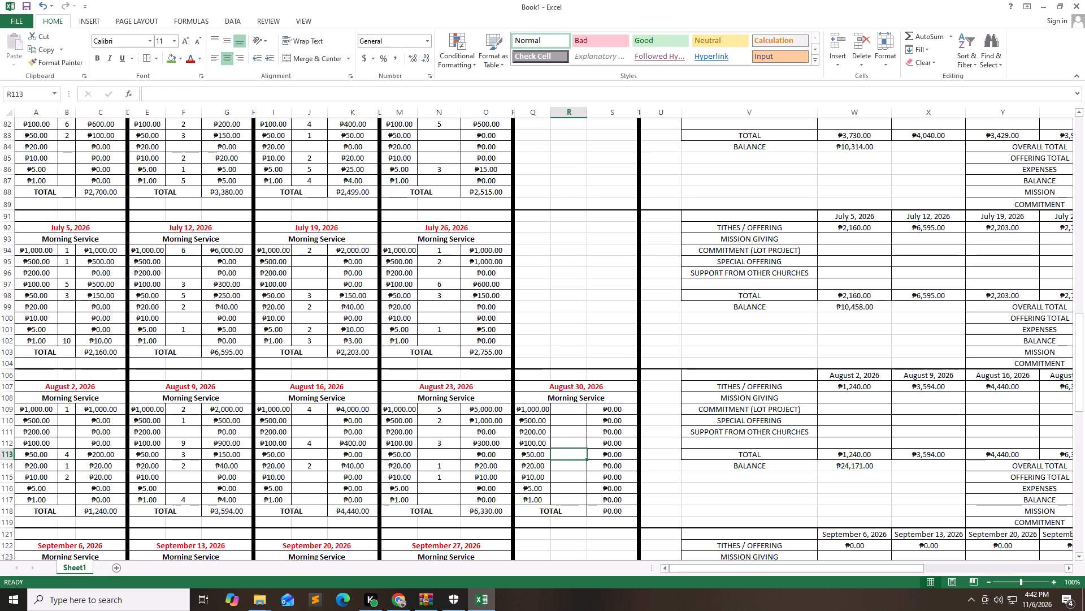
key("Up")
key("Up")
key("Up")
key("1")
key("Down")
key("1")
key("Down")
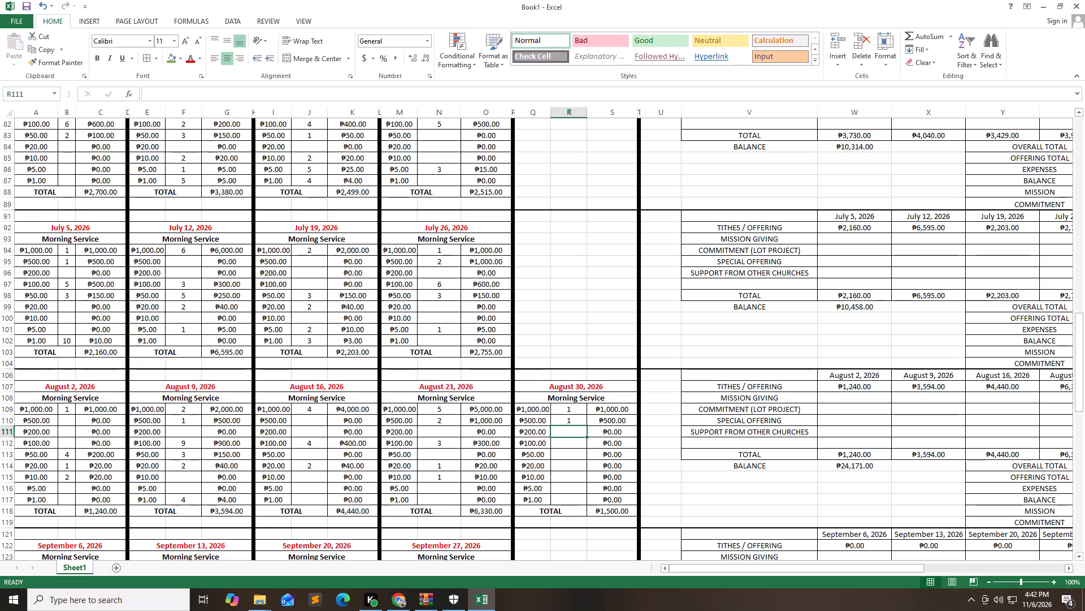
key("Down")
type("10")
key("Down")
key("2")
key("Down")
key("2")
key("Down")
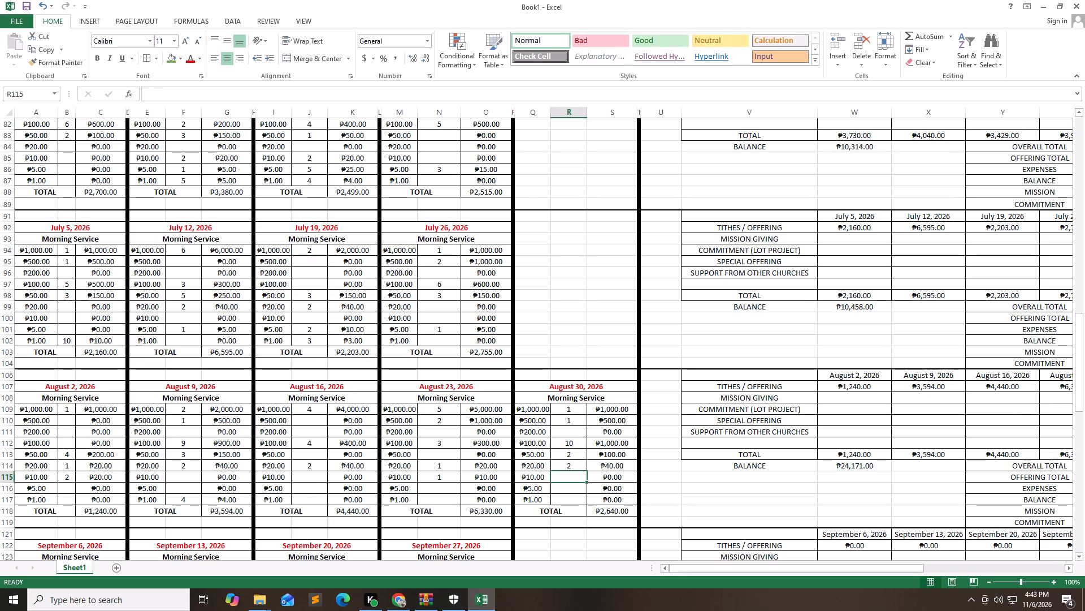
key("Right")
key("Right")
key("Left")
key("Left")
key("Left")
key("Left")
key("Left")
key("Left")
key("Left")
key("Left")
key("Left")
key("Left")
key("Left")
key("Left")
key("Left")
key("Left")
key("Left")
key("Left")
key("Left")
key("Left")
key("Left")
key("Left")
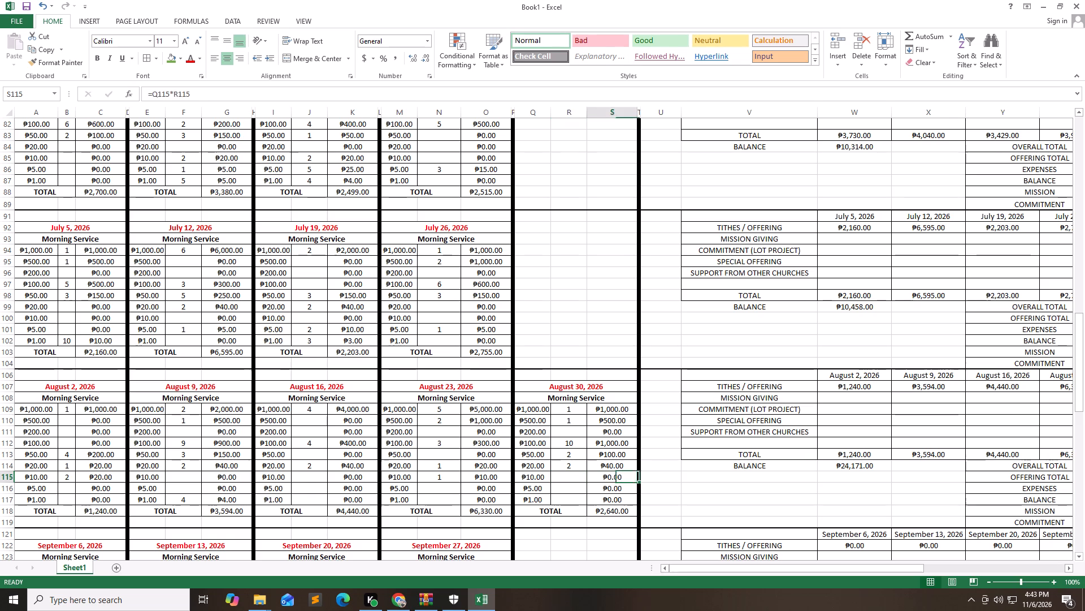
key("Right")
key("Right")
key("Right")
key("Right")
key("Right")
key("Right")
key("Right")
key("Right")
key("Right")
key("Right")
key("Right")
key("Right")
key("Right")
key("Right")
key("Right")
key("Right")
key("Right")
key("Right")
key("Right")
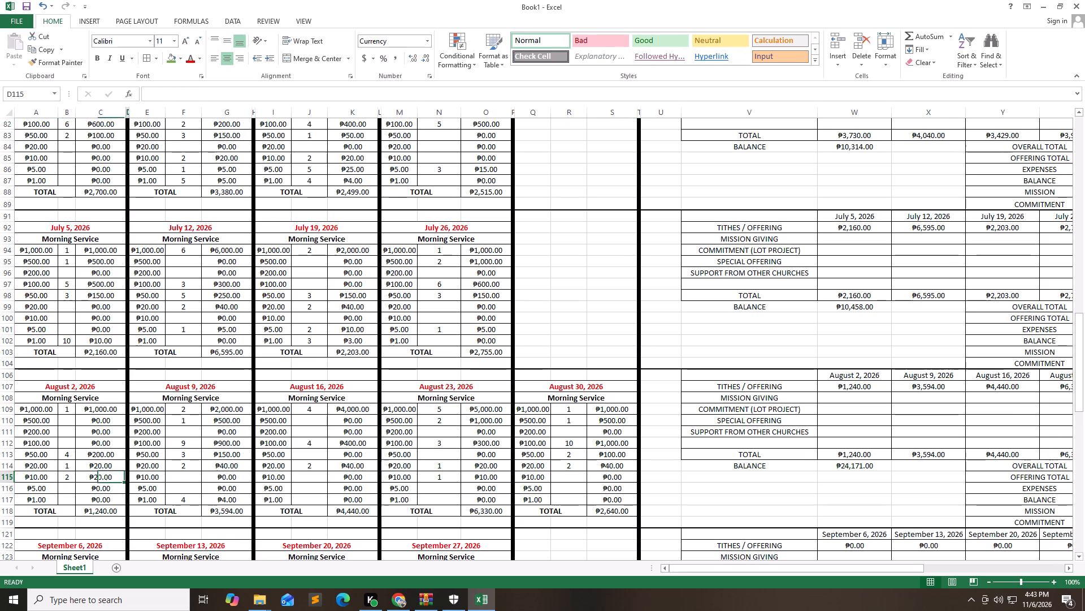
Fill August's Mission Giving row in the summary table: 165, 615, 590, 1485 and 100 for August 2 through 30.
key("Up")
key("Up")
key("Up")
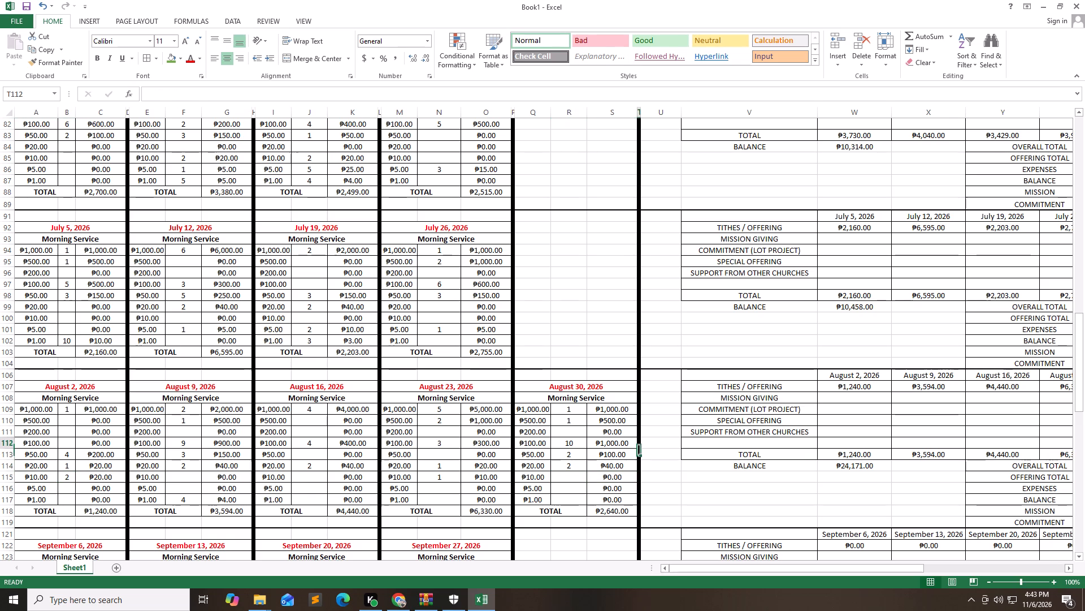
key("Up")
key("Up")
key("Up")
key("Right")
key("Right")
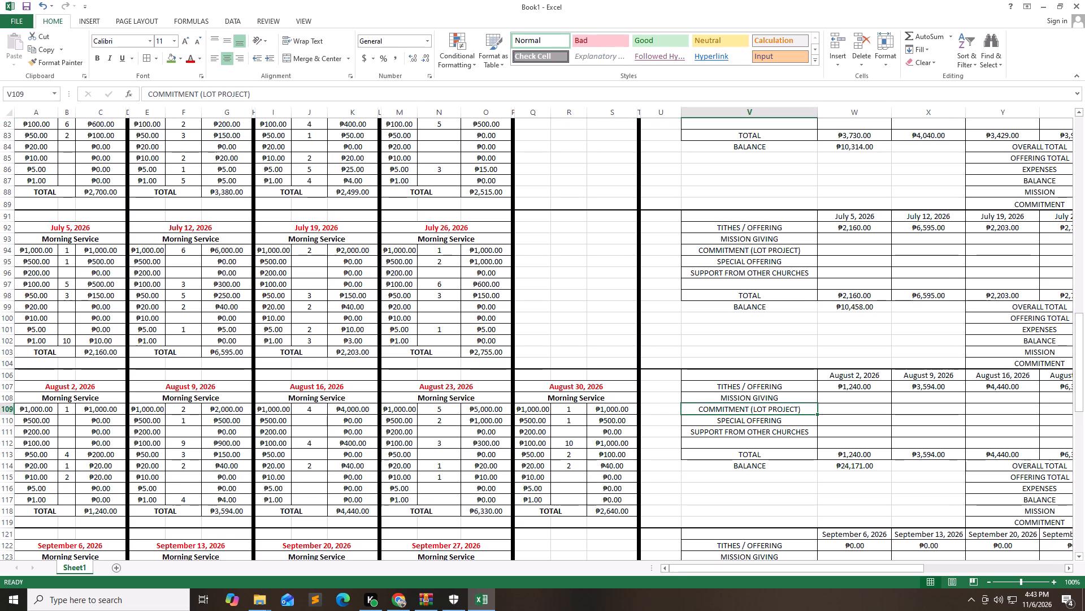
key("Up")
key("Up")
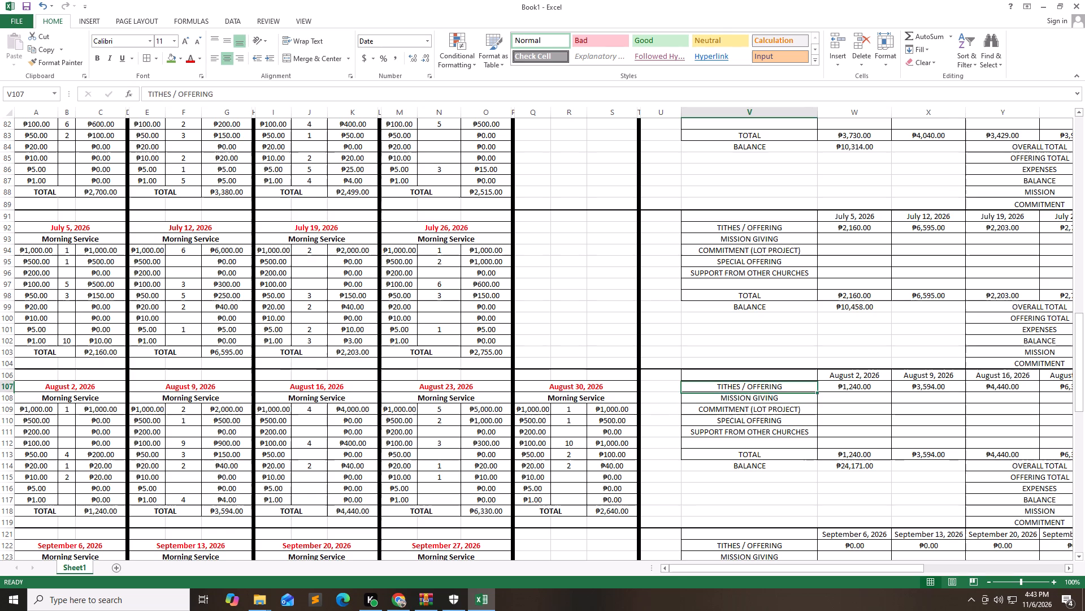
key("Right")
key("Right")
key("Right")
key("Left")
key("Left")
key("Left")
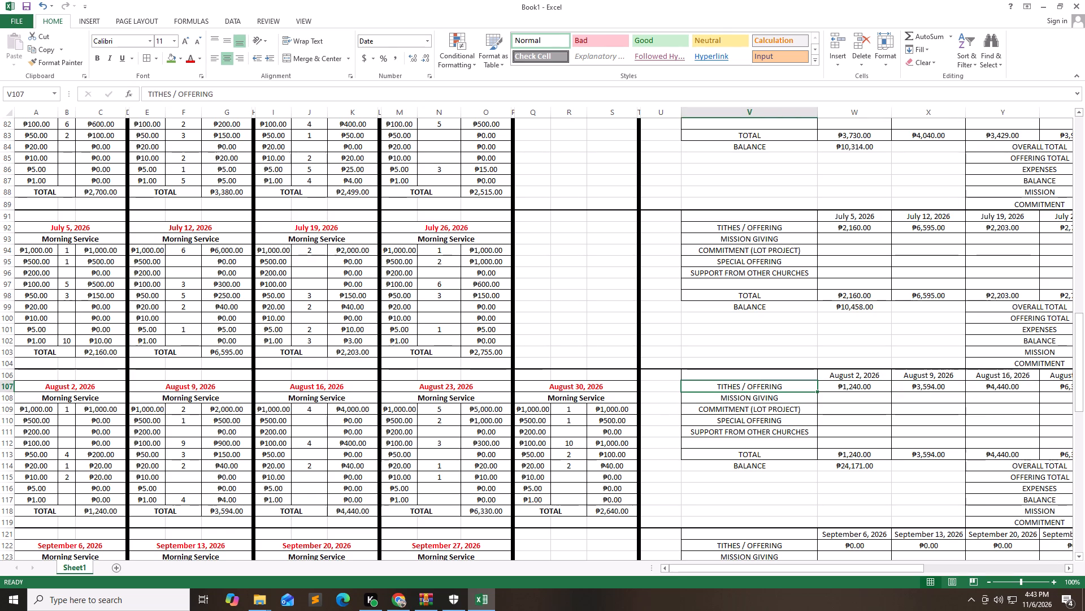
key("Right")
key("Right")
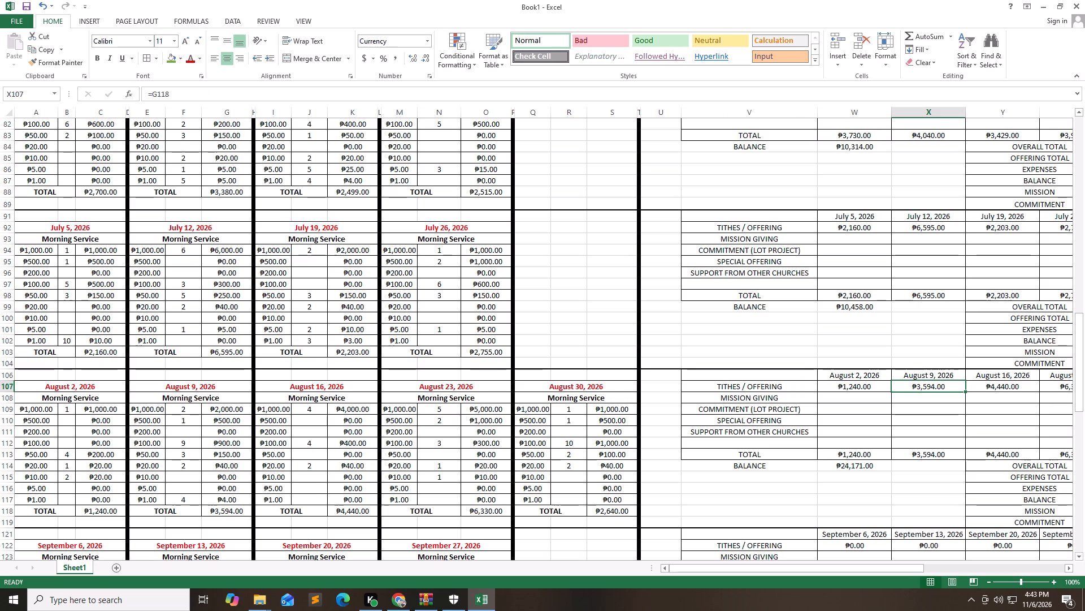
key("Right")
key("Left")
key("Left")
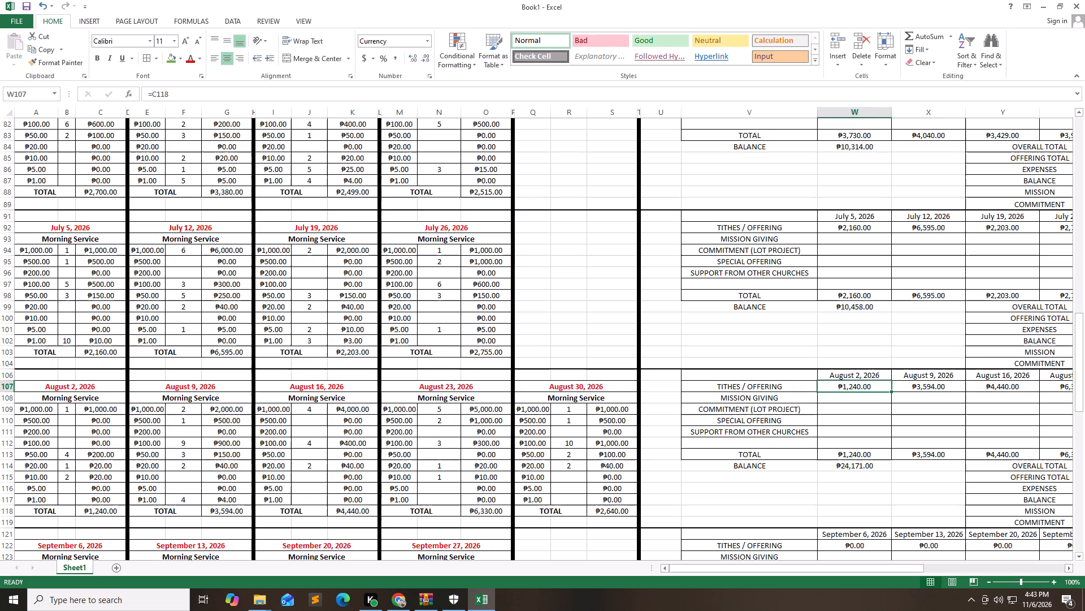
key("Down")
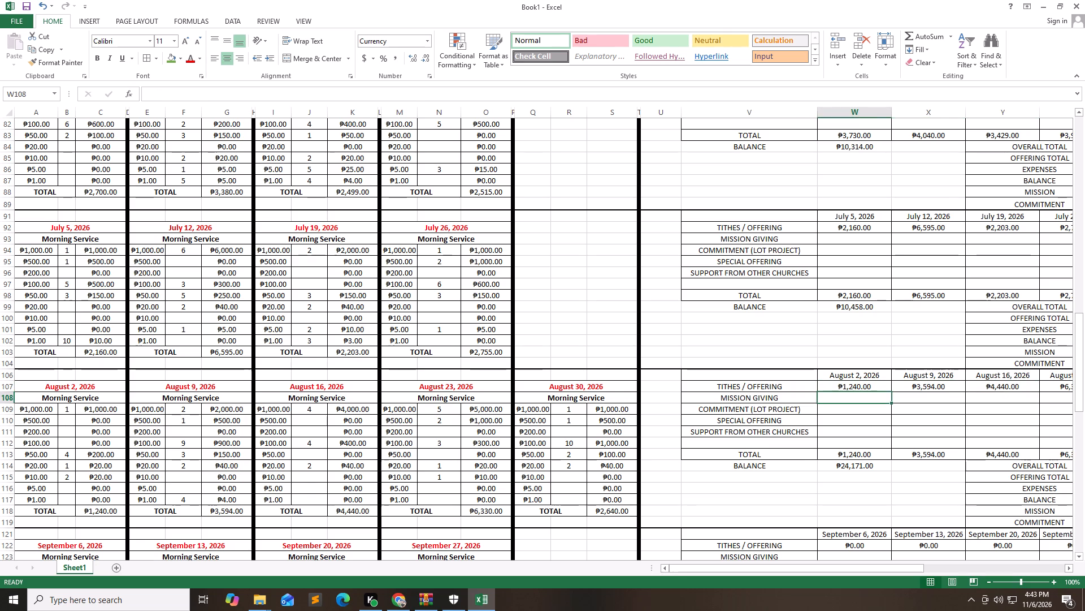
key("Down")
key("Up")
type("165")
key("Right")
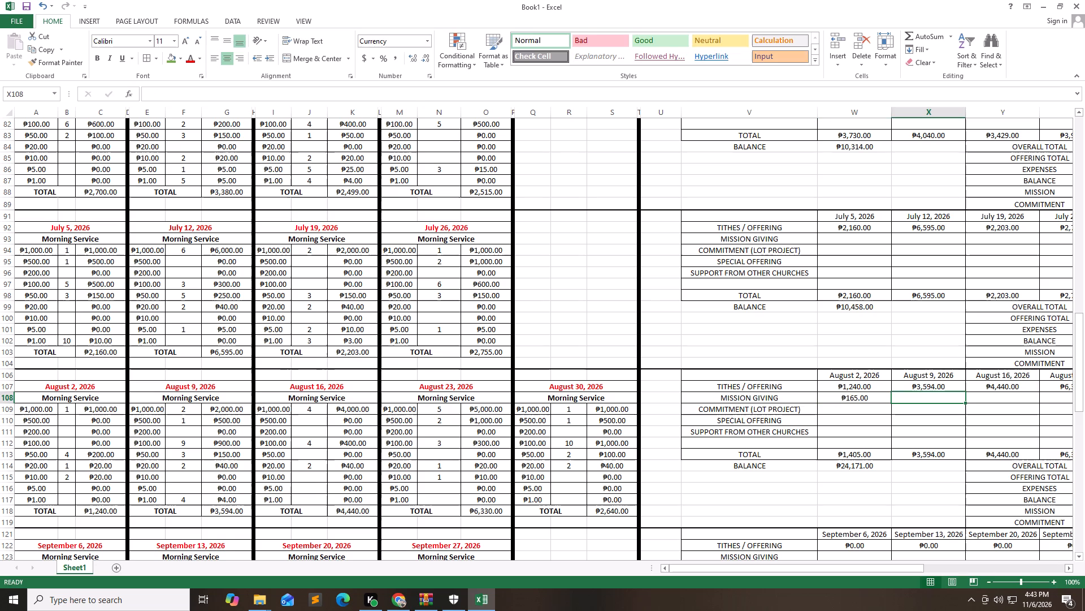
type("615")
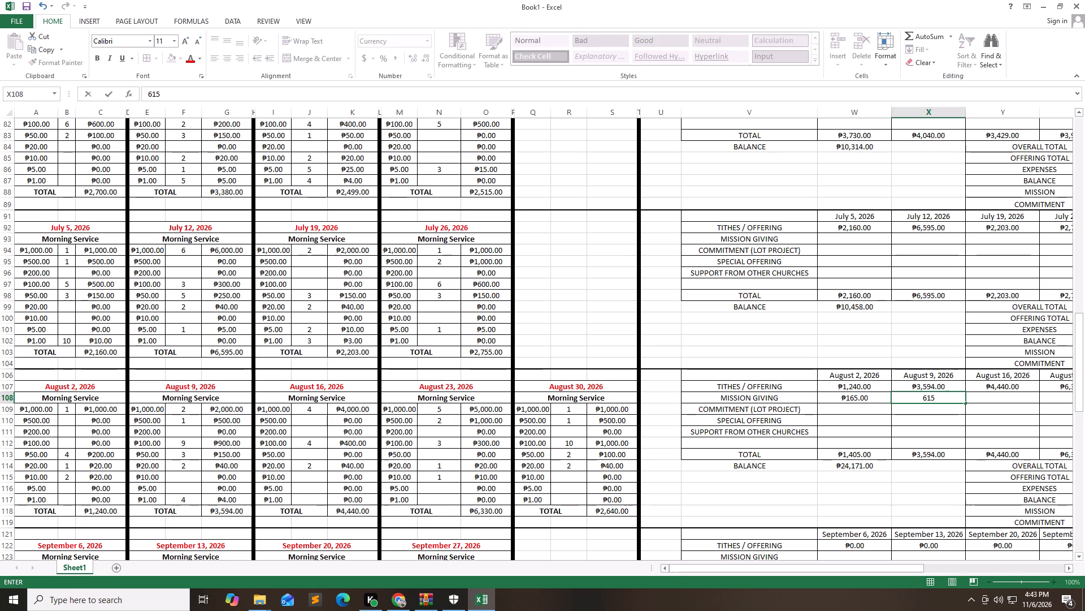
key("Right")
type("590")
key("Right")
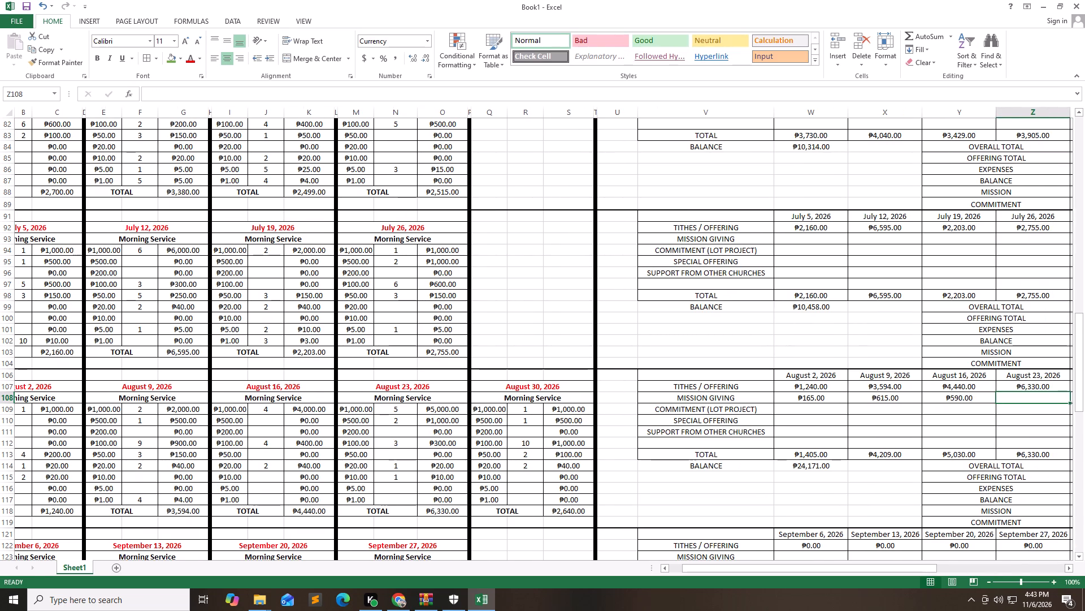
key("Right")
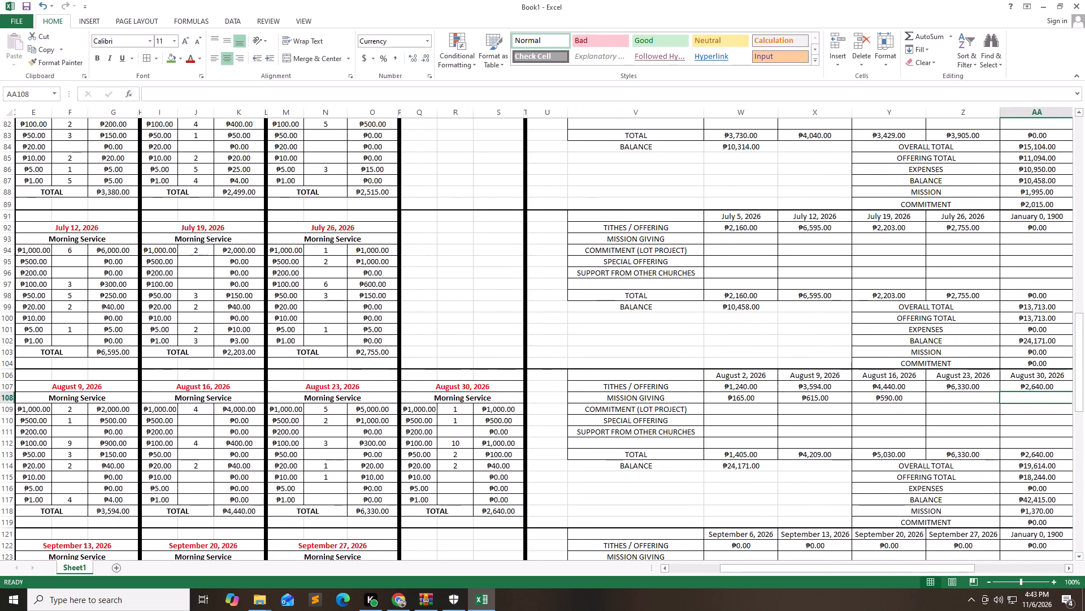
key("Left")
type("14")
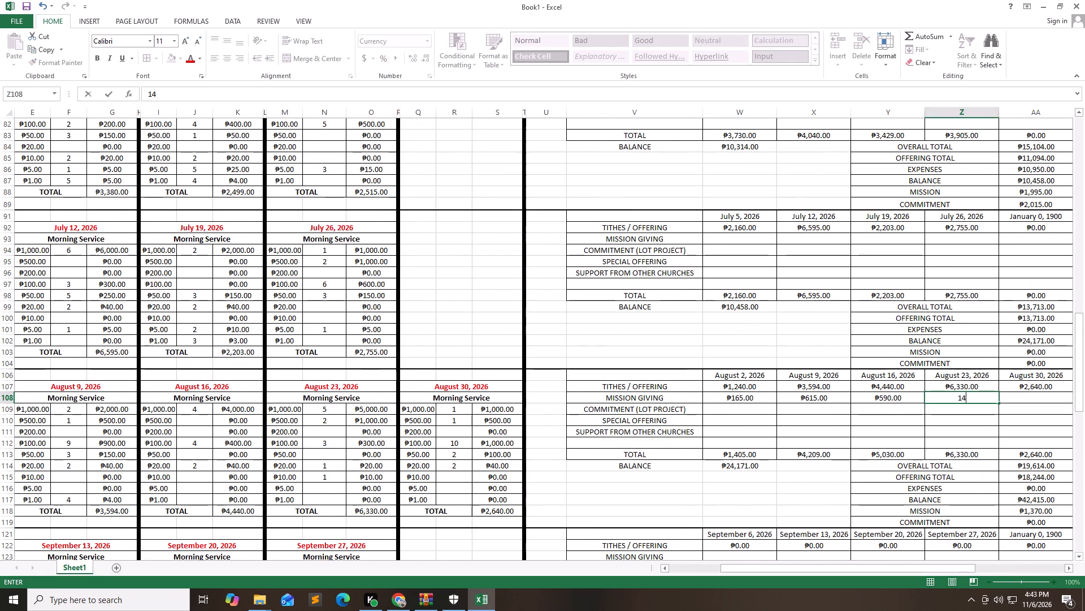
type("85")
key("Right")
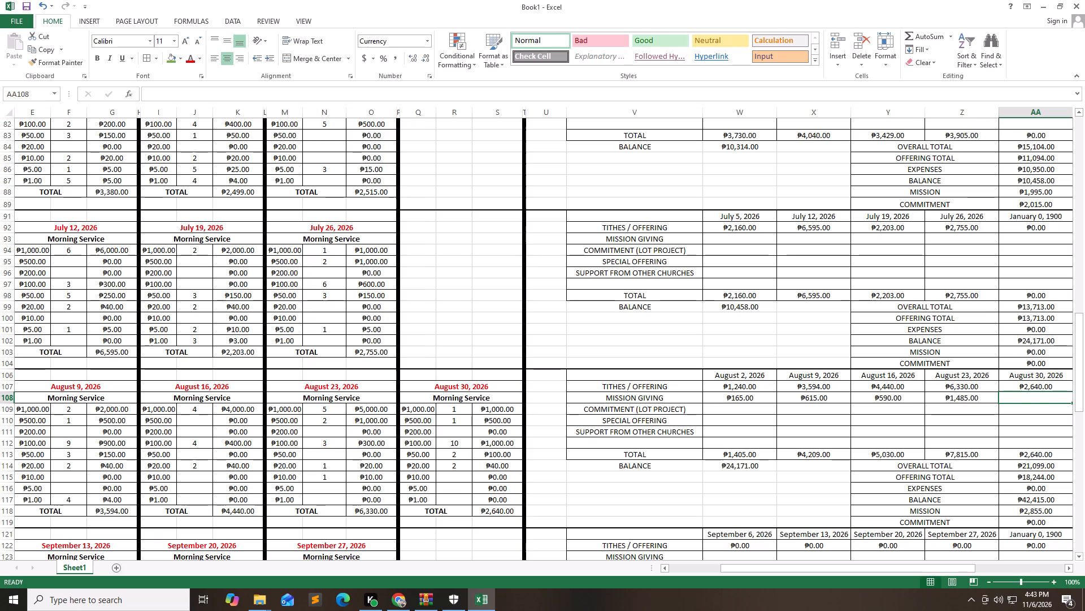
type("100")
key("Down")
Fill August's Commitment (Lot Project) row from August 30 back to August 2: 100, 1165, 780, 415 and 165.
type("100")
key("Left")
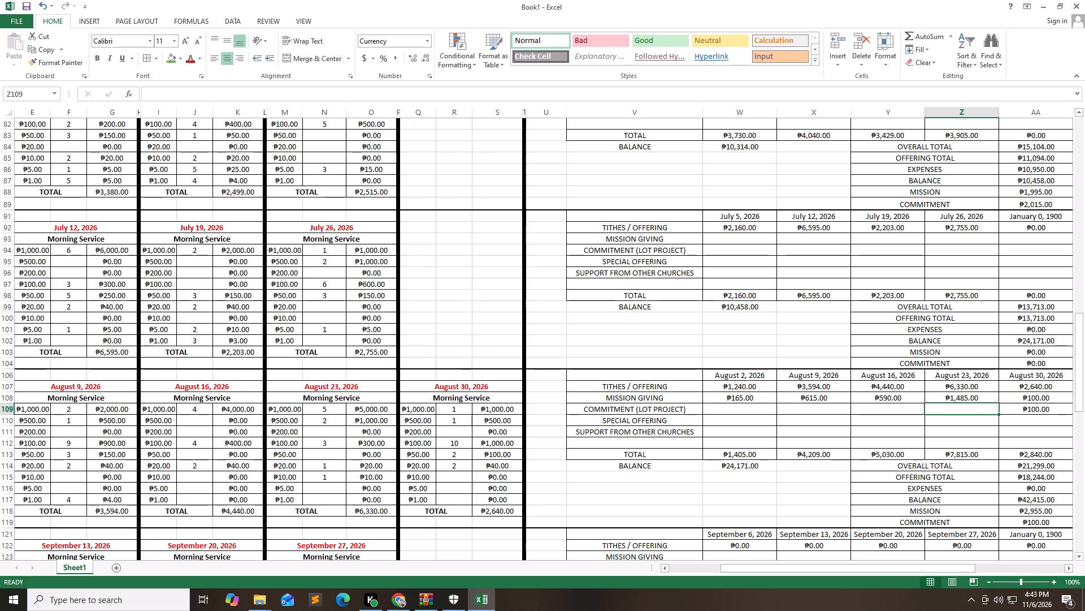
type("116")
key("5")
key("Left")
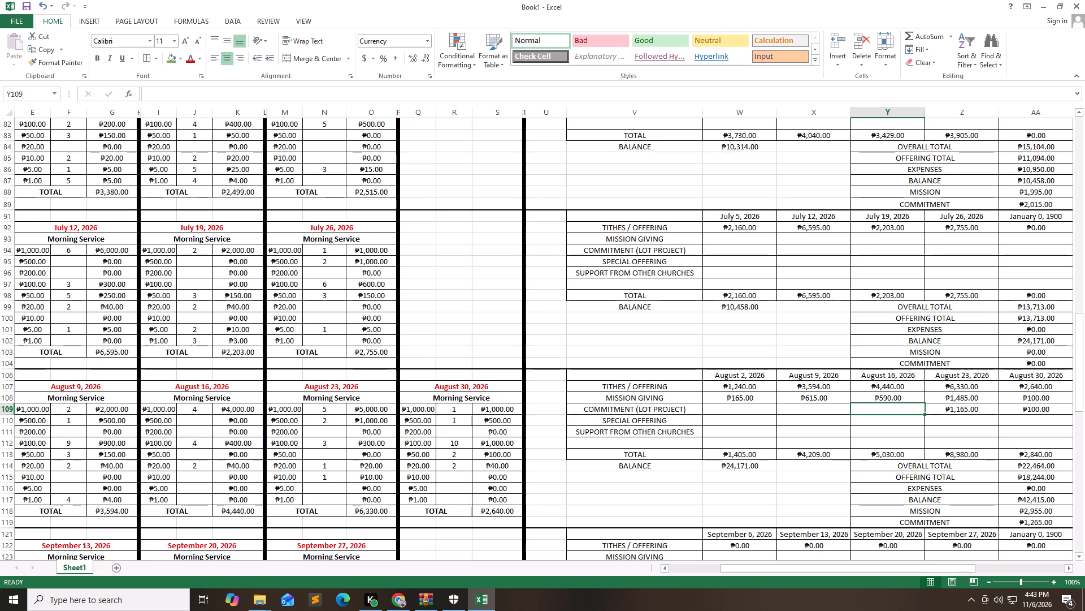
type("75")
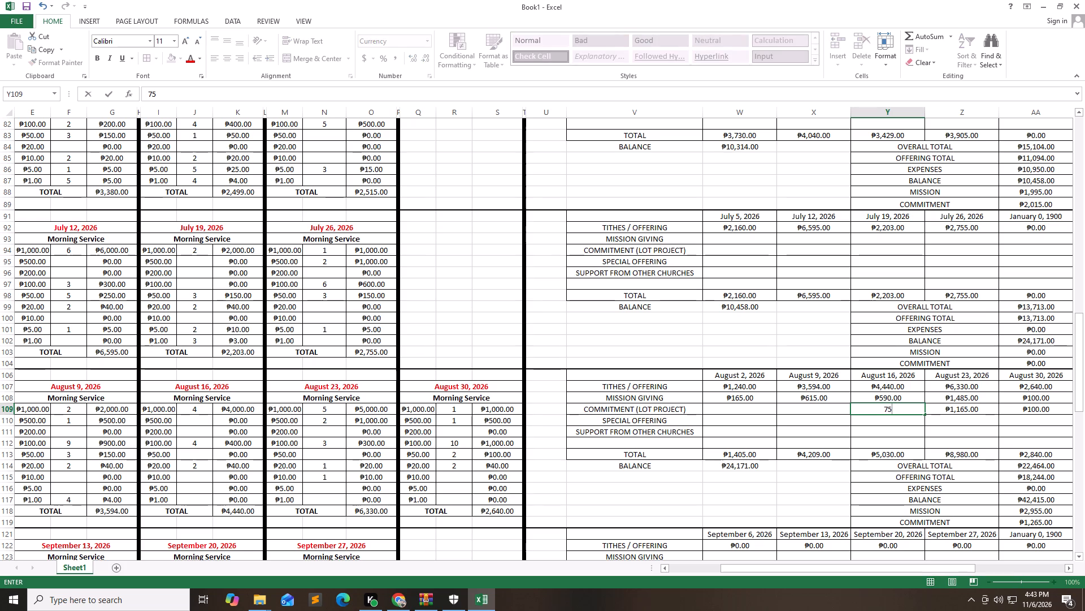
key("BackSpace")
type("80")
key("Left")
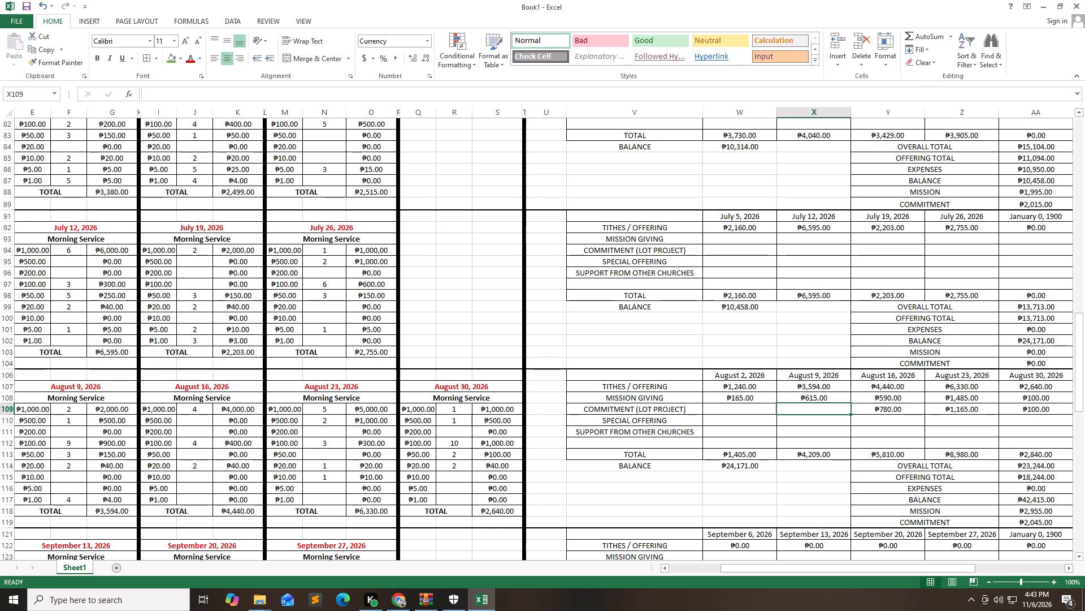
type("415")
key("Left")
key("1")
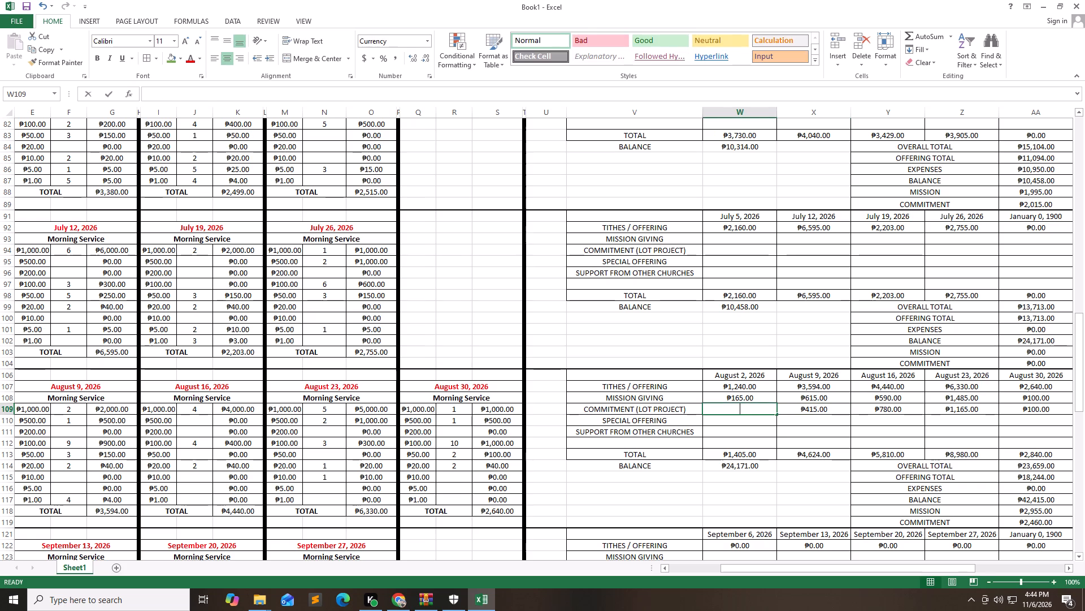
type("65")
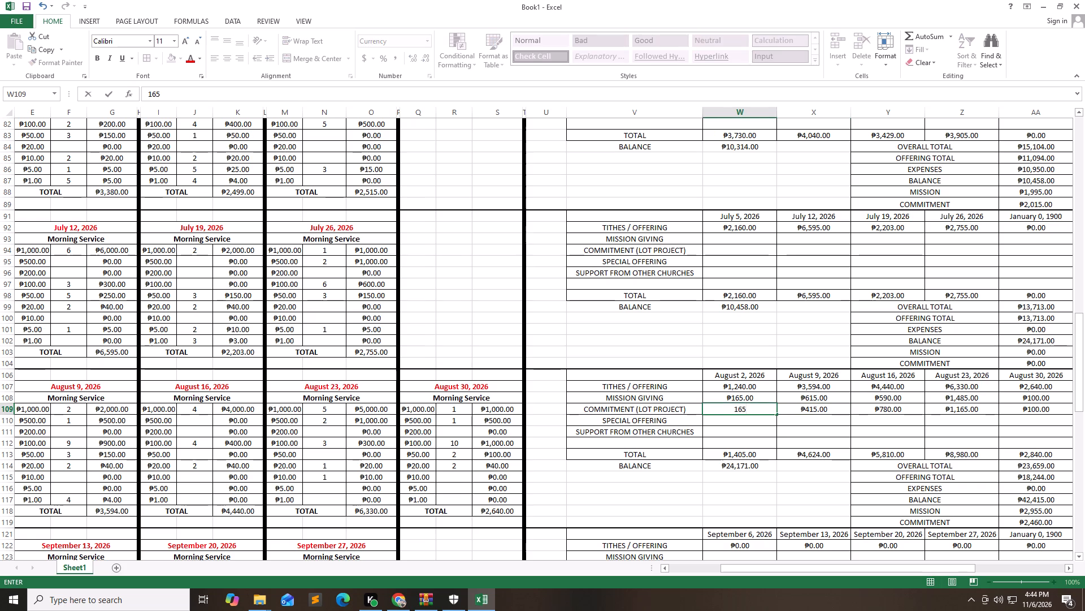
key("Up")
Fill July's Mission Giving row in the summary table: 685, 1025, 615 and 15 for July 5 through 26.
key("Up")
key("Up")
key("Up")
key("Up")
key("Up")
key("Up")
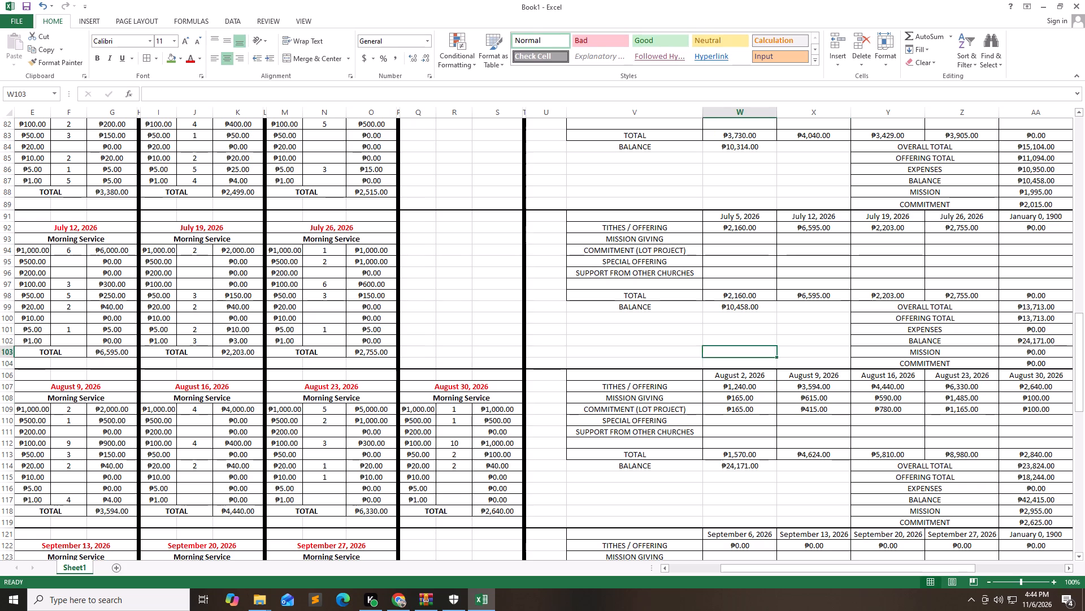
key("Up")
key("Up")
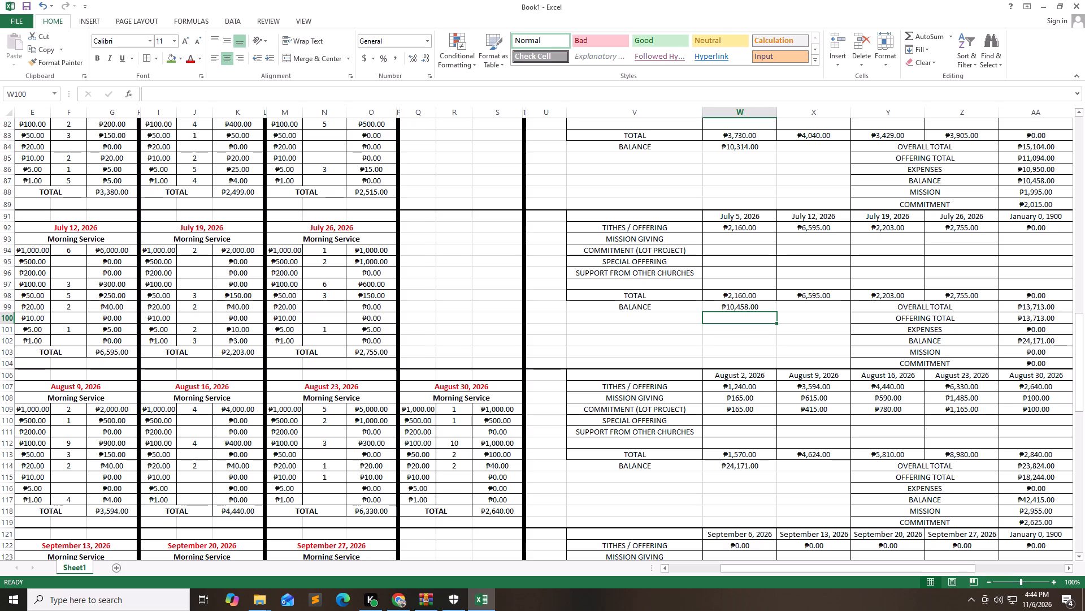
key("Up")
key("Up")
key("Up")
key("Up")
key("Up")
key("Up")
key("Up")
key("Up")
key("Up")
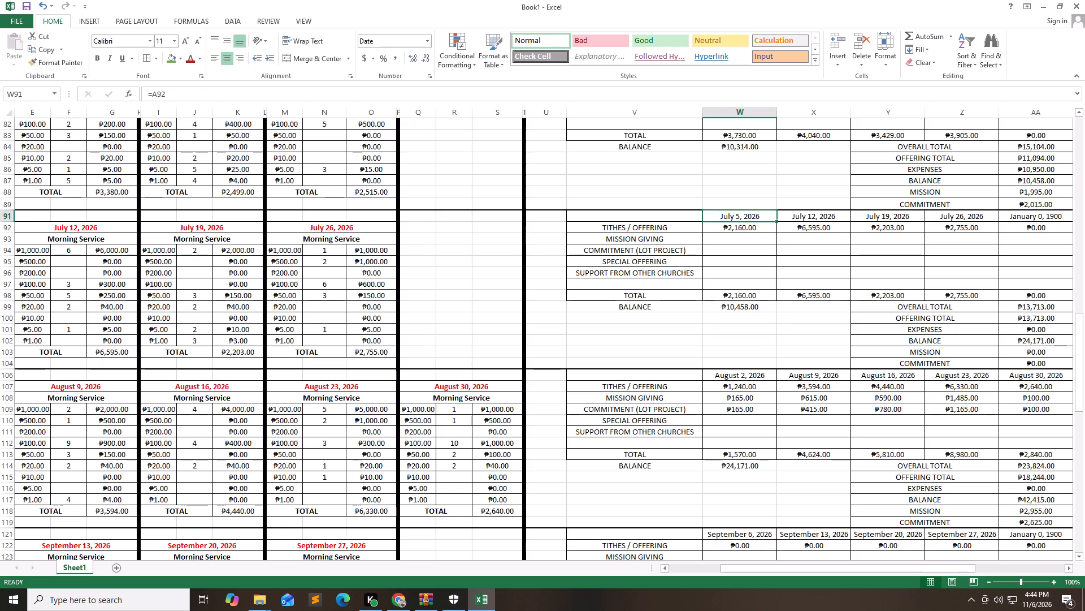
key("Down")
key("Down")
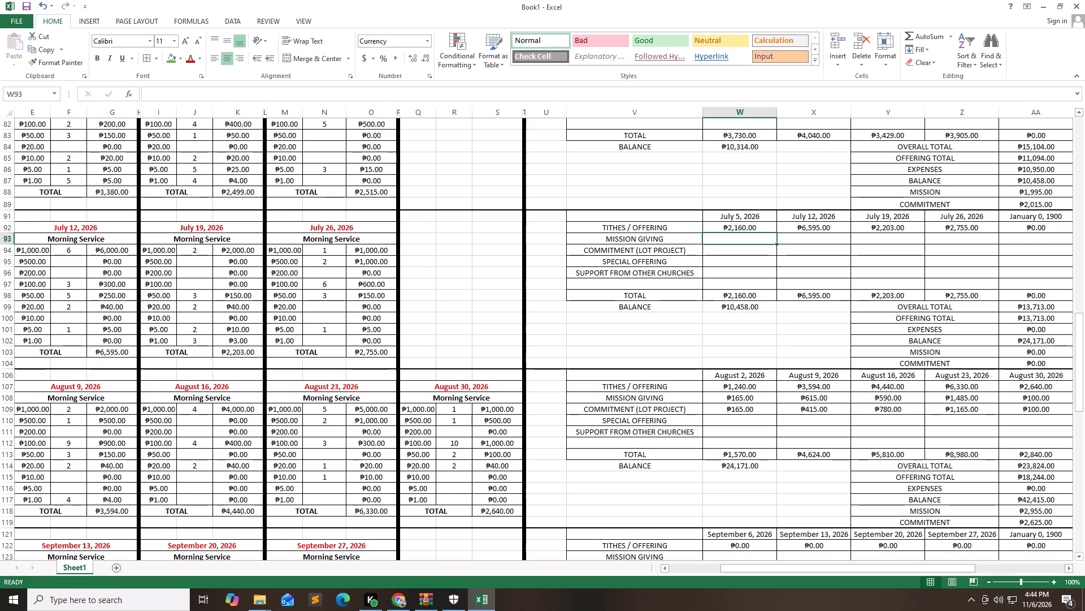
key("Up")
key("Down")
type("685")
key("Right")
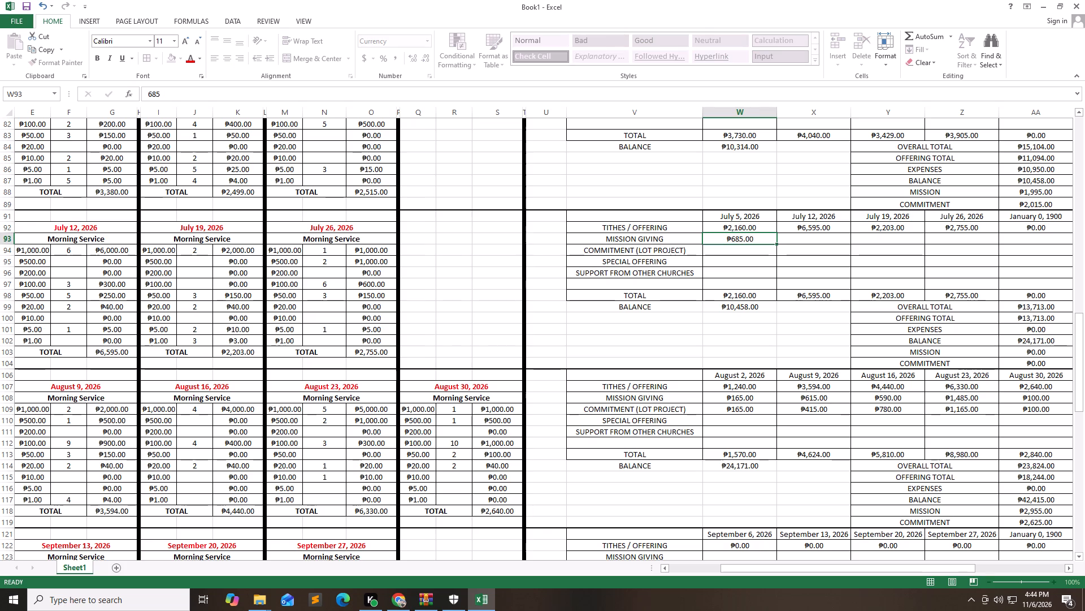
type("1025")
key("Right")
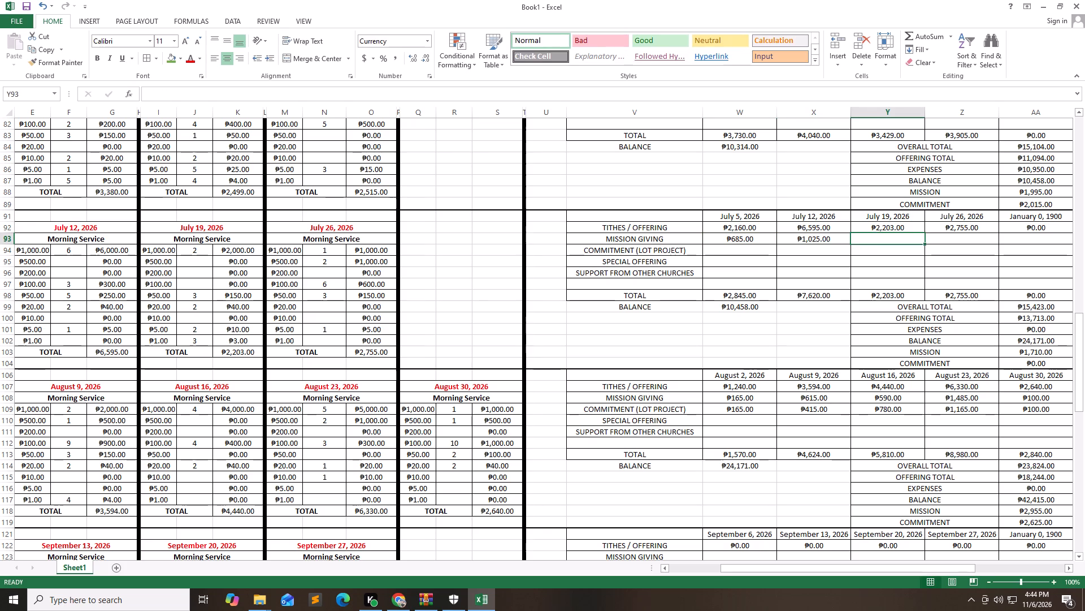
type("615")
key("Right")
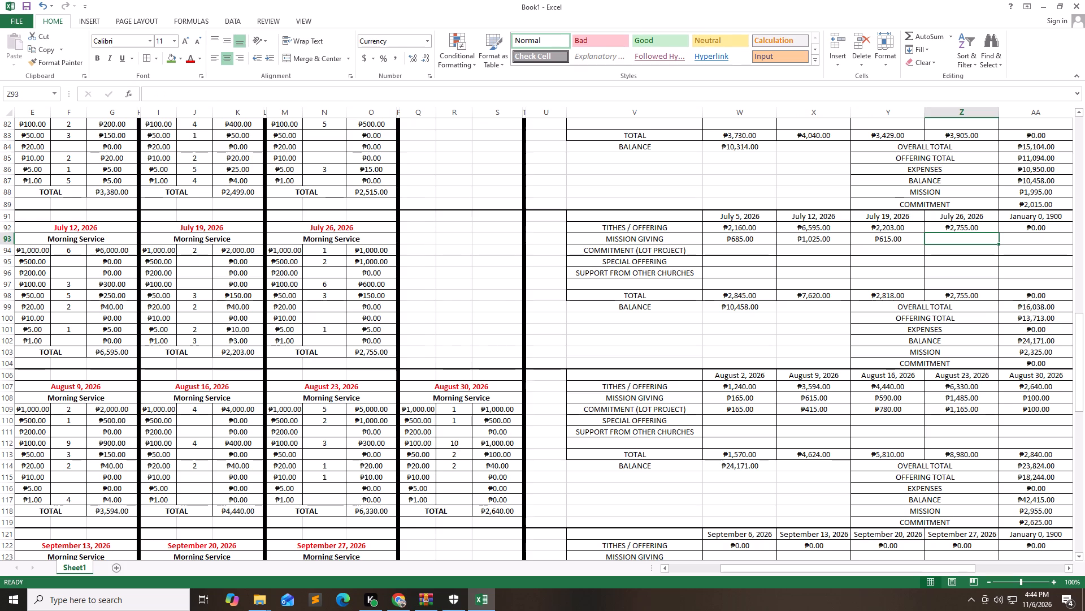
type("15")
key("Down")
Fill July's Commitment (Lot Project) row in the summary table from July 26 back to July 5: 15, 515, 725 and 485.
type("15")
key("Left")
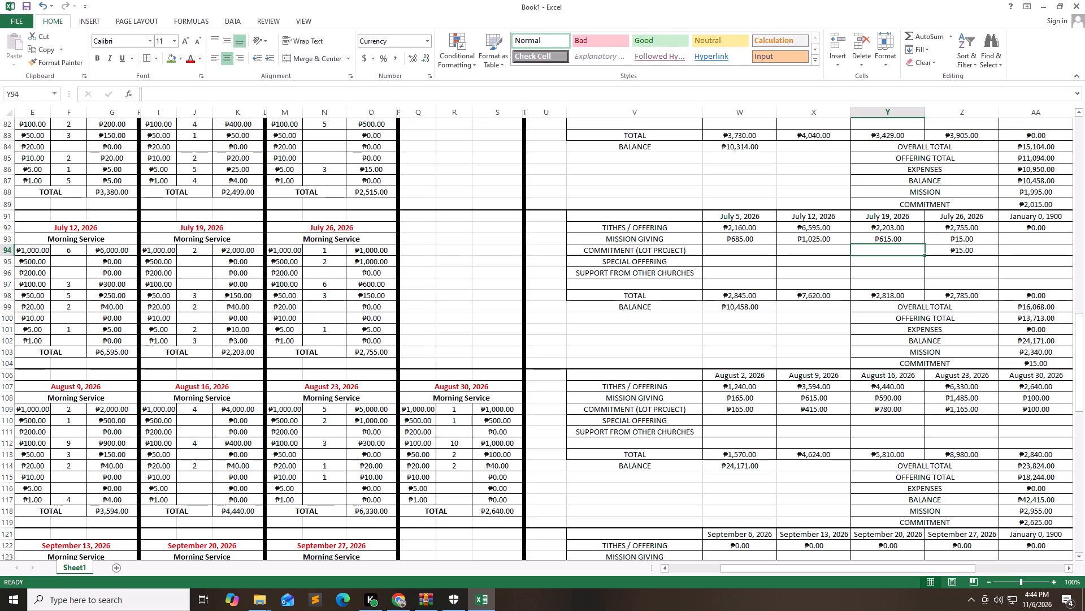
type("515")
key("Left")
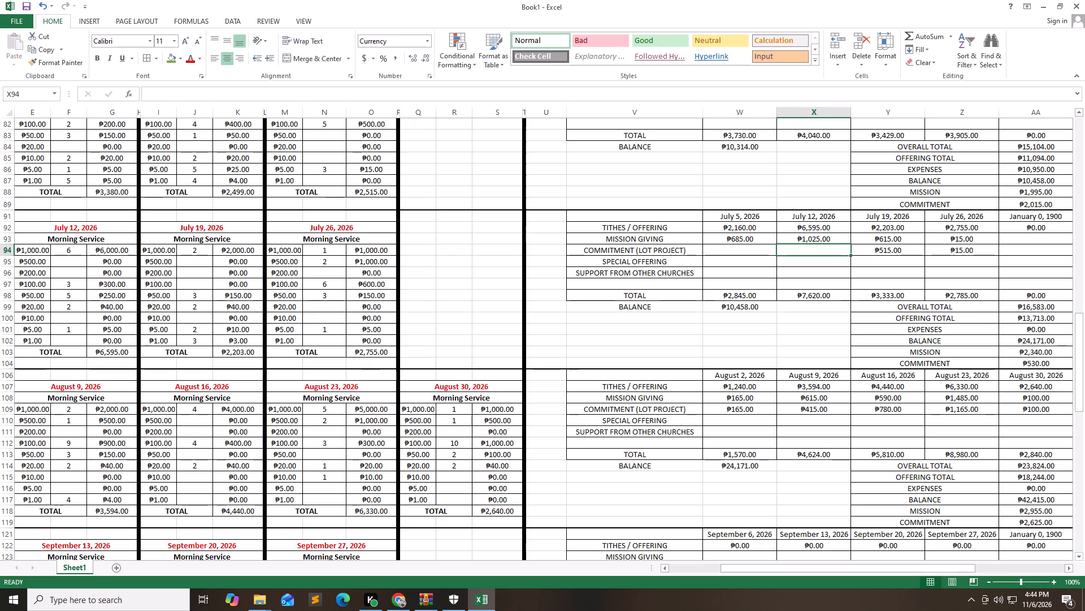
type("725")
key("Left")
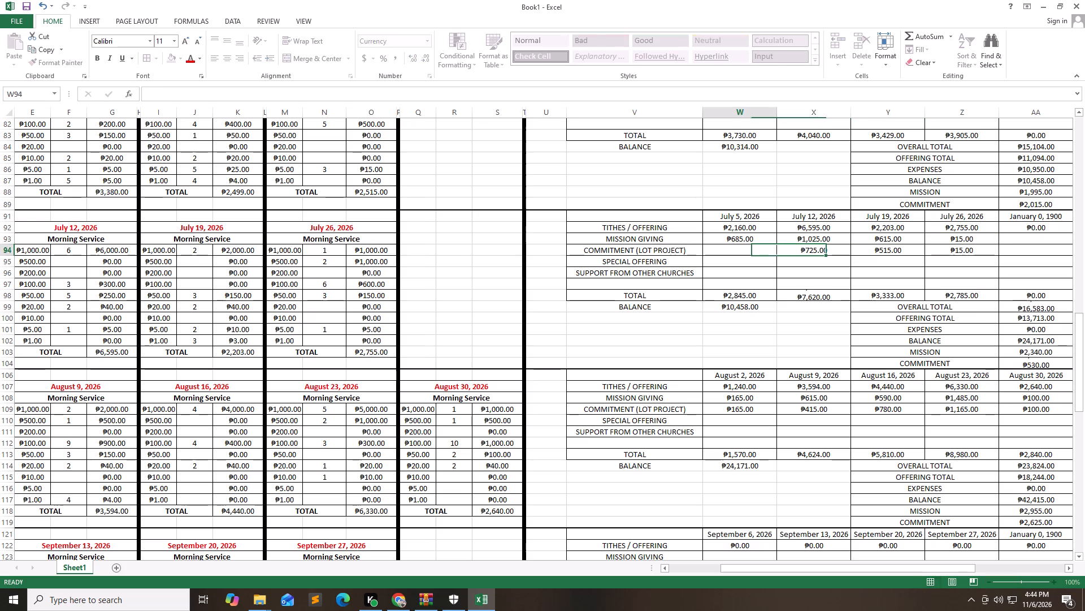
type("485")
key("Down")
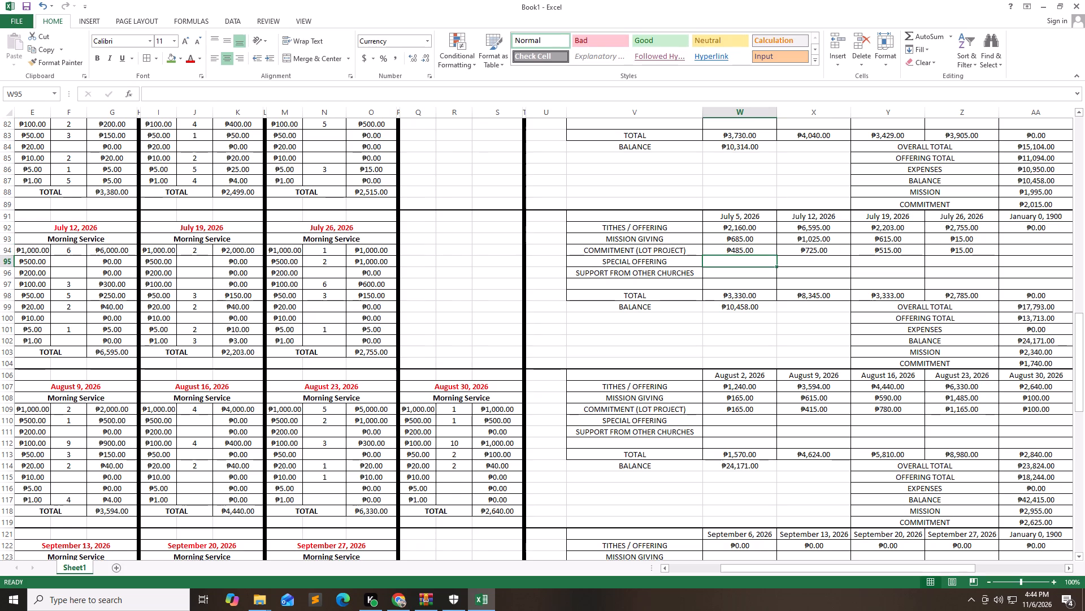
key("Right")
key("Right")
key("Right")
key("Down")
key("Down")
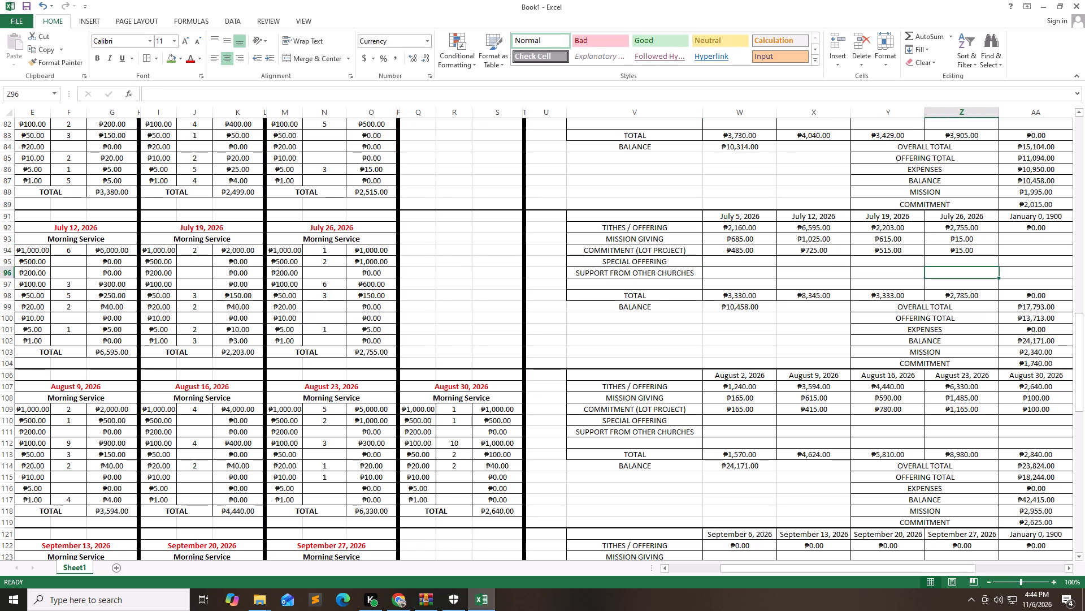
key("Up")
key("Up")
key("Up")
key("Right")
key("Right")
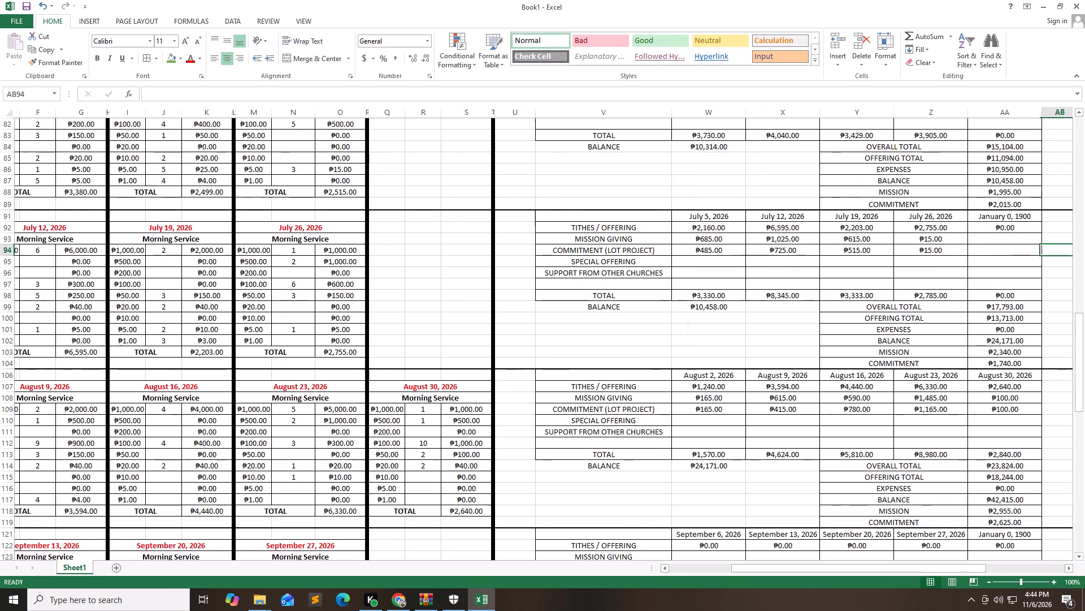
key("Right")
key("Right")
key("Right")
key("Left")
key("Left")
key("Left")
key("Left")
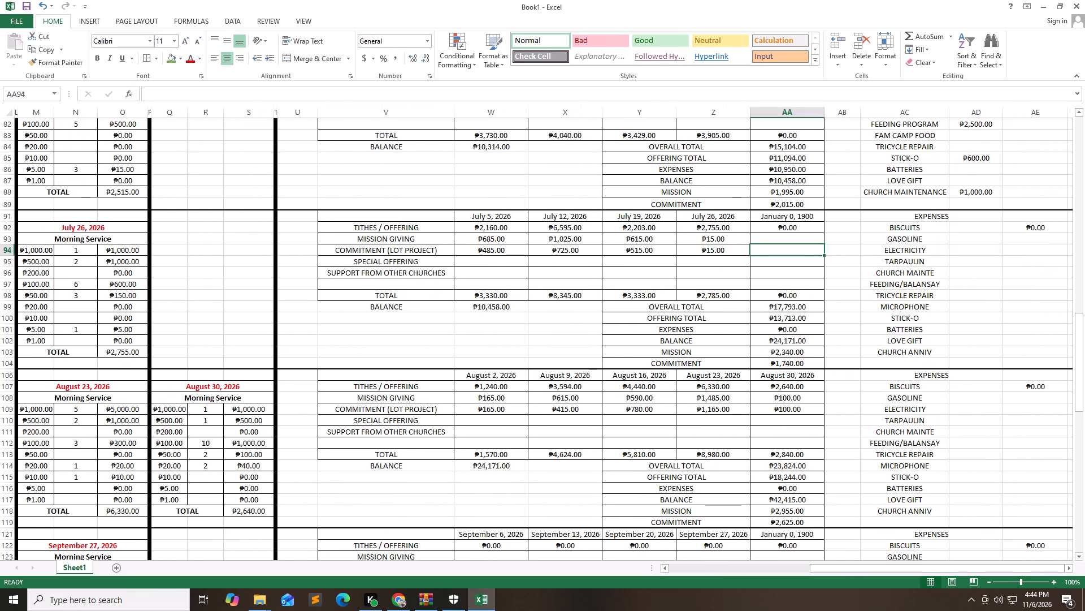
Enter the September 6, 2026 cash counts: two ₱1,000, two ₱500, two ₱100, one ₱50, two ₱10 and two ₱1.
key("Left")
key("Left")
key("Left")
key("Down")
key("Down")
key("Down")
key("Down")
key("Down")
key("Down")
key("Down")
key("Down")
key("Down")
key("Down")
key("Down")
key("Down")
key("Down")
key("Down")
key("Down")
key("Down")
key("Down")
key("Down")
key("Down")
key("Down")
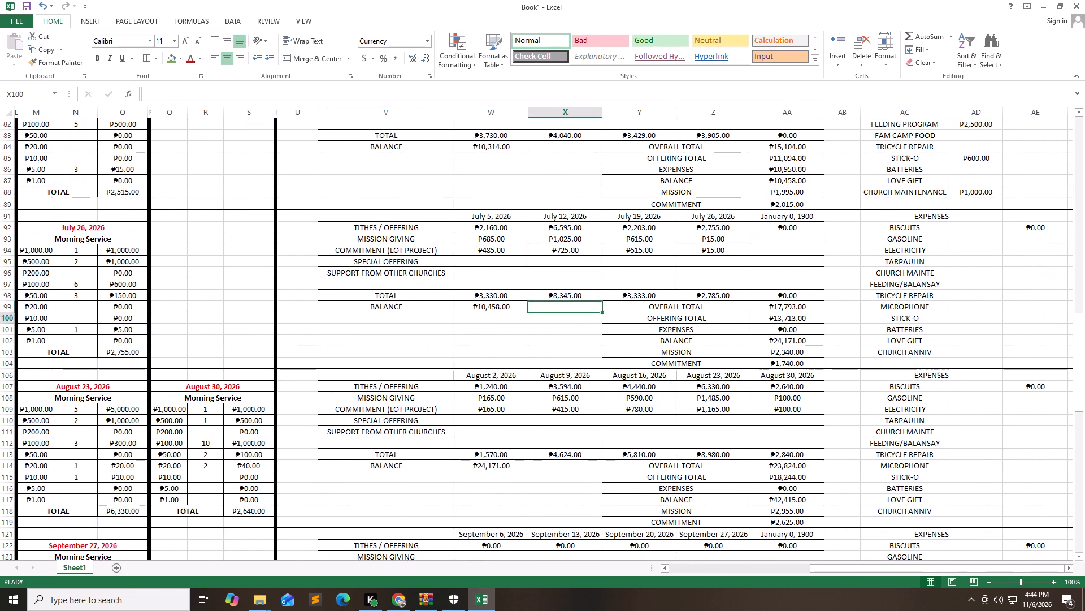
key("Left")
key("Left")
key("Left")
key("Left")
key("Left")
key("Left")
key("Left")
key("Left")
key("Left")
key("Left")
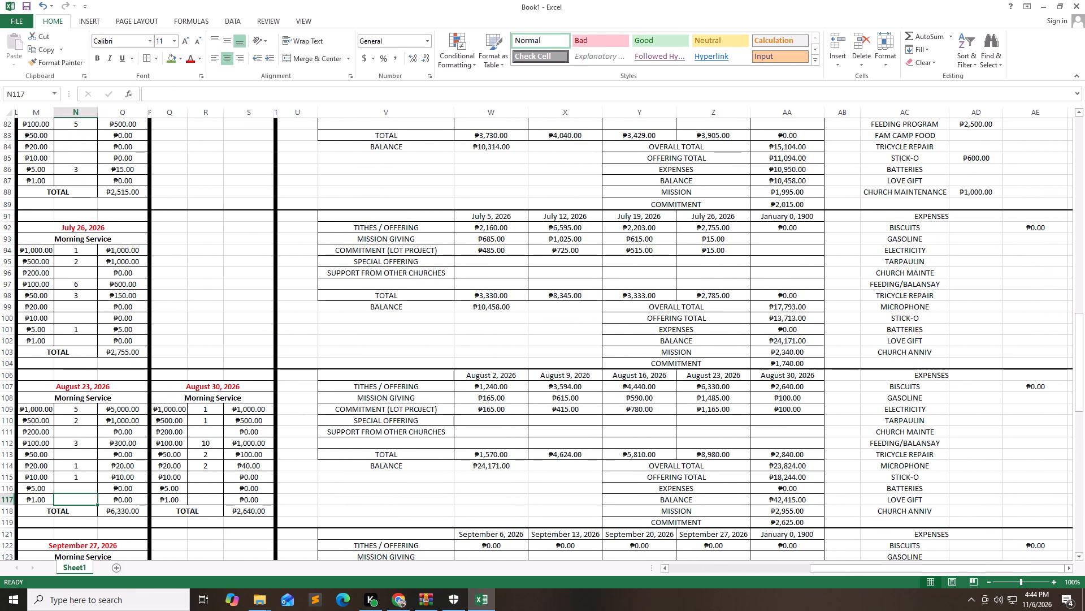
key("Left")
key("Left")
key("Left")
key("Left")
key("Left")
key("Left")
key("Left")
key("Left")
key("Left")
key("Left")
key("Left")
key("Left")
key("Left")
key("Left")
key("Left")
key("Left")
key("Left")
key("Left")
key("Left")
key("Left")
key("Down")
key("Down")
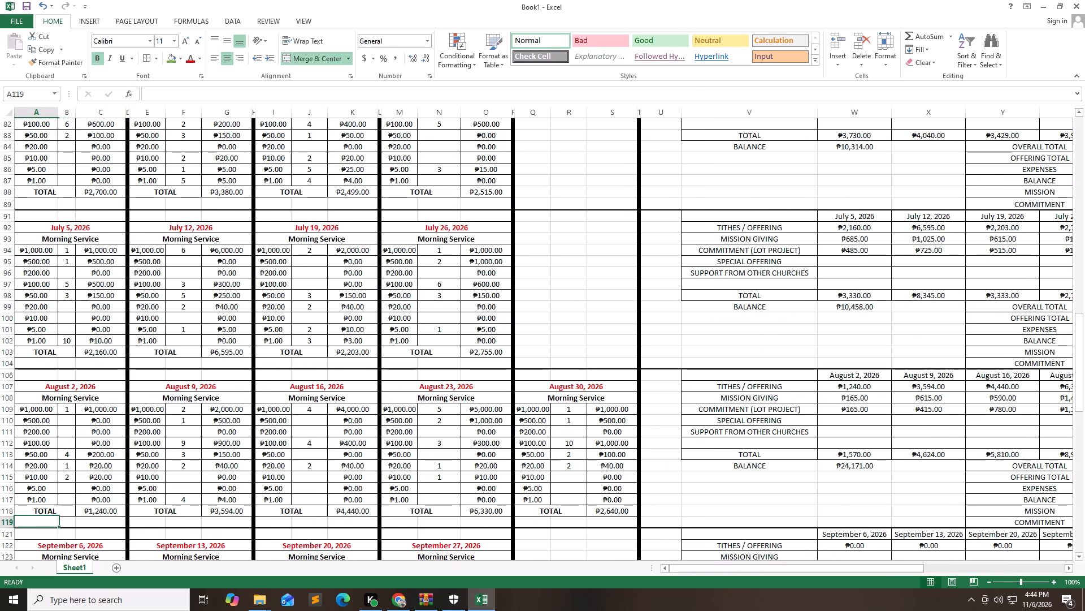
key("Down")
key("Down")
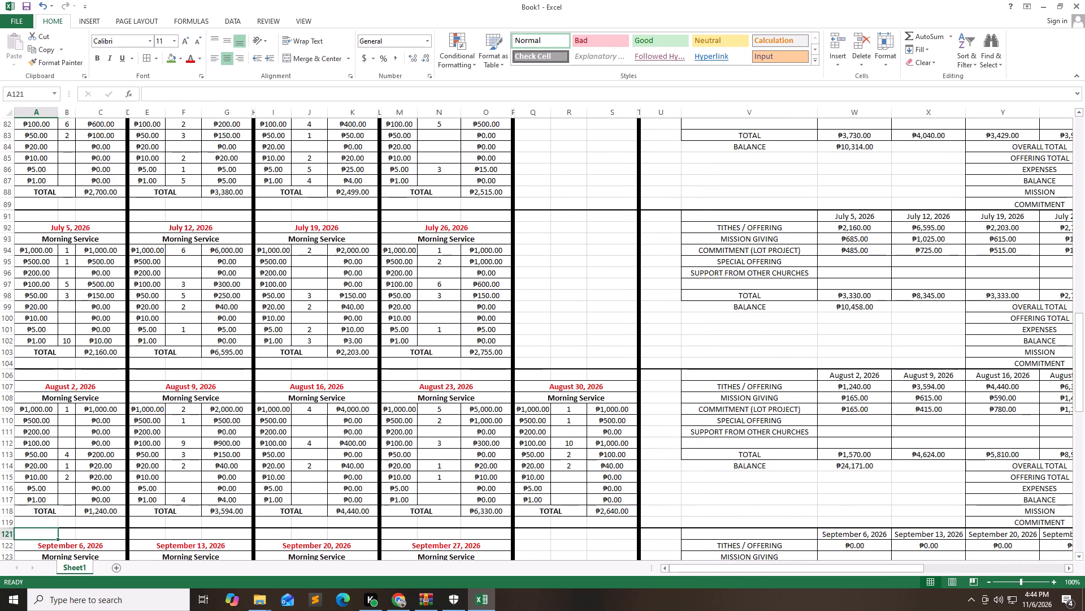
key("Down")
key("Down")
key("Down")
key("Down")
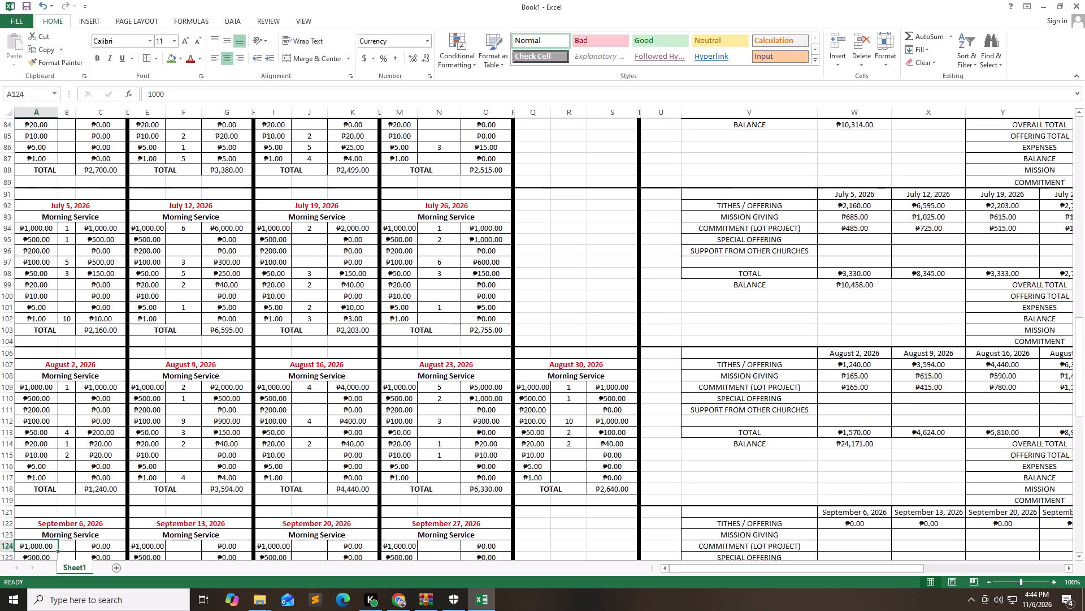
key("Down")
key("Down")
key("Down")
key("Down")
key("Down")
key("Down")
key("Down")
key("Down")
key("Down")
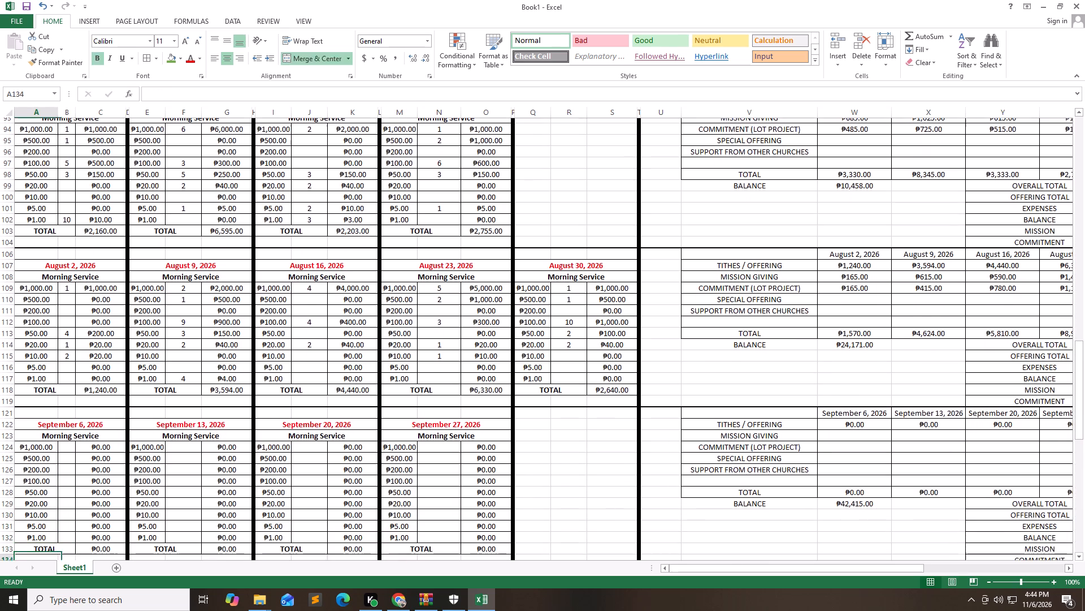
key("Down")
key("Down")
key("Up")
key("Up")
key("Up")
key("Up")
key("Up")
key("Up")
key("Up")
key("Up")
key("Up")
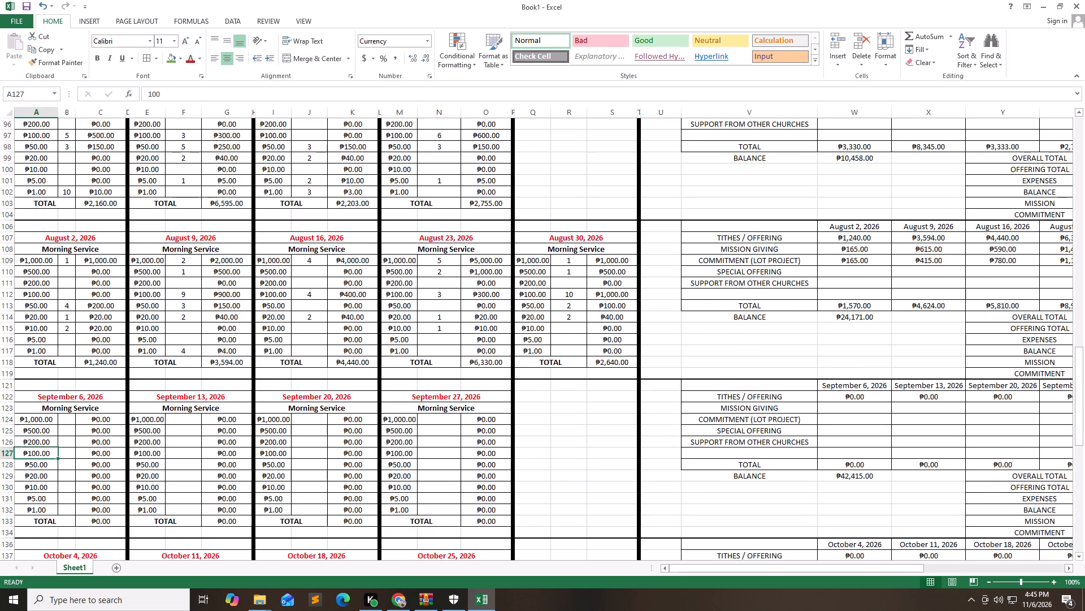
key("Up")
key("Up")
key("Up")
key("Right")
key("2")
key("Down")
key("2")
key("Down")
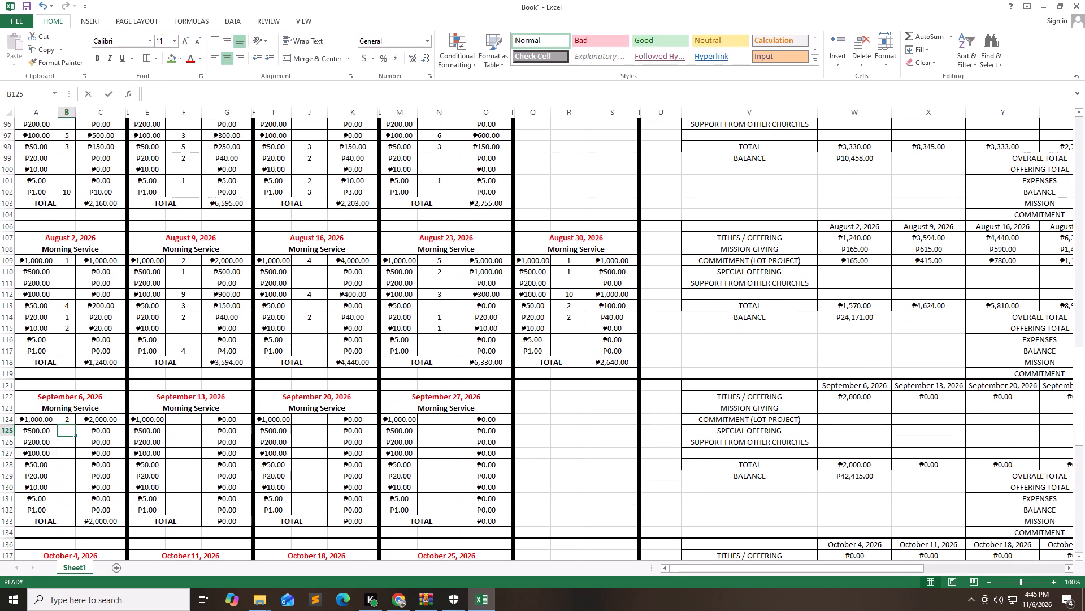
key("Down")
key("2")
key("Down")
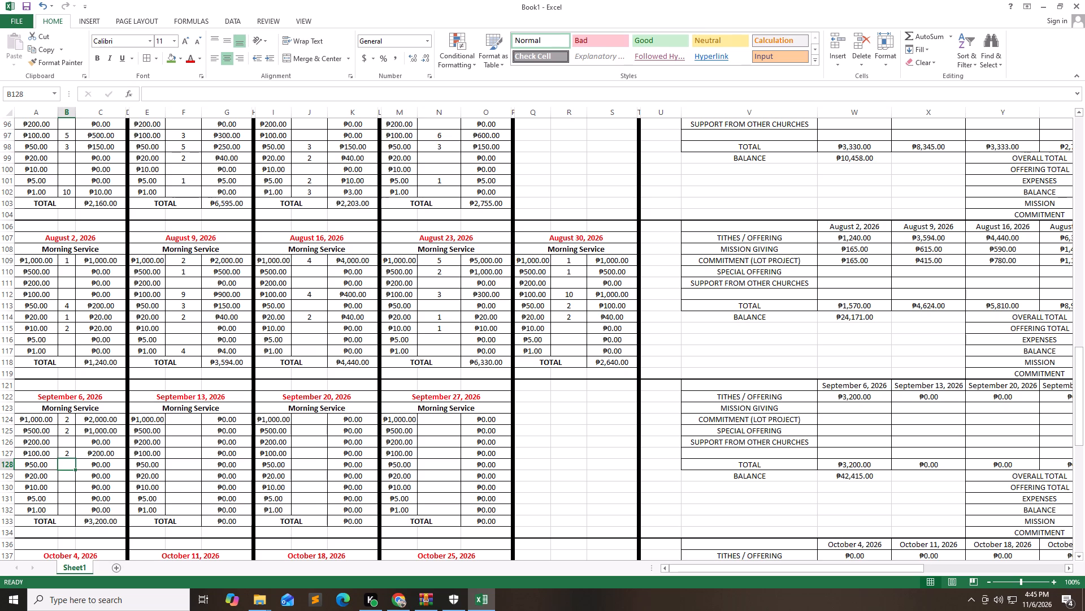
key("1")
key("Down")
key("Down")
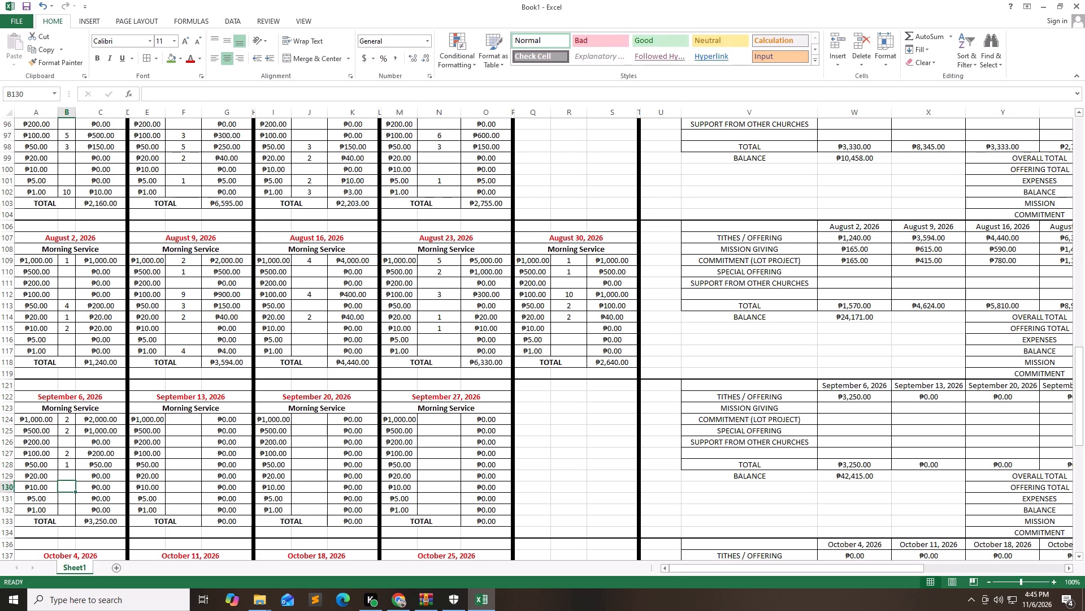
key("2")
key("Down")
key("Down")
key("3")
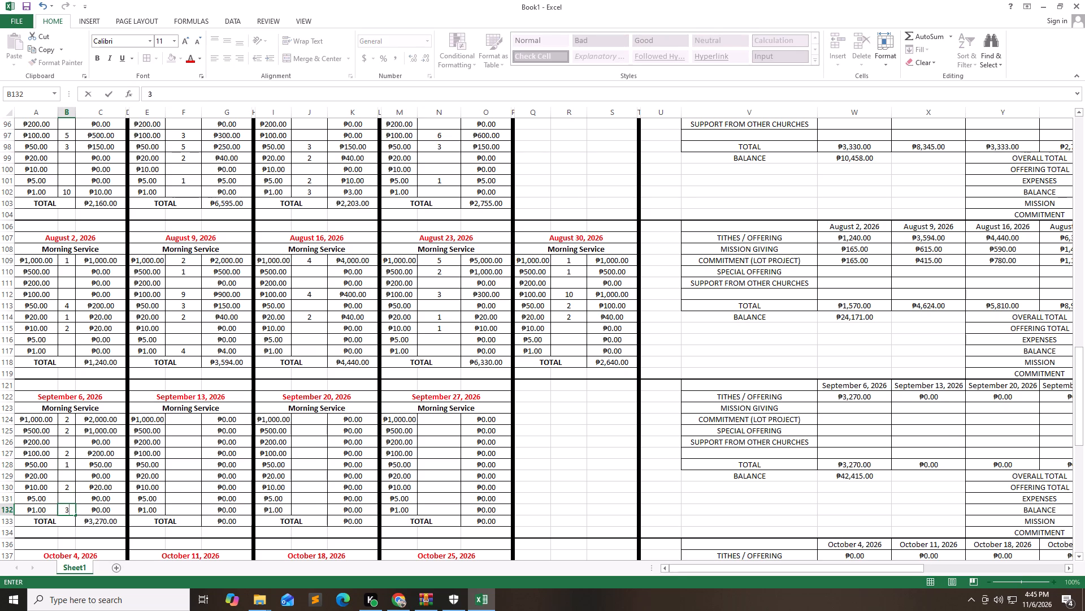
key("BackSpace")
key("2")
key("Right")
Enter the September 13, 2026 cash counts: five ₱1,000, two ₱500, six ₱50, two ₱10, eight ₱5 and fifteen ₱1.
key("Right")
key("Right")
key("Right")
key("Up")
key("Up")
key("Up")
key("Up")
key("Up")
key("Up")
key("Up")
key("Up")
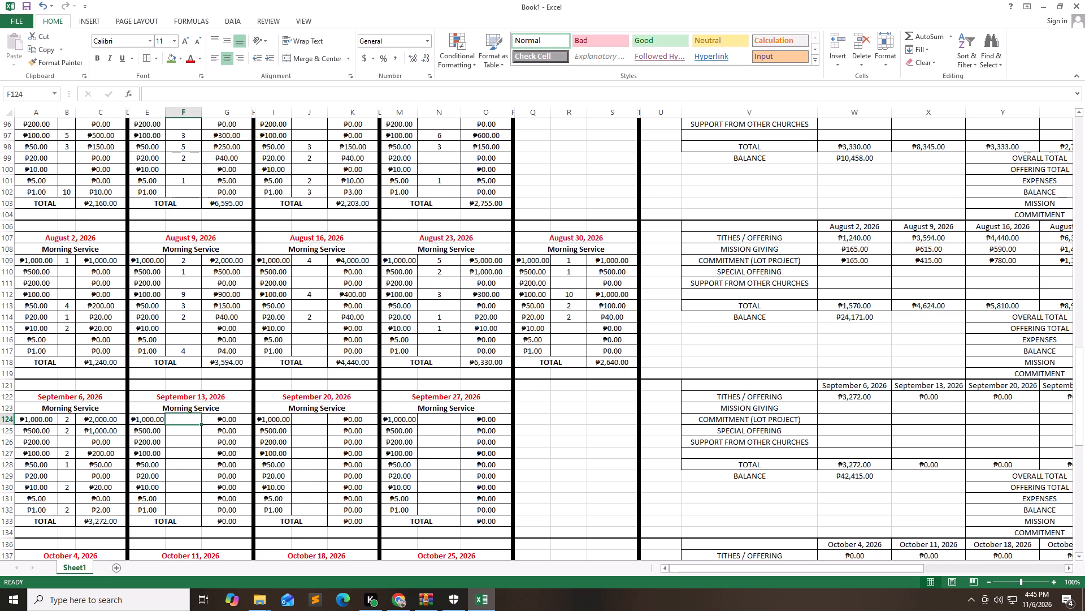
key("5")
key("Down")
key("2")
key("Down")
key("Down")
key("Down")
key("6")
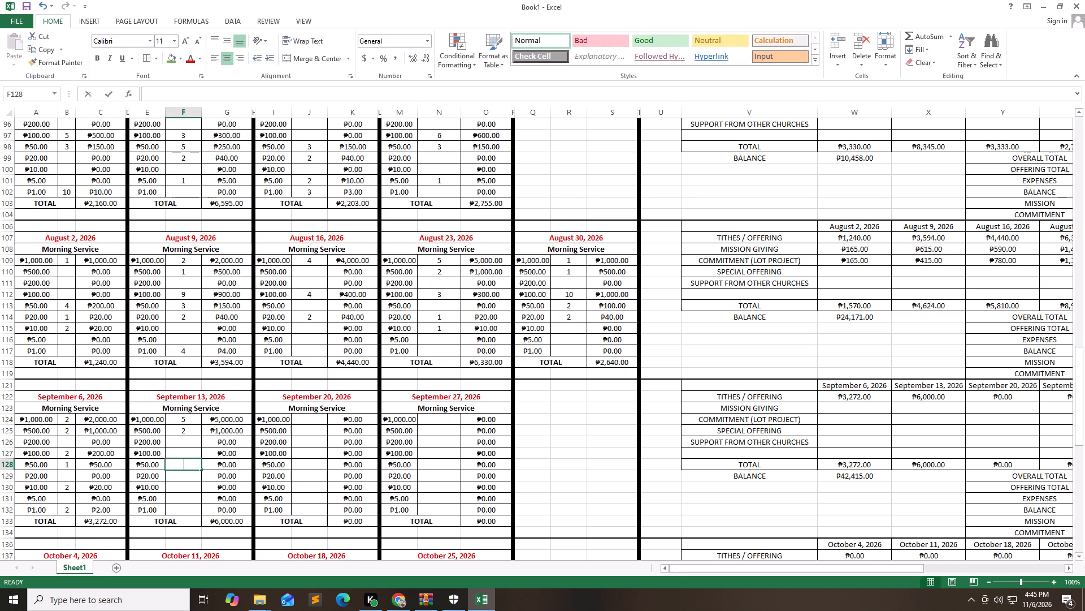
key("Down")
key("Down")
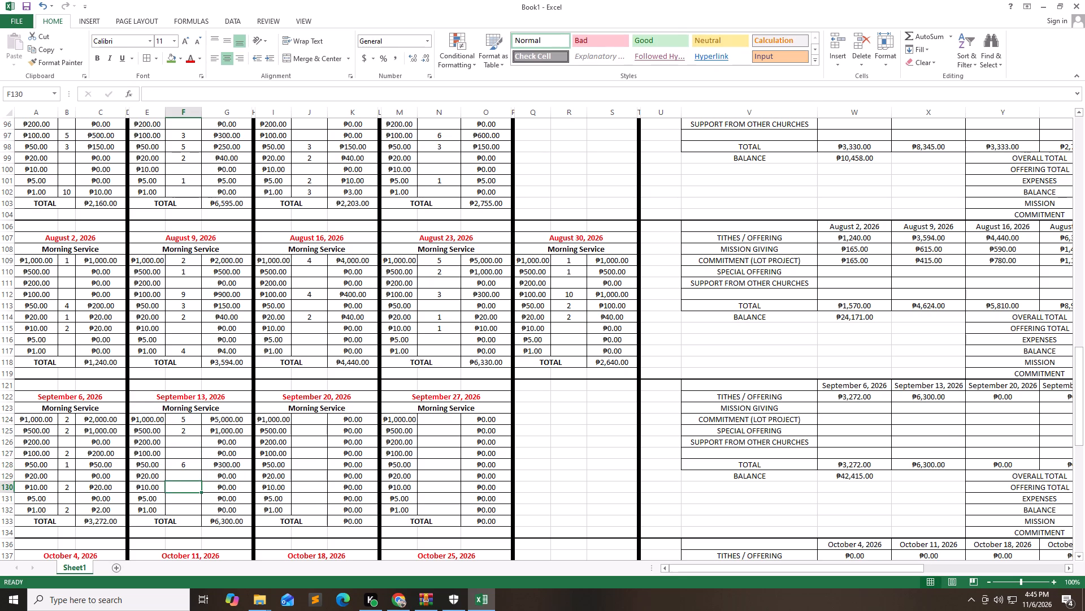
key("2")
key("Down")
key("8")
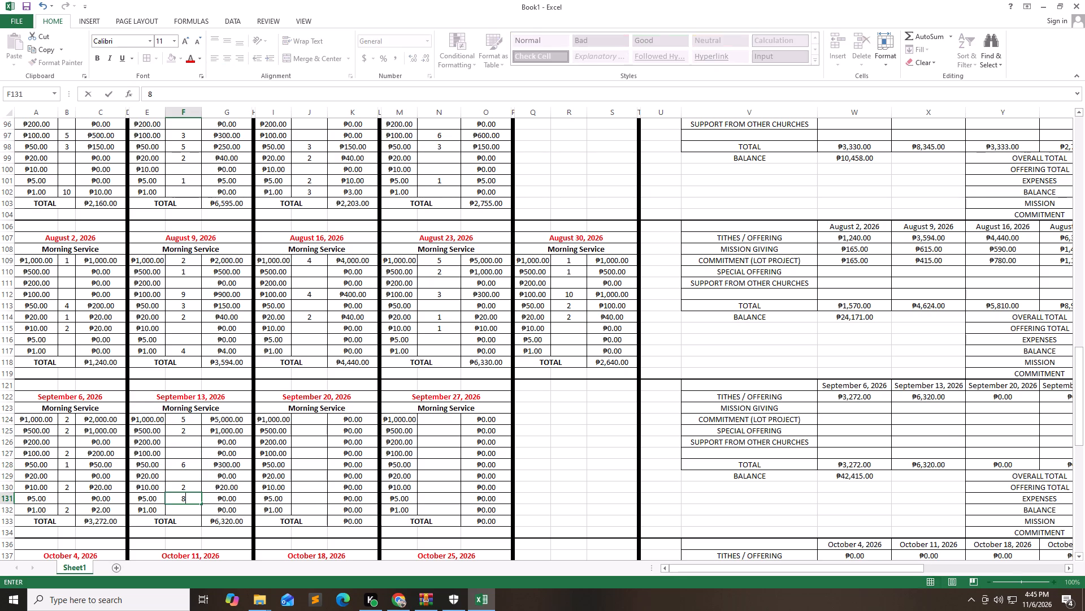
key("Down")
type("15")
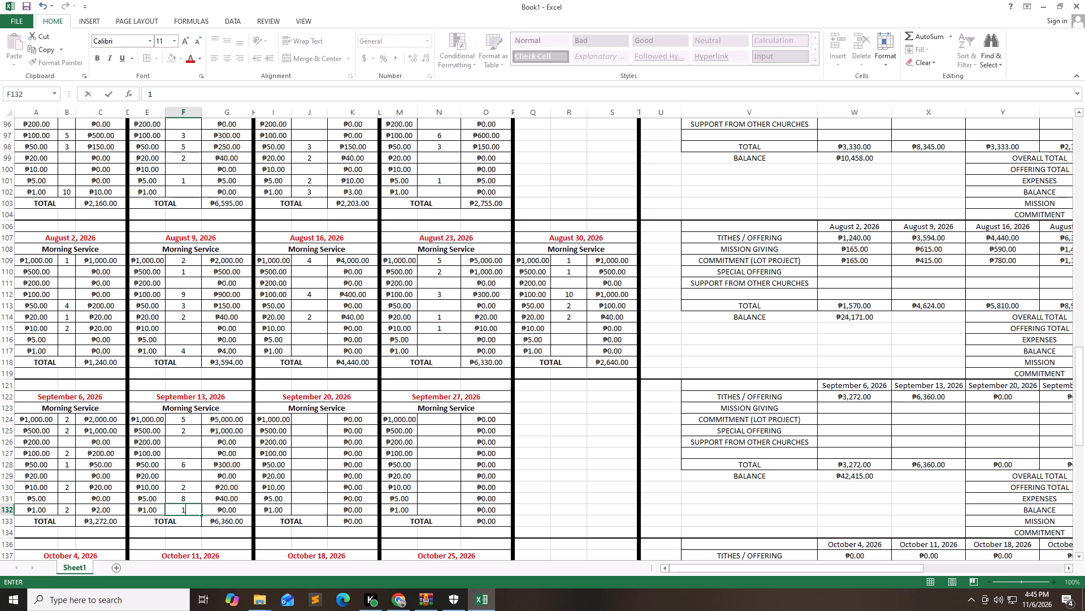
Enter the September 20, 2026 cash counts: three ₱1,000, six ₱100 and one ₱20.
key("Right")
key("Right")
key("Right")
key("Right")
key("Up")
key("Up")
key("Up")
key("Up")
key("Up")
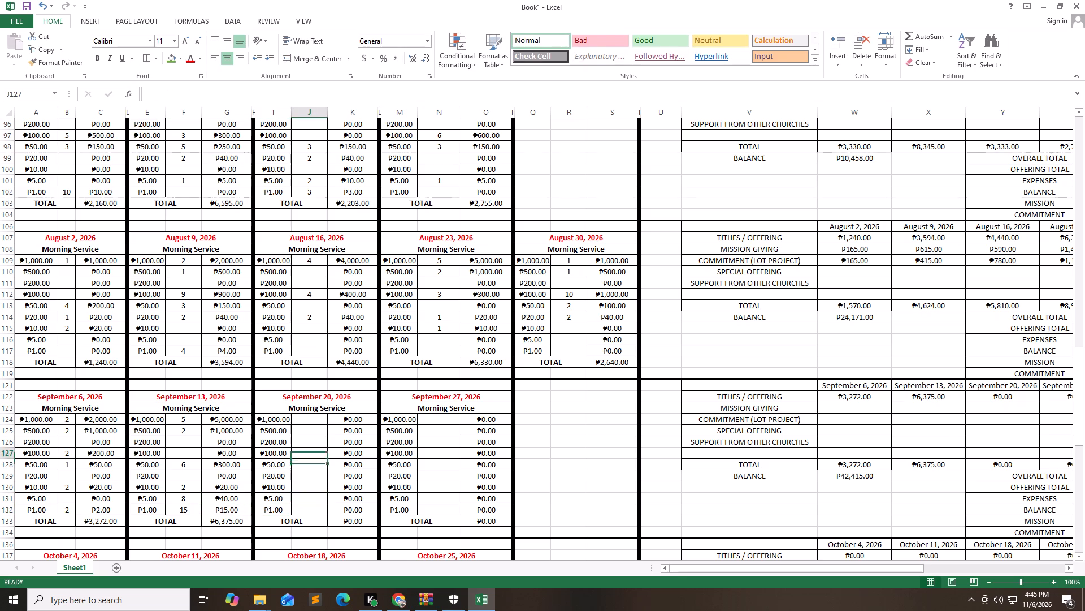
key("Up")
key("Up")
key("Up")
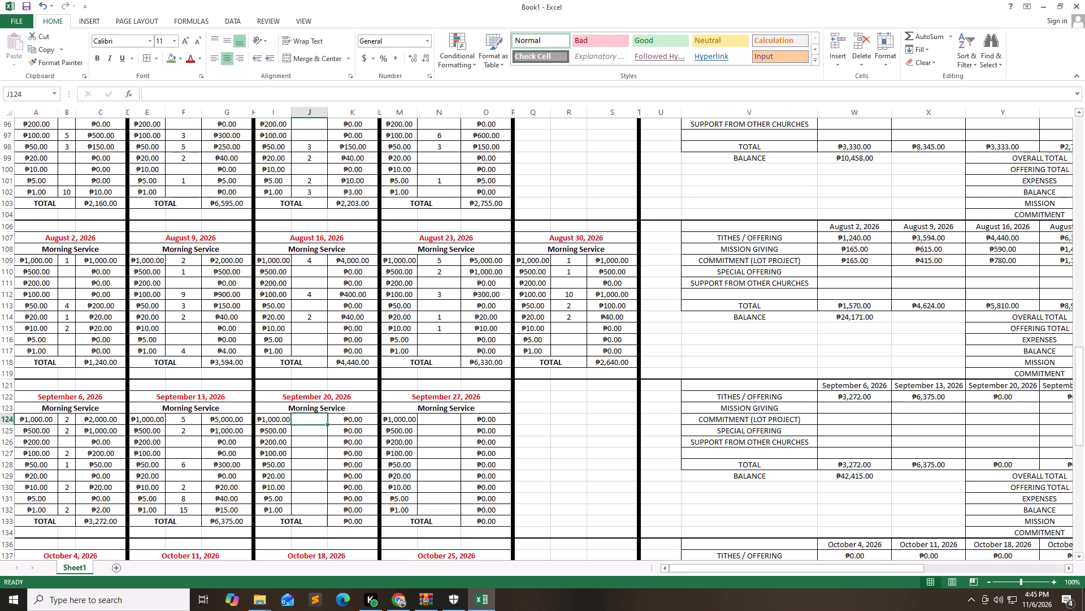
key("3")
key("Down")
key("Down")
key("Down")
key("6")
key("Down")
key("Down")
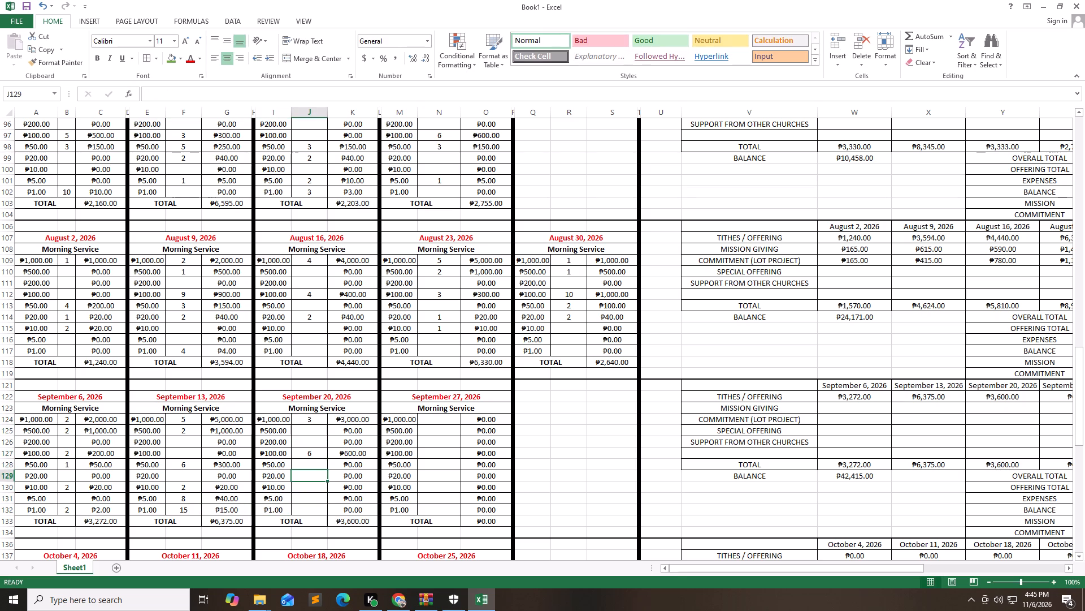
key("1")
Enter the September 27, 2026 cash counts: five ₱500, eight ₱100, two ₱50, two ₱5 and one ₱1.
key("Right")
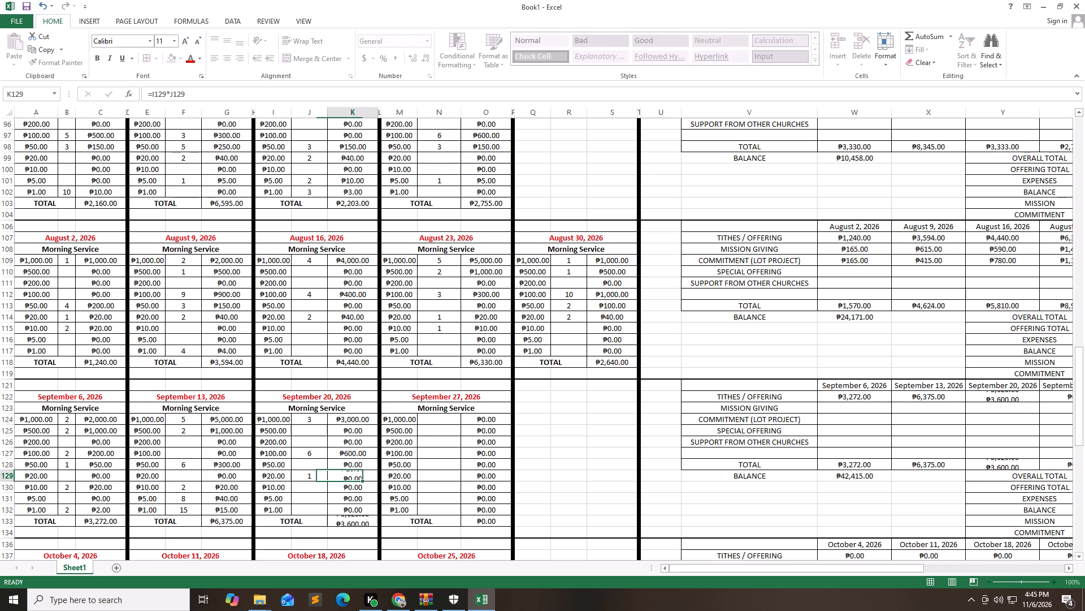
key("Right")
key("Right")
key("Right")
key("Up")
key("Up")
key("Up")
key("Up")
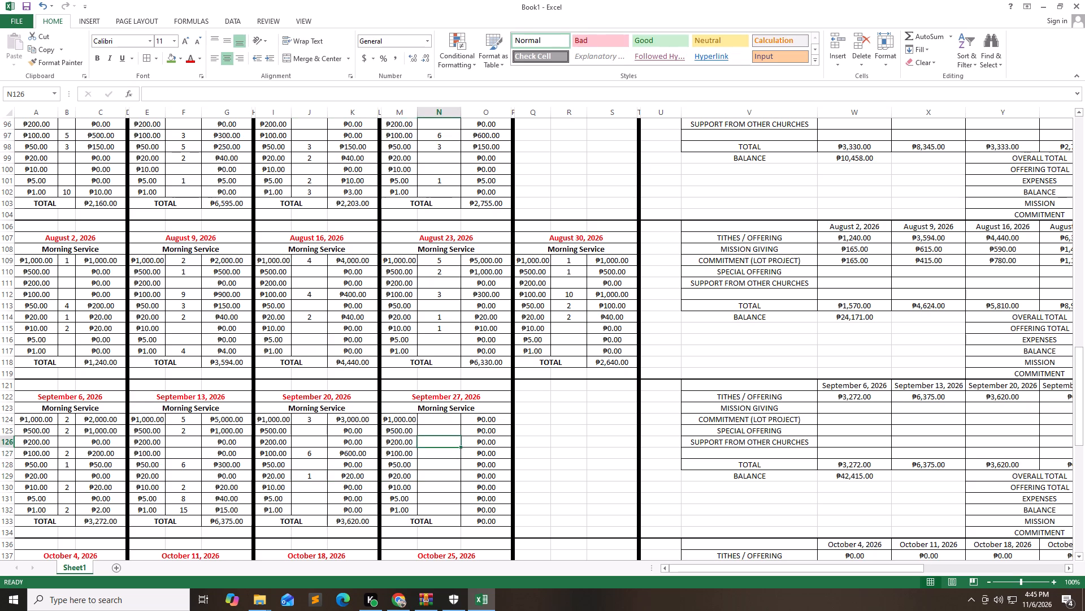
key("Up")
key("Down")
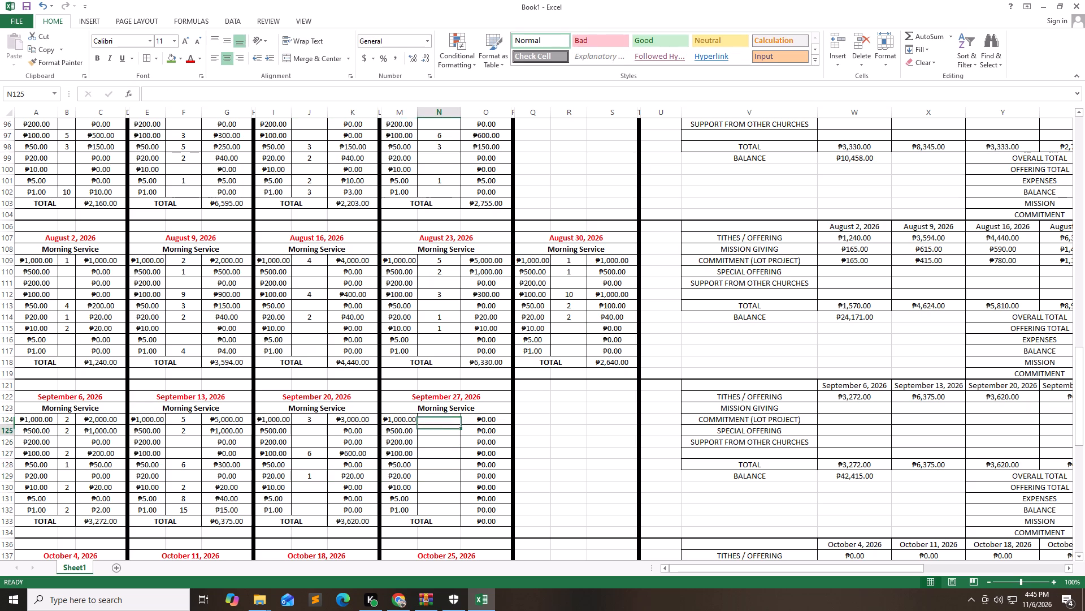
key("Down")
key("Up")
key("5")
key("Down")
key("Down")
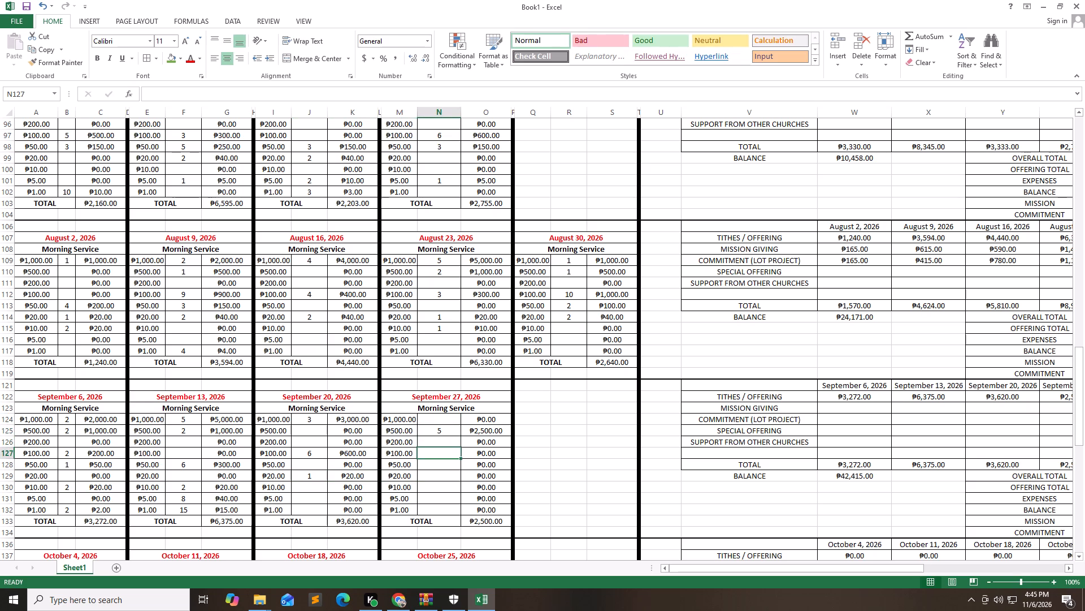
key("Down")
key("Up")
key("8")
key("Down")
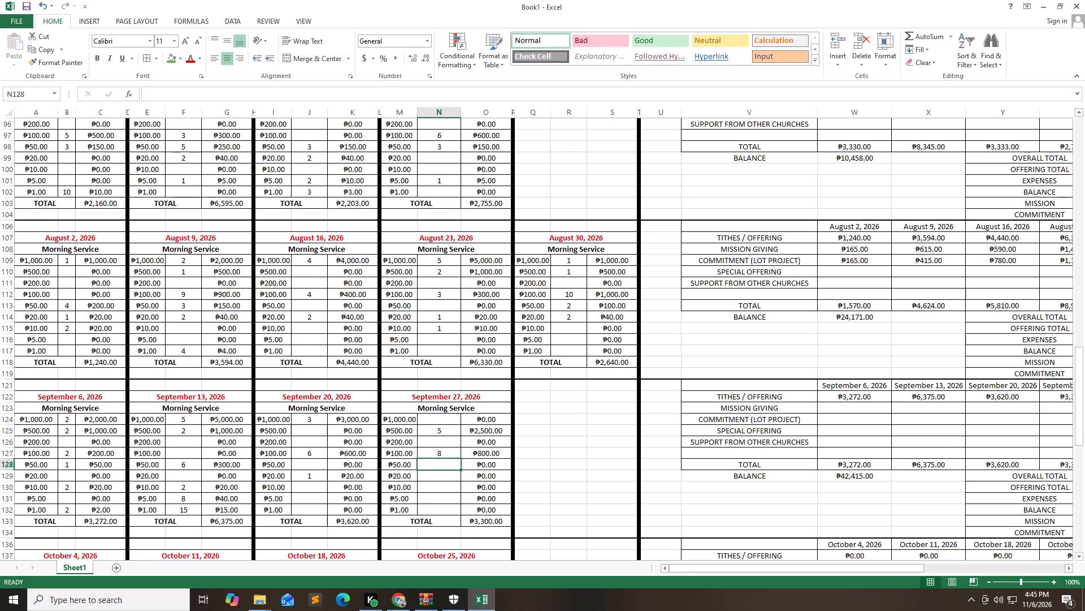
key("2")
key("Down")
key("Down")
key("Down")
key("2")
key("Down")
key("1")
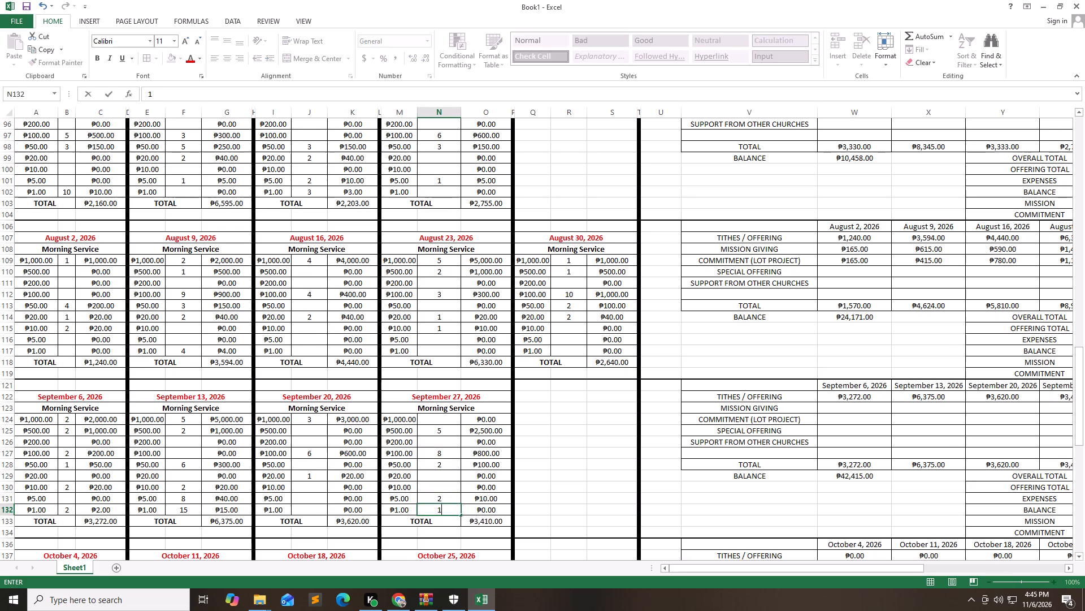
Go to the September 6, 2026 column's blank giving entries in September's summary table.
key("Right")
key("Right")
key("Right")
key("Right")
key("Right")
key("Right")
key("Right")
key("Right")
key("Right")
key("Right")
key("Right")
key("Right")
key("Right")
key("Right")
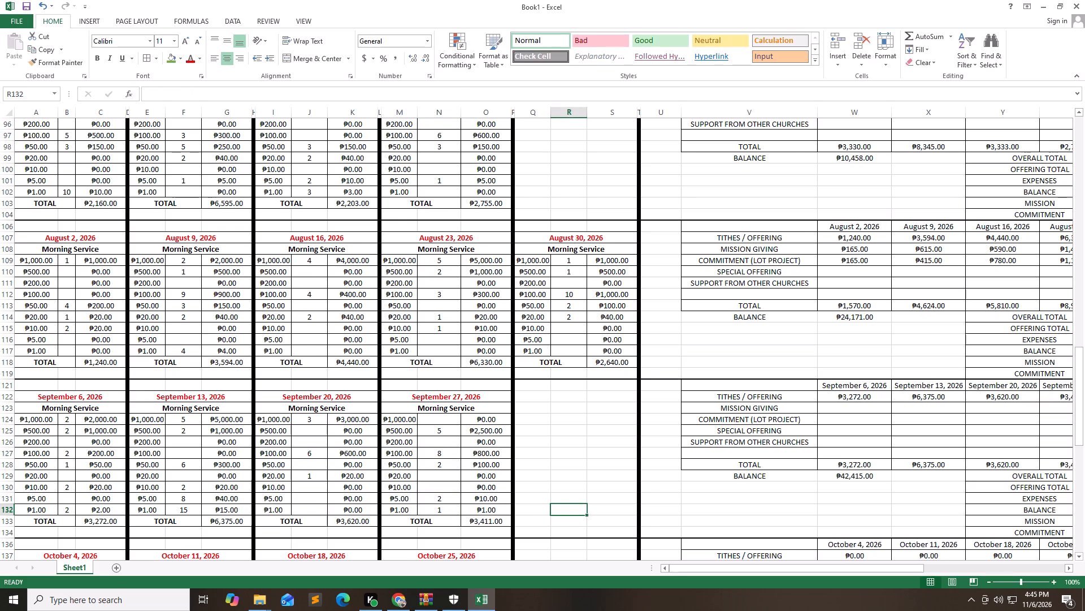
key("Left")
key("Left")
key("Left")
key("Left")
key("Left")
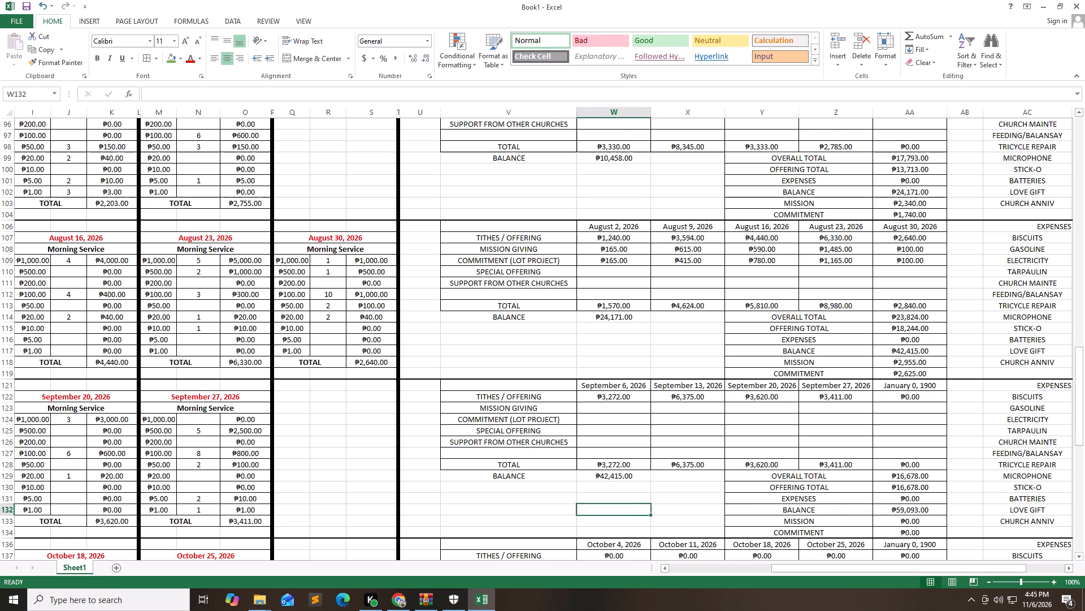
key("Up")
key("Up")
key("Up")
key("Up")
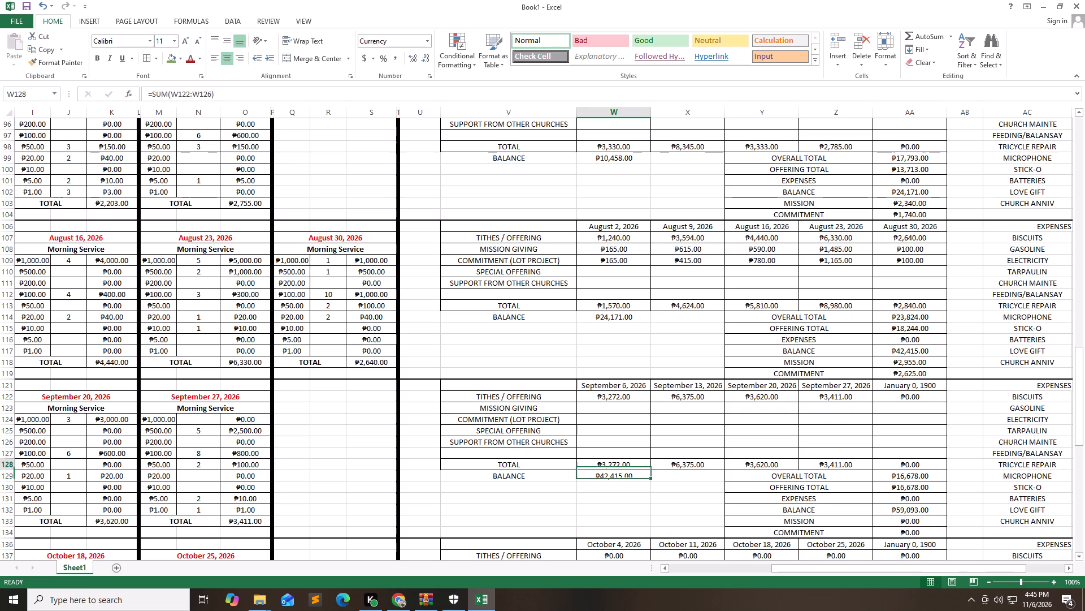
key("Up")
key("Up")
key("Up")
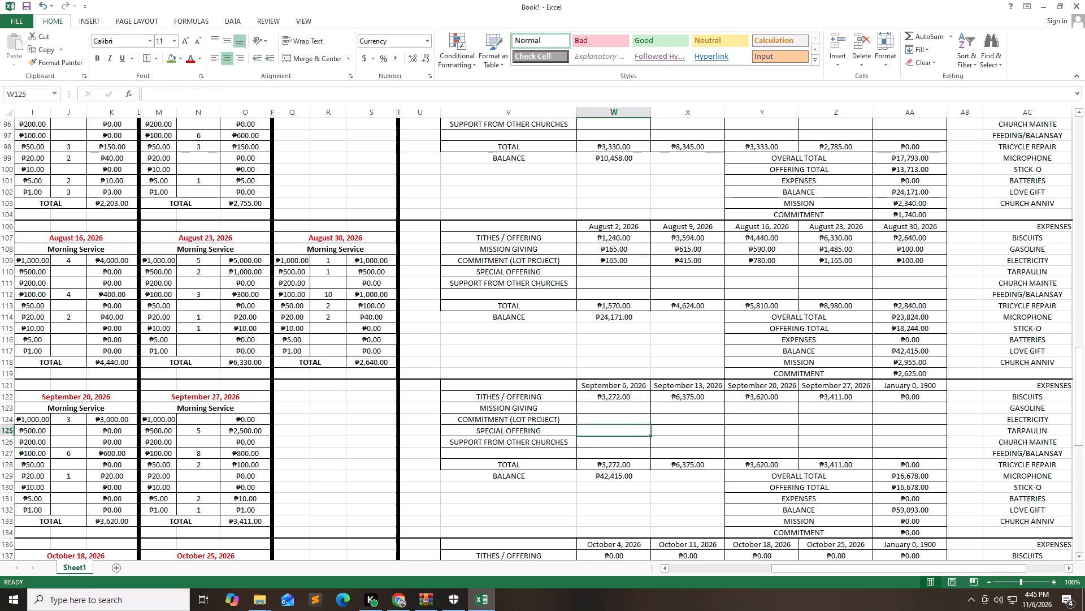
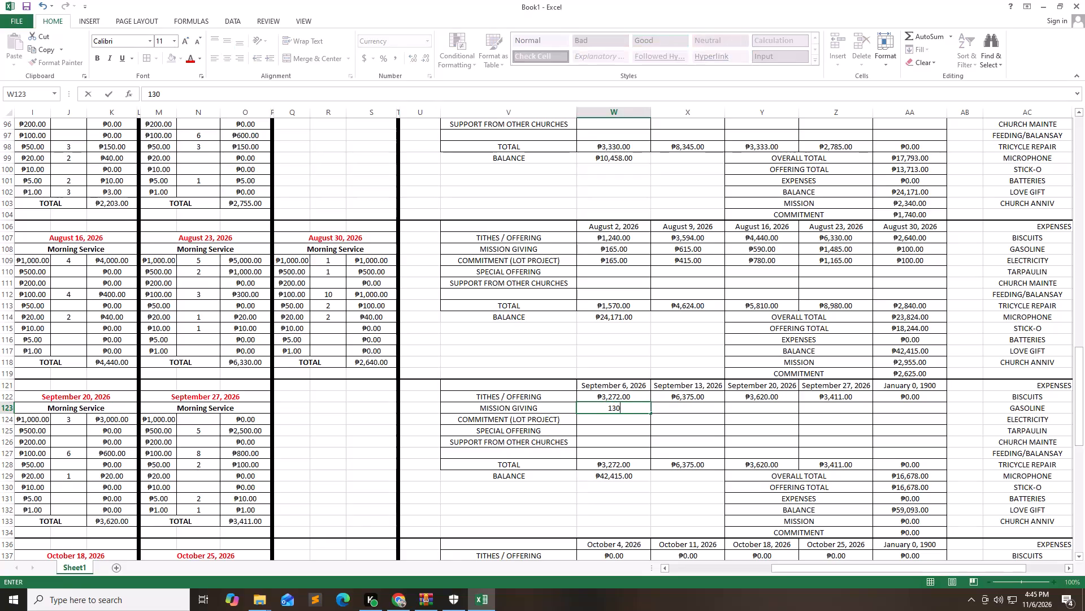
Enter September's mission giving in the summary table: 130 for September 6 and 75 for September 27.
key("Right")
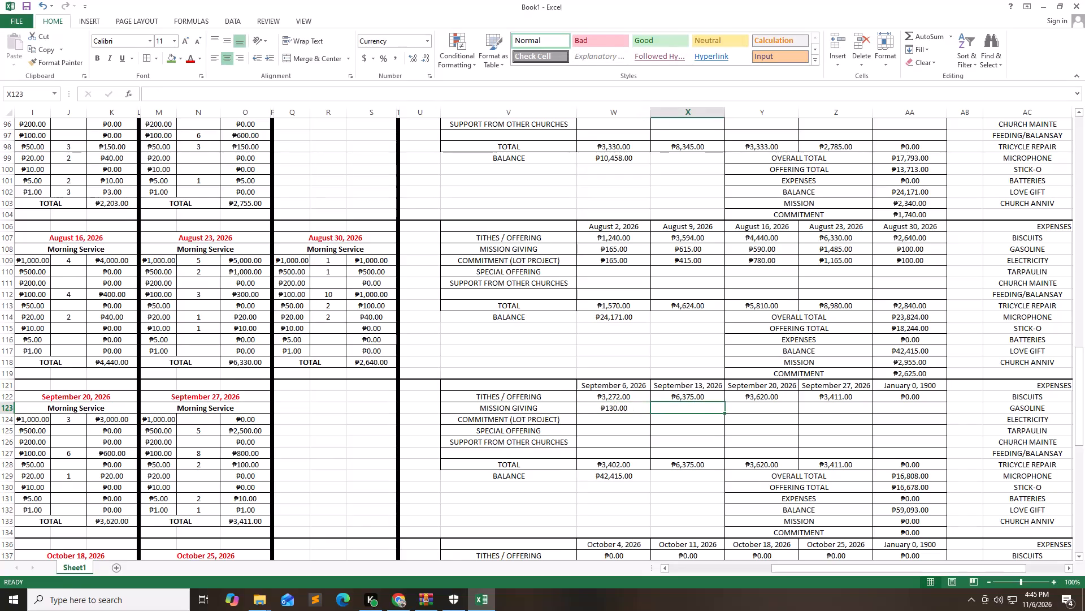
key("Right")
key("Right")
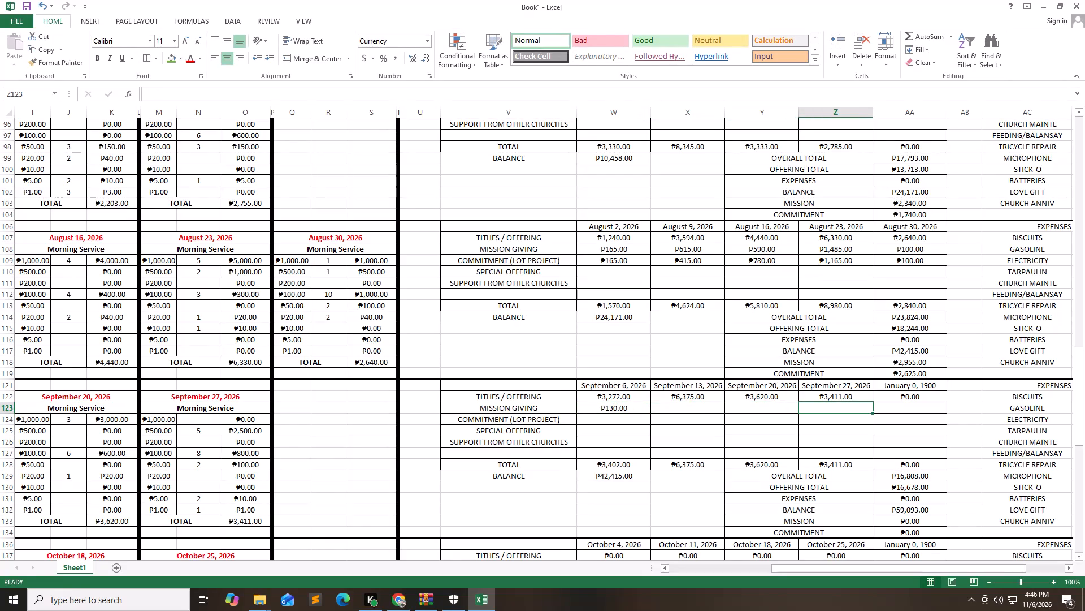
type("75")
key("Down")
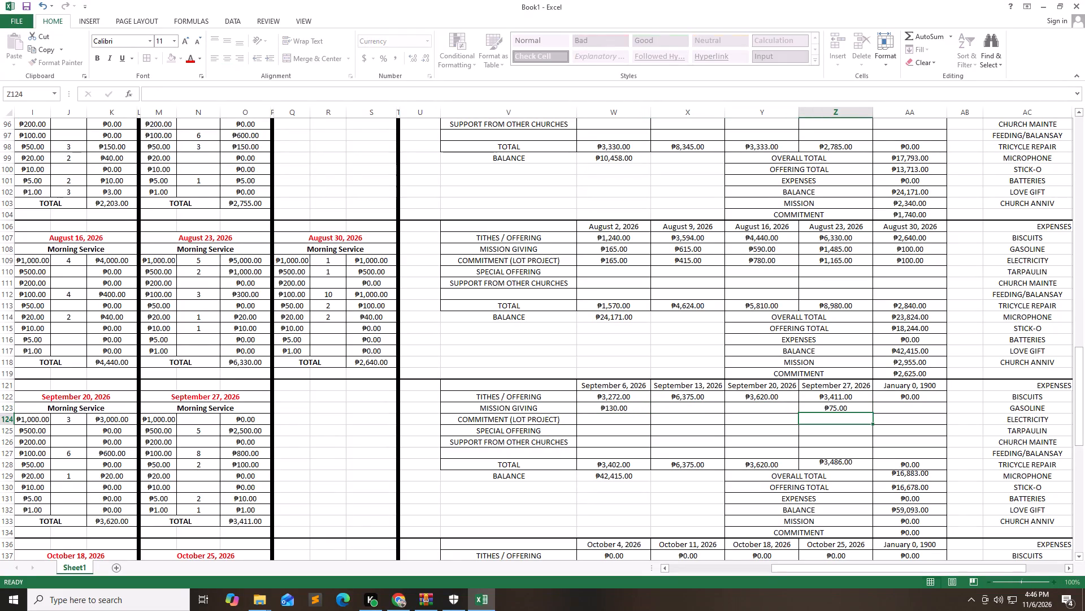
Enter September's lot project commitments: 130 for September 6, 1280 for September 13 and 25 for September 27.
key("Left")
key("Left")
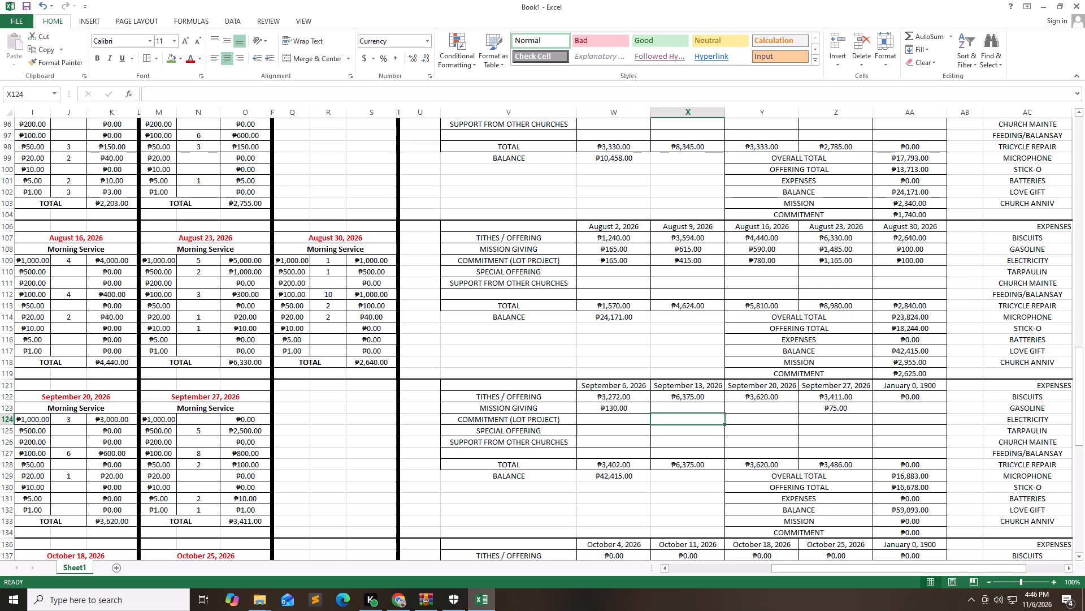
key("Left")
type("130")
key("Right")
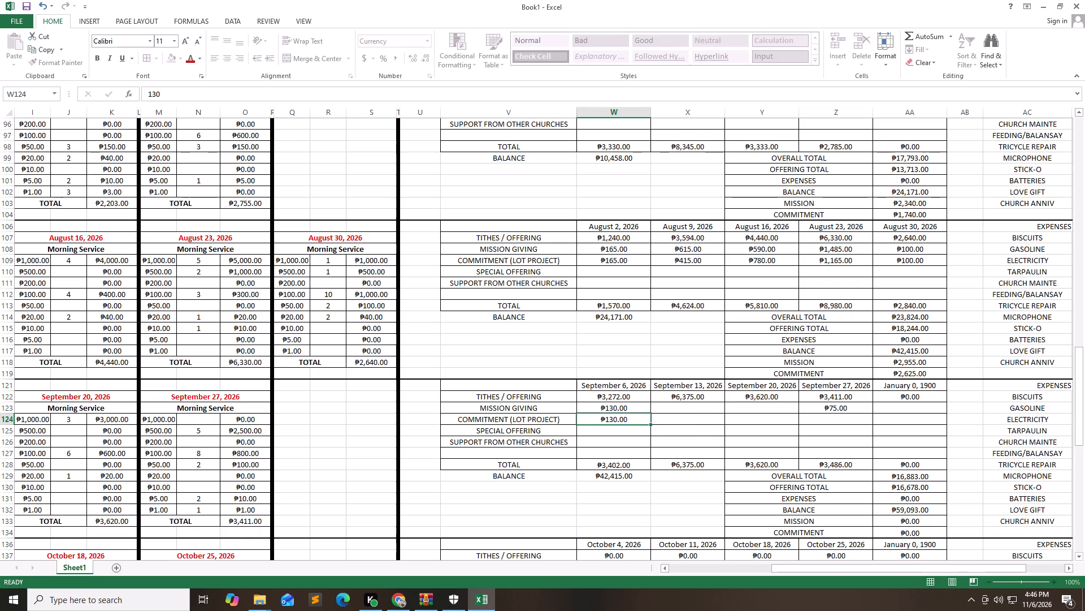
key("Right")
key("Left")
type("125")
key("BackSpace")
type("80")
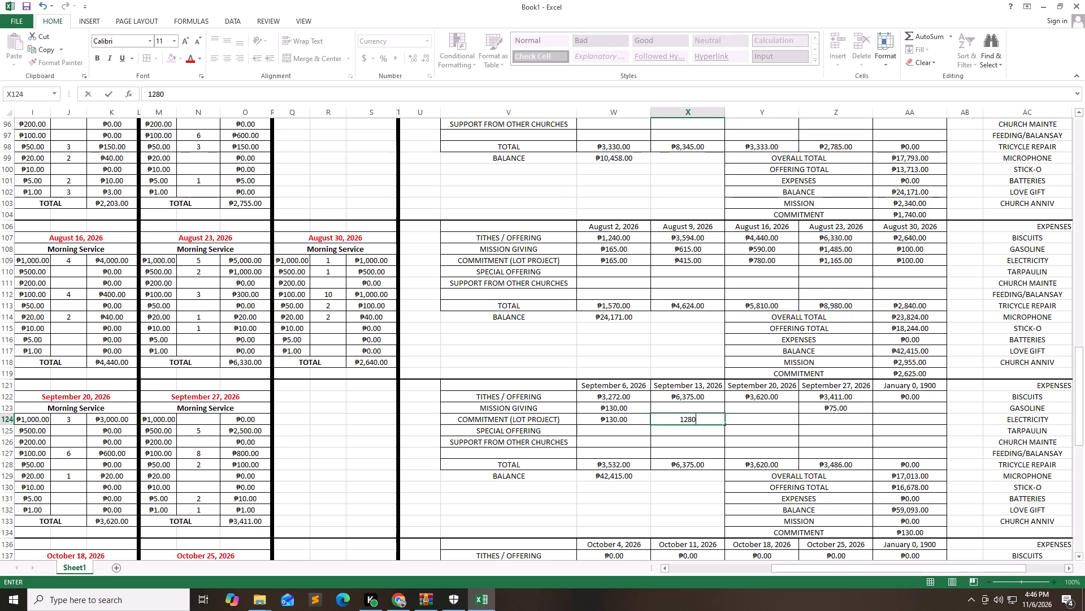
key("Right")
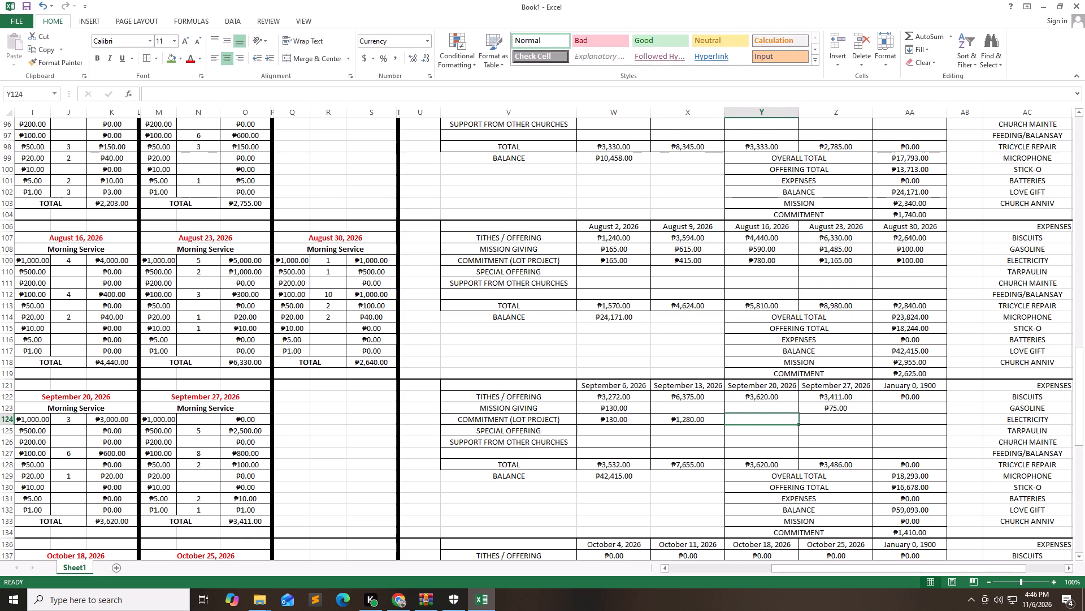
key("Right")
type("25")
key("Right")
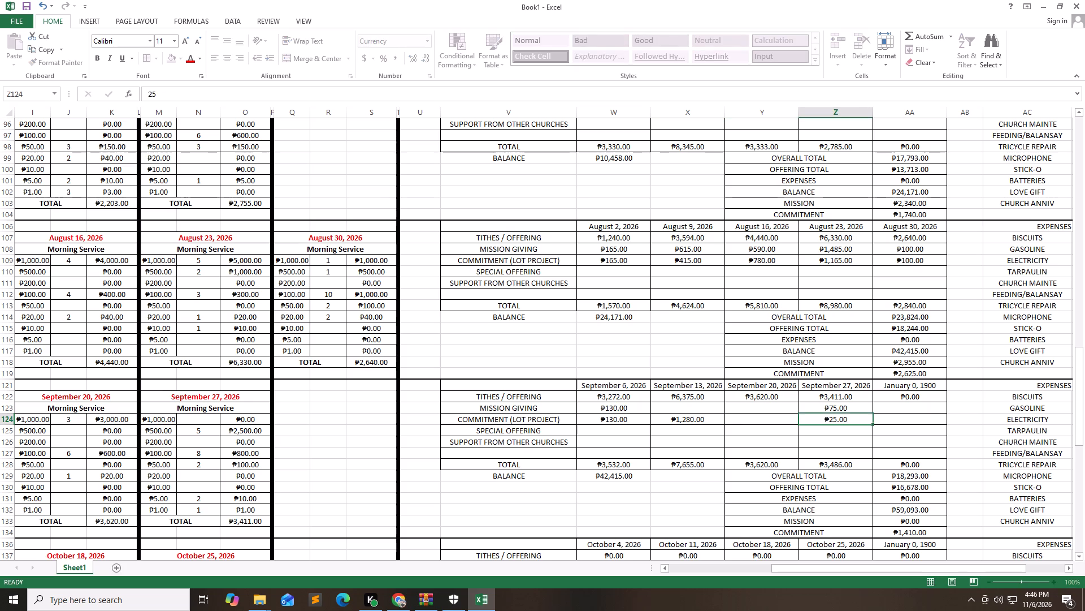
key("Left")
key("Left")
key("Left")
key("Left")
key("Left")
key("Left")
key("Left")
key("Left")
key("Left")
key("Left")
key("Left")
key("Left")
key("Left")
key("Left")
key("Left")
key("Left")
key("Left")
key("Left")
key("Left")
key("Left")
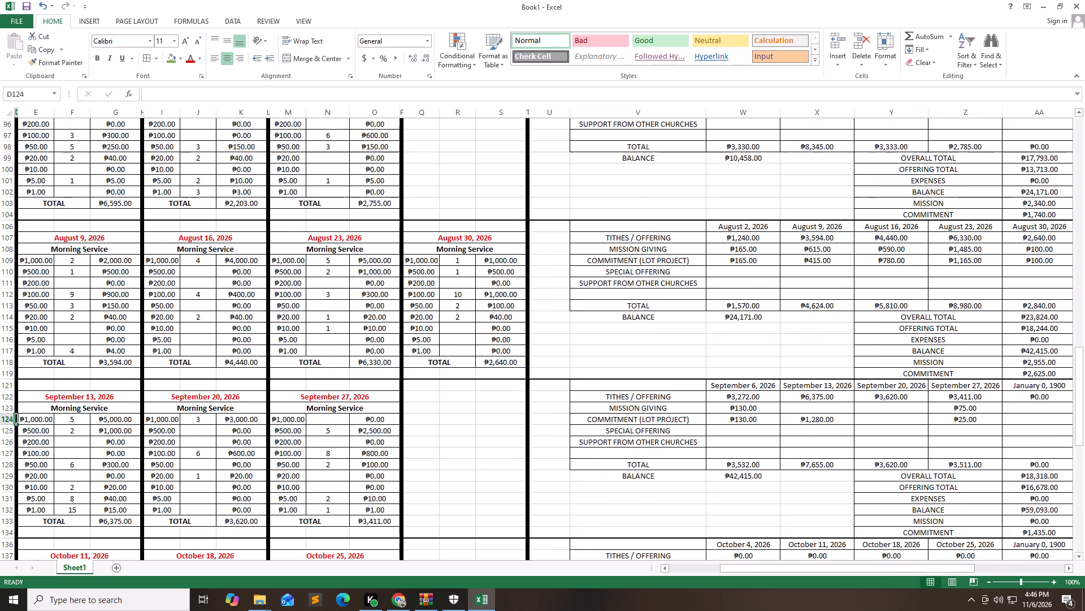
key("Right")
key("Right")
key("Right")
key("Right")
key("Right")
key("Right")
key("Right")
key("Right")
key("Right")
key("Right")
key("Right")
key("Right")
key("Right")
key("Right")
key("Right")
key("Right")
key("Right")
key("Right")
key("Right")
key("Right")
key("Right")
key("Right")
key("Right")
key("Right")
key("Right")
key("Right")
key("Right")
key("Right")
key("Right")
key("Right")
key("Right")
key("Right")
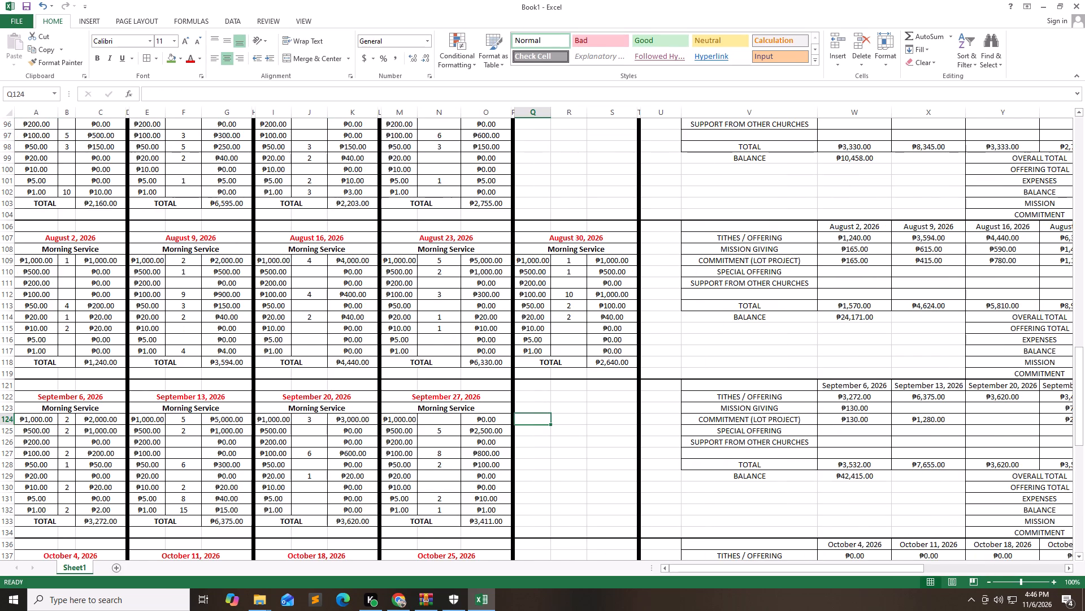
Replace the Mission formula in September's summary with a SUM of the mission giving row, W123:AA123.
key("Left")
key("Left")
key("Left")
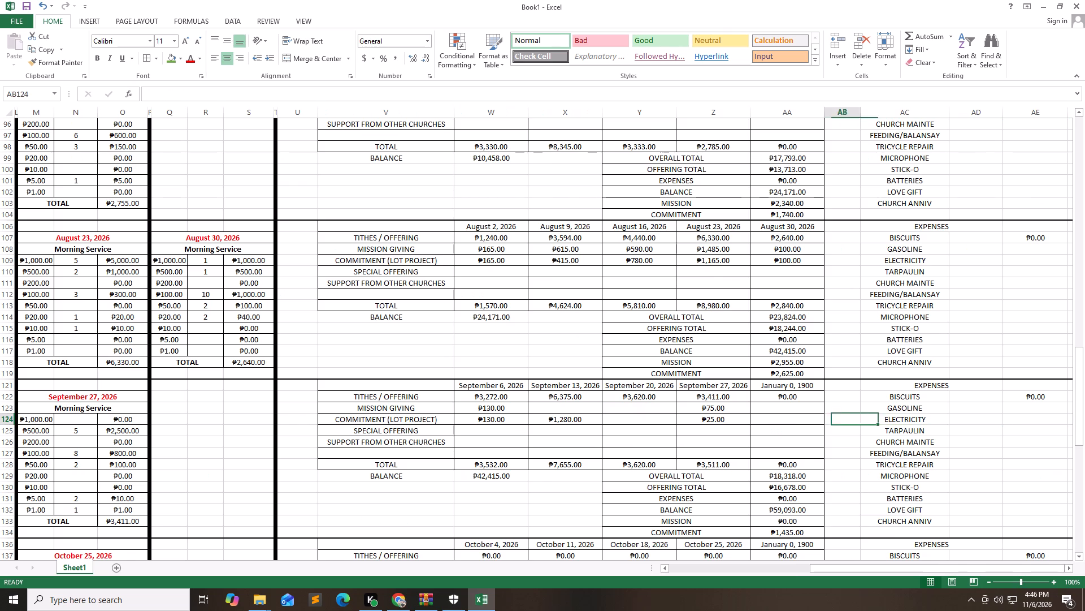
key("Left")
key("Left")
key("Down")
key("Down")
key("Down")
key("Down")
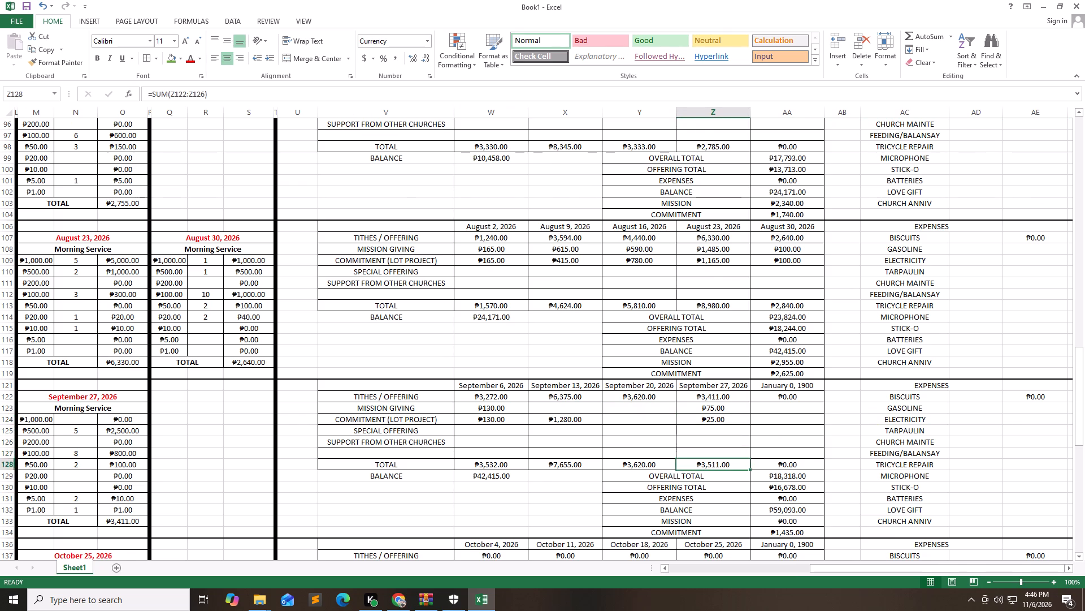
key("Down")
key("Down")
key("Down")
key("Down")
key("Down")
key("Right")
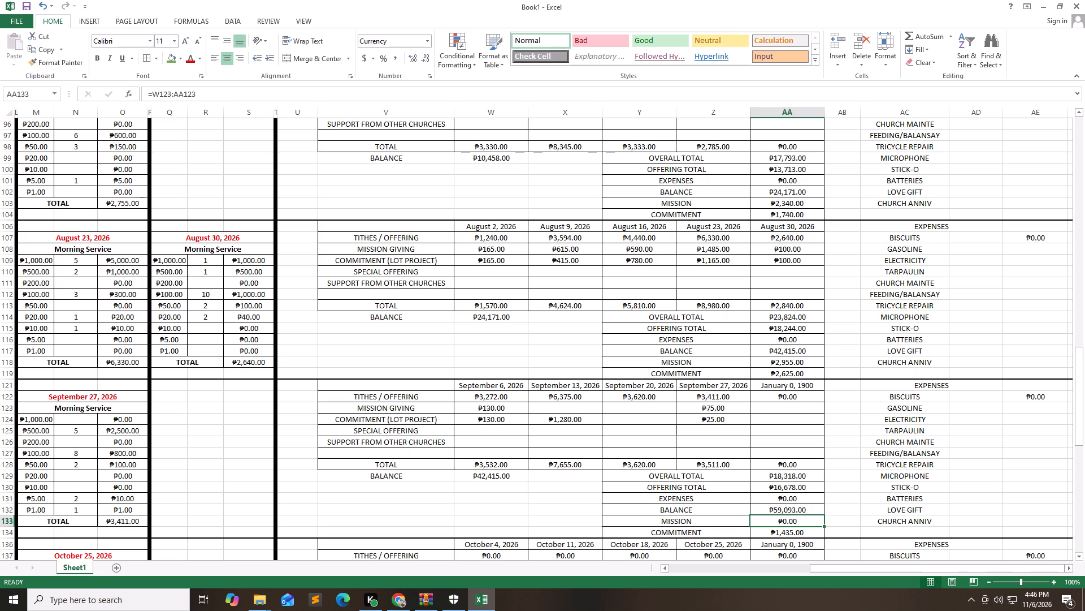
key("Down")
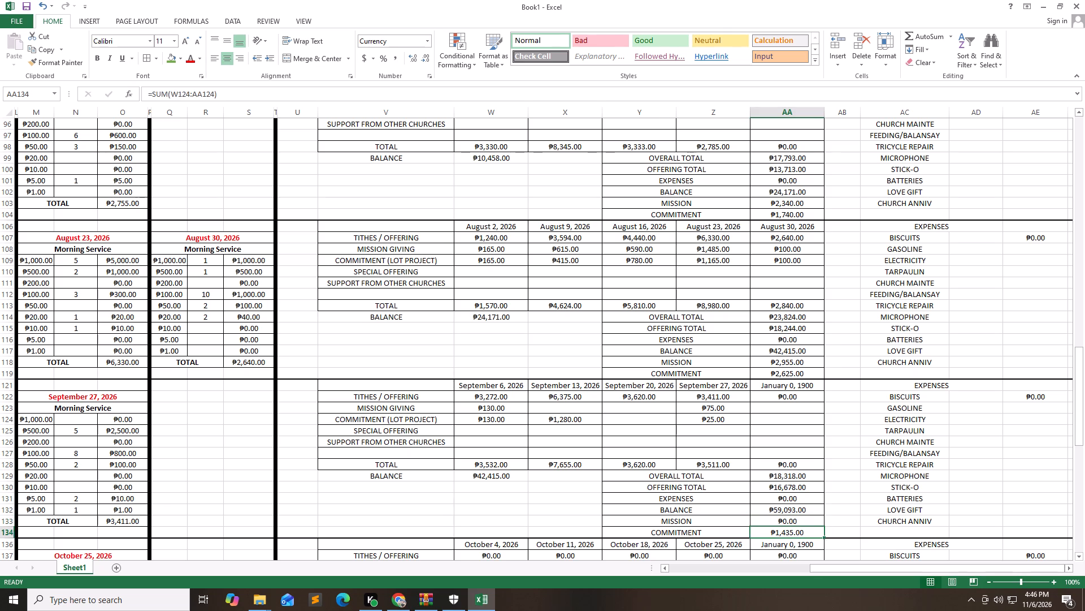
key("Up")
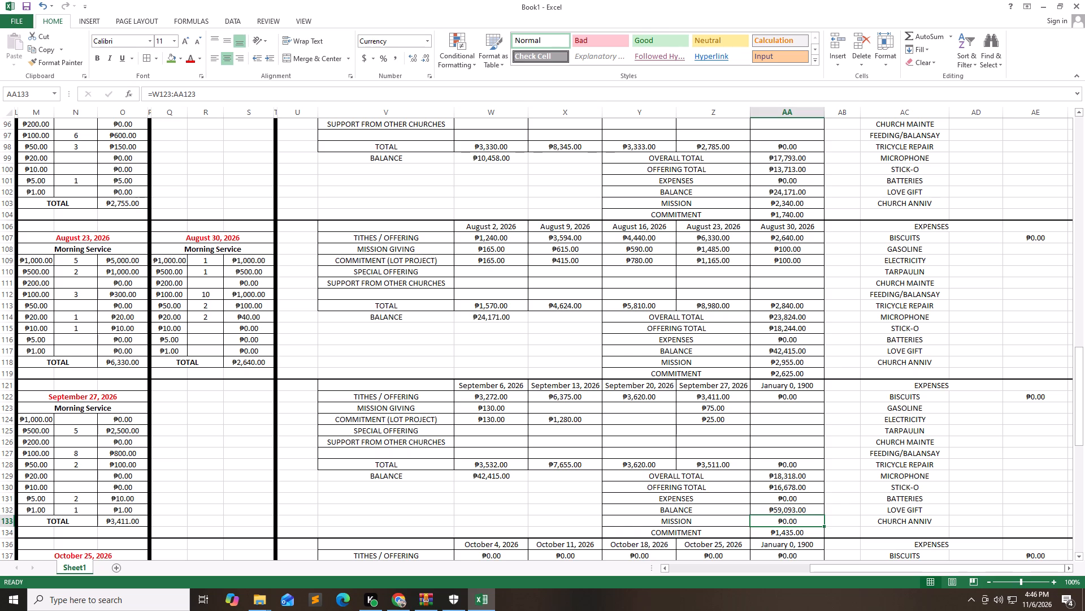
key("equal")
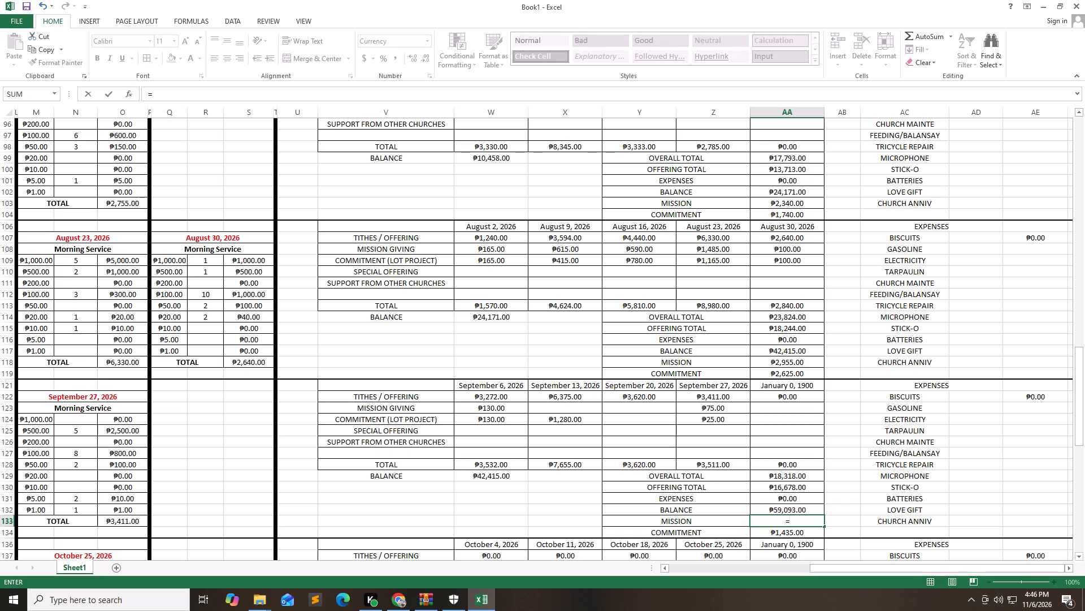
type("SUM")
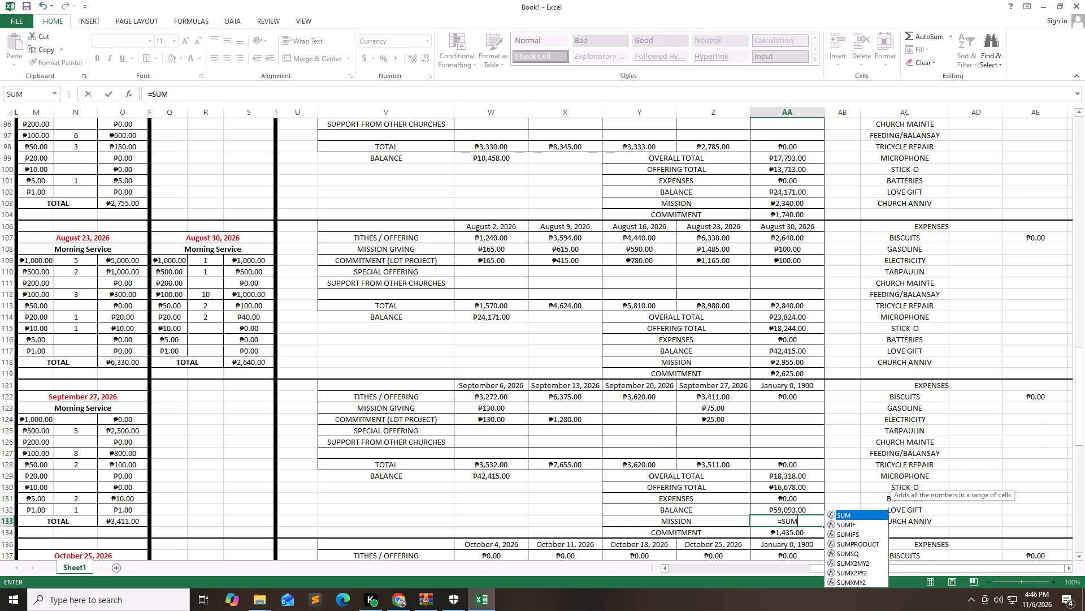
key("shift+parenleft")
key("Up")
key("Up")
key("Up")
key("Up")
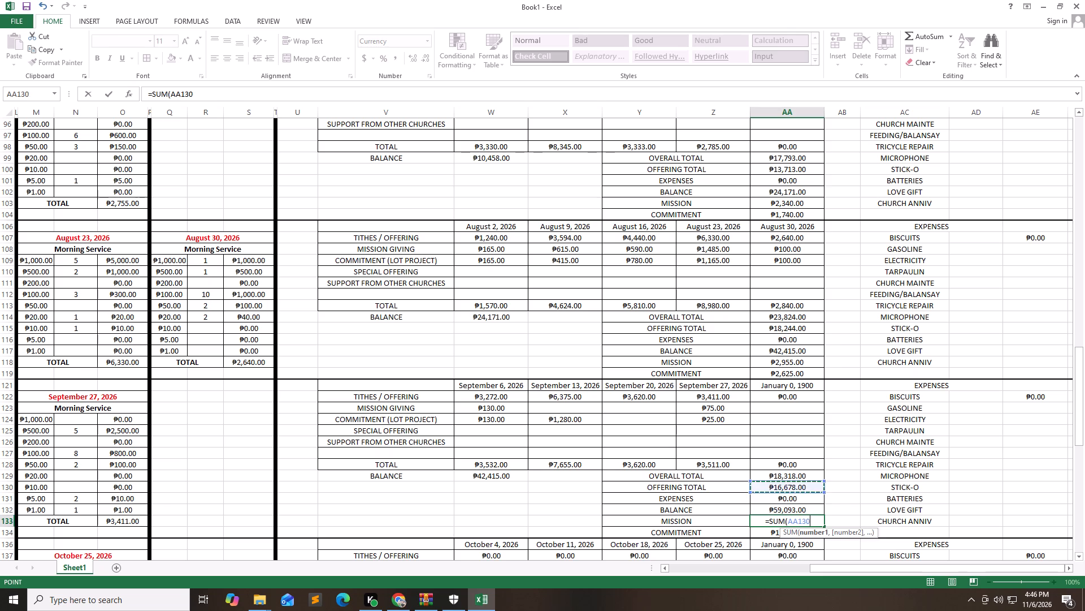
key("Up")
key("Up")
key("Up")
key("Up")
key("Up")
key("Up")
key("Left")
key("Left")
key("Left")
key("Left")
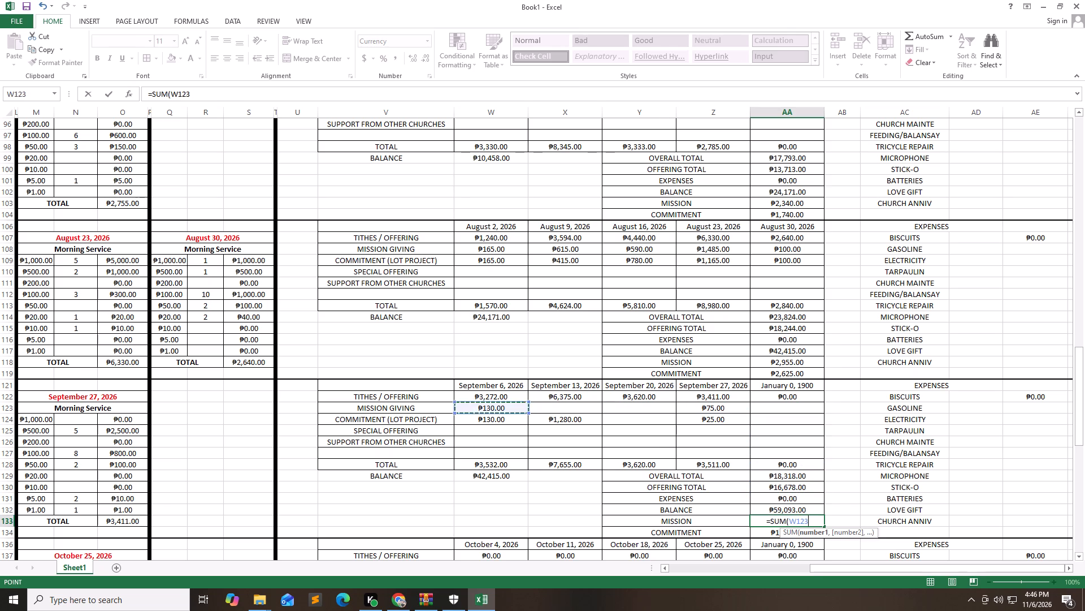
key("Left")
key("Right")
key("shift+Right")
key("shift+Right")
key("shift+Right")
key("shift+Right")
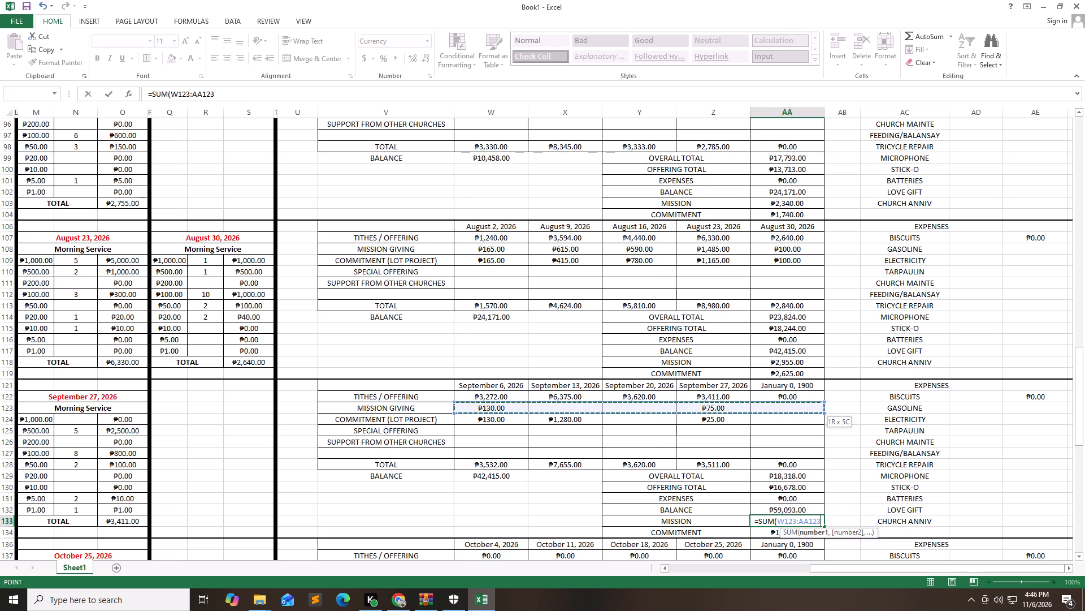
key("Return")
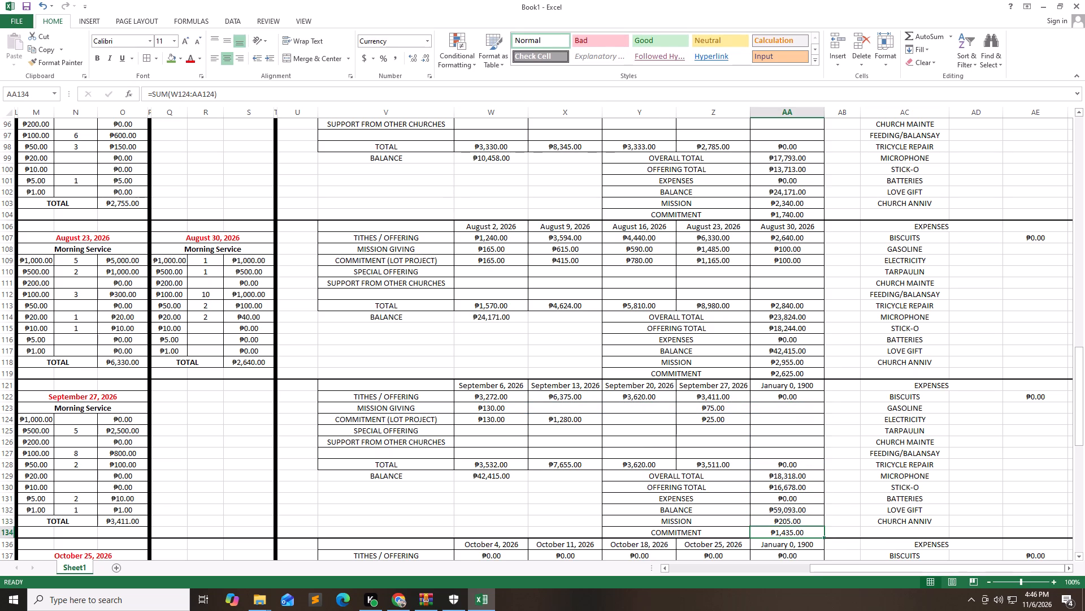
Go to the blank ₱1,000 count in the October 4, 2026 Morning Service cash table.
key("Right")
key("Left")
key("Left")
key("Left")
key("Left")
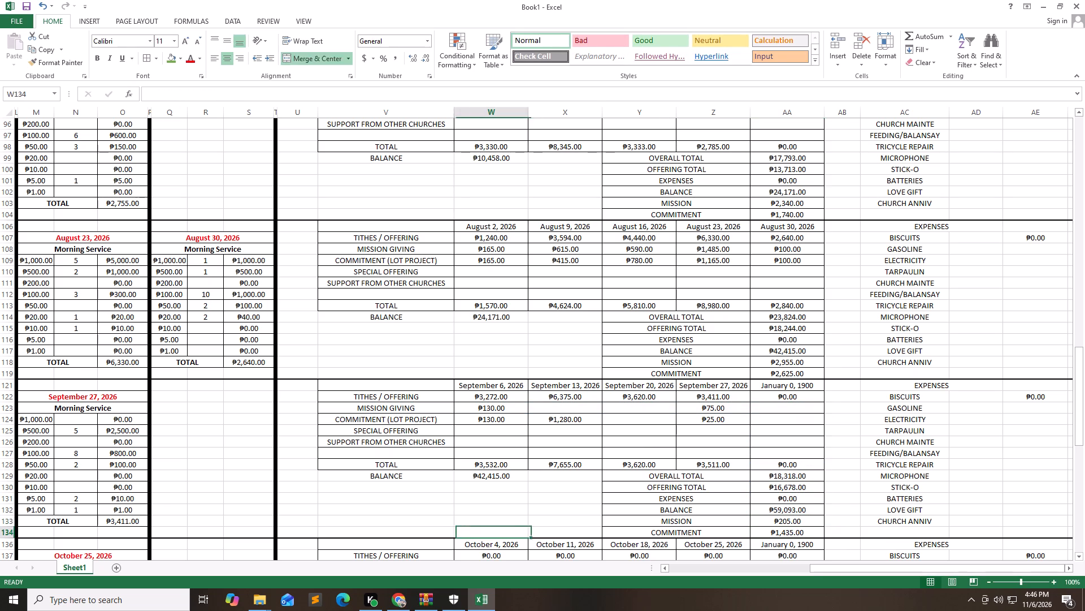
key("Left")
key("Left")
key("Left")
key("Left")
key("Left")
key("Left")
key("Left")
key("Left")
key("Left")
key("Left")
key("Left")
key("Left")
key("Left")
key("Left")
key("Left")
key("Left")
key("Left")
key("Left")
key("Left")
key("Left")
key("Left")
key("Left")
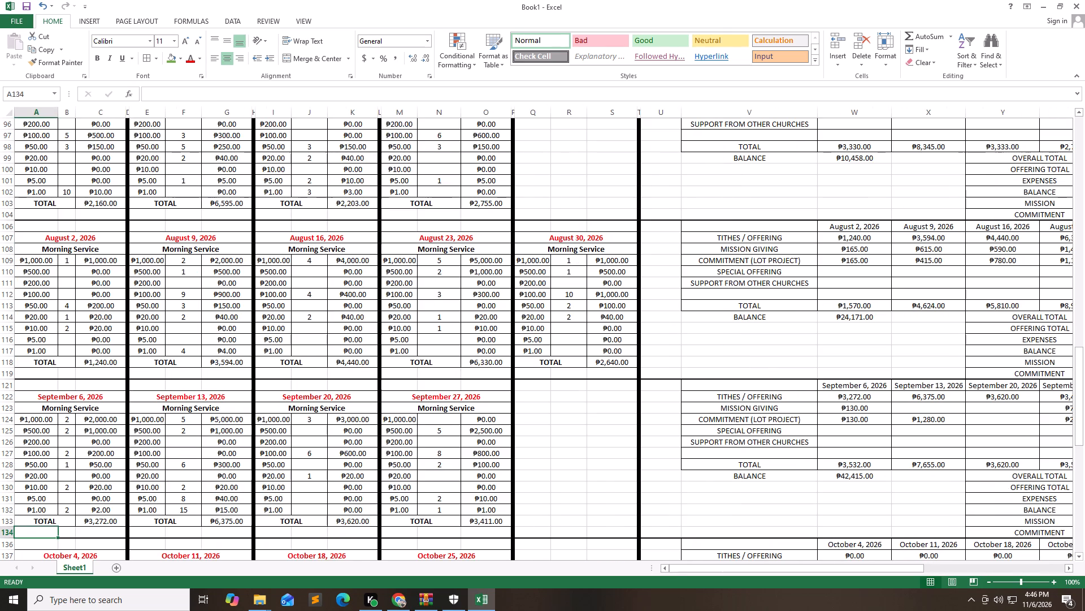
key("Down")
key("Down")
key("Down")
key("Down")
key("Down")
key("Down")
key("Down")
key("Down")
key("Down")
key("Down")
key("Down")
key("Down")
key("Down")
key("Down")
key("Down")
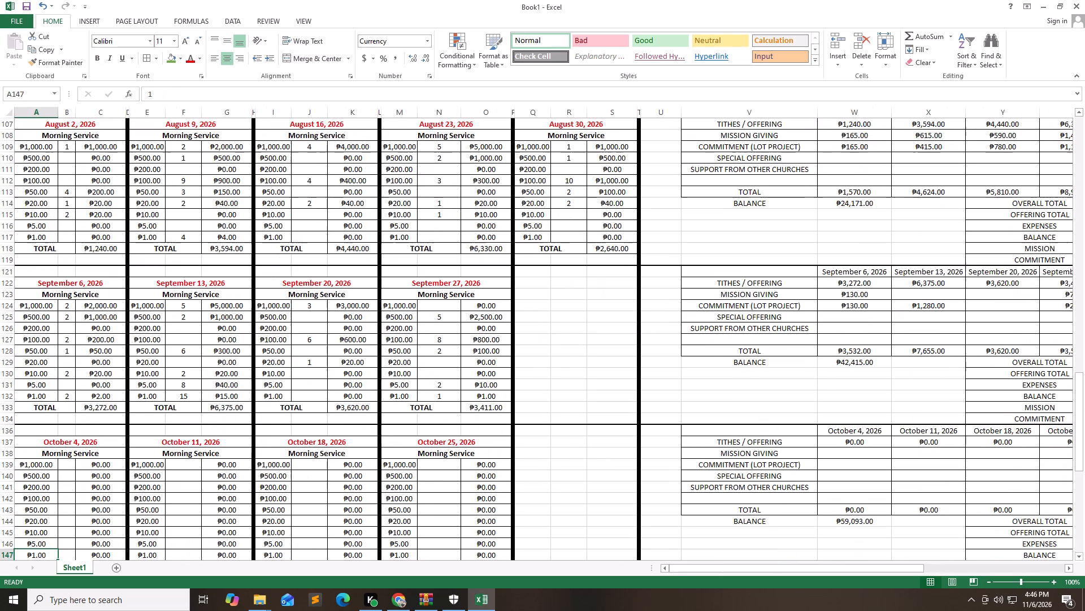
key("Down")
key("Down")
key("Down")
key("Down")
key("Down")
key("Up")
key("Up")
key("Up")
key("Up")
key("Up")
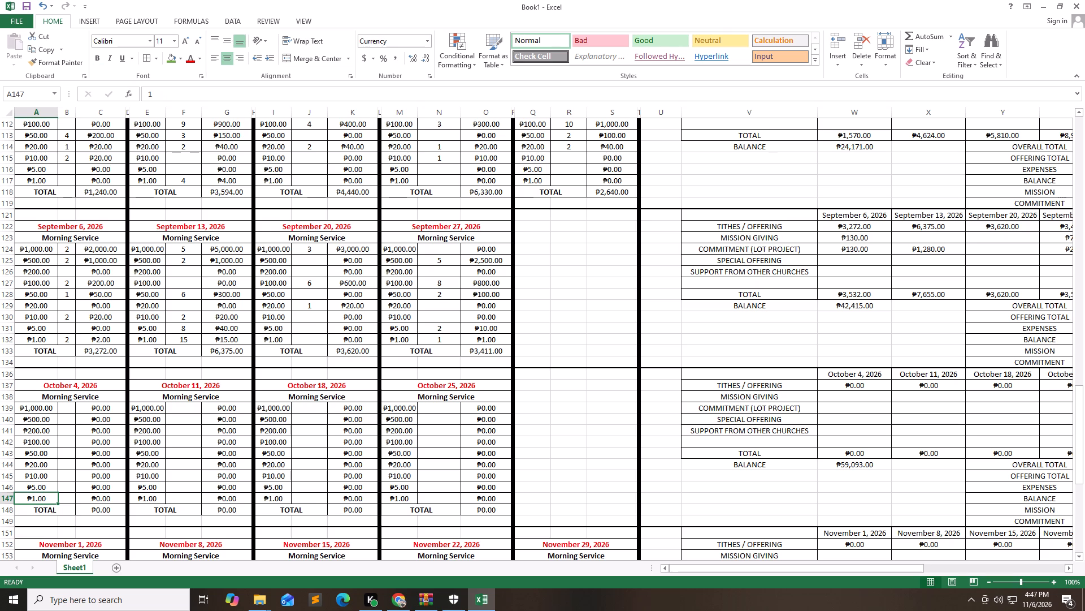
key("Up")
key("Up")
key("Up")
key("Up")
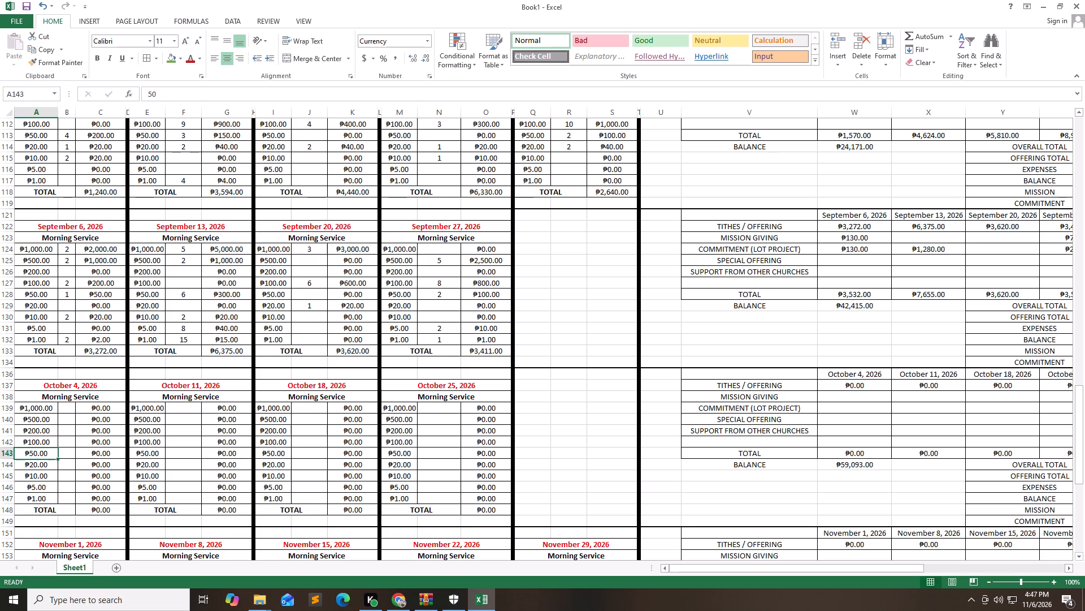
key("Up")
key("Up")
key("Up")
key("Up")
key("Right")
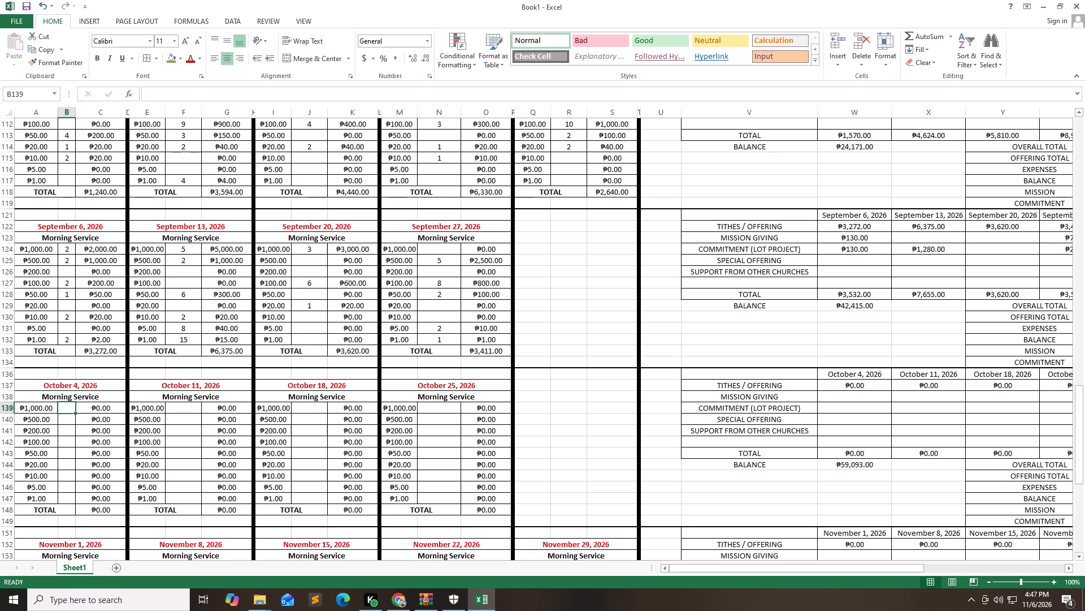
Enter October 4's cash counts: 2 for ₱1,000, 1 for ₱500, 6 for ₱100, 4 for ₱50, 3 for ₱10 and 2 for ₱5.
key("2")
key("Down")
key("1")
key("Down")
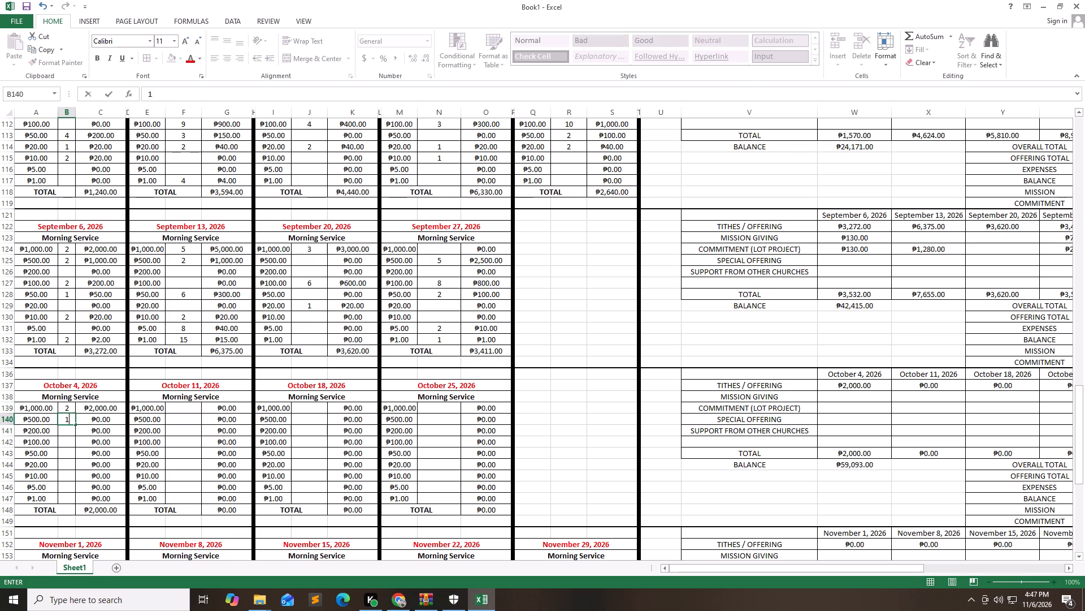
key("Down")
key("6")
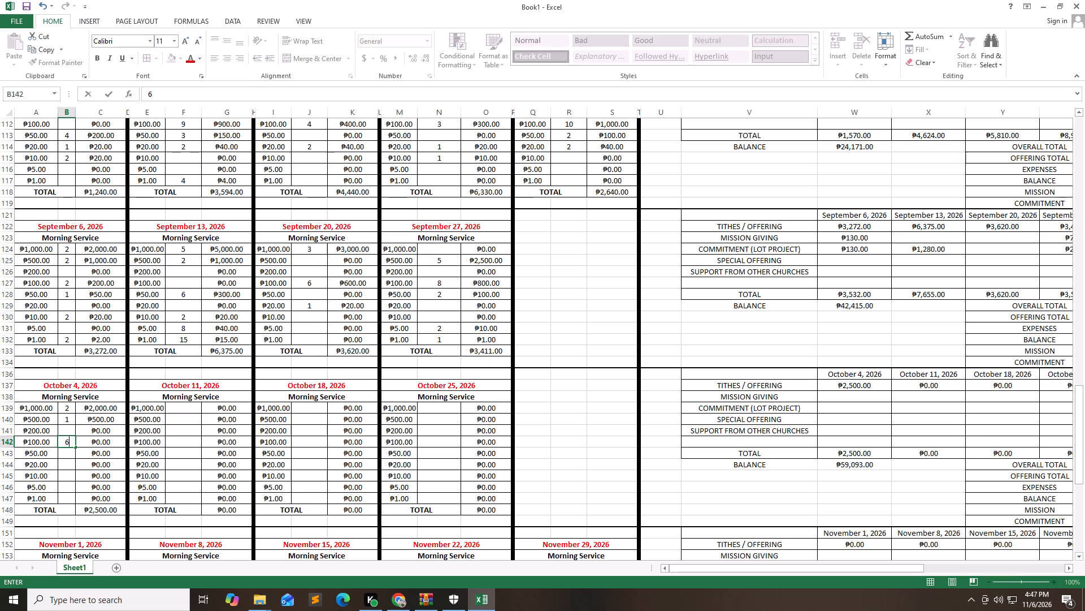
key("Down")
key("4")
key("Down")
key("Down")
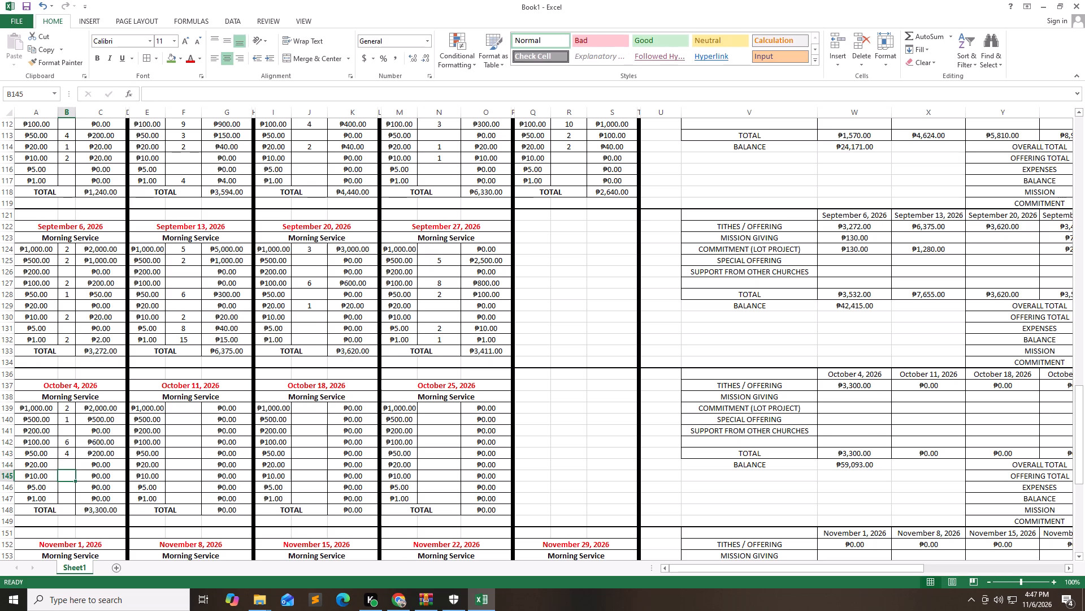
key("3")
key("Down")
key("2")
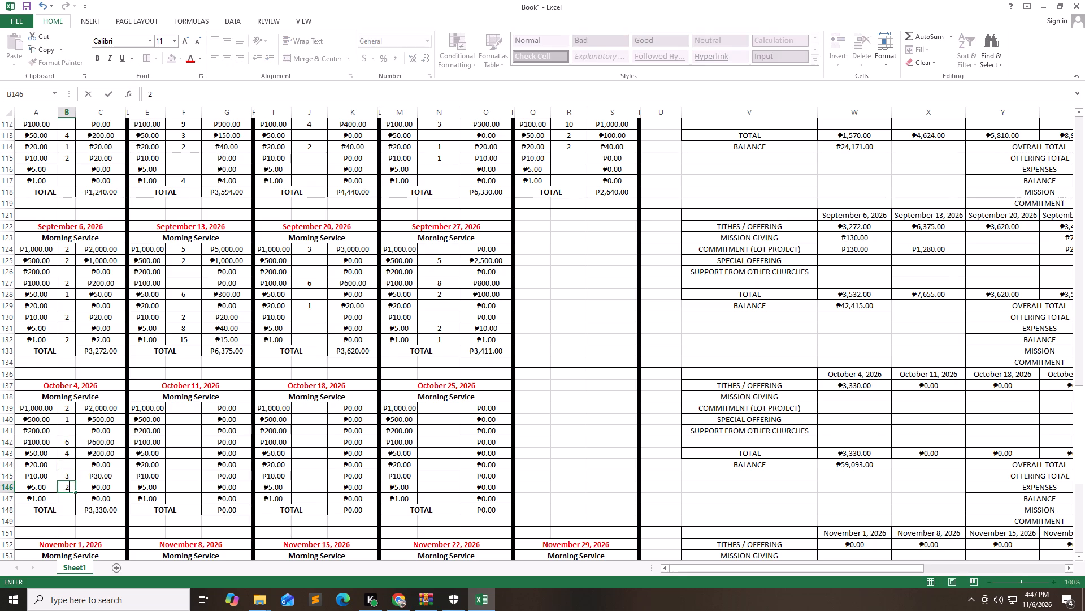
key("Right")
Enter October 11's cash counts: 2 for ₱1,000, 2 for ₱500, 4 for ₱100, 3 for ₱50 and 2 for ₱20.
key("Right")
key("Up")
key("Up")
key("Up")
key("Up")
key("Up")
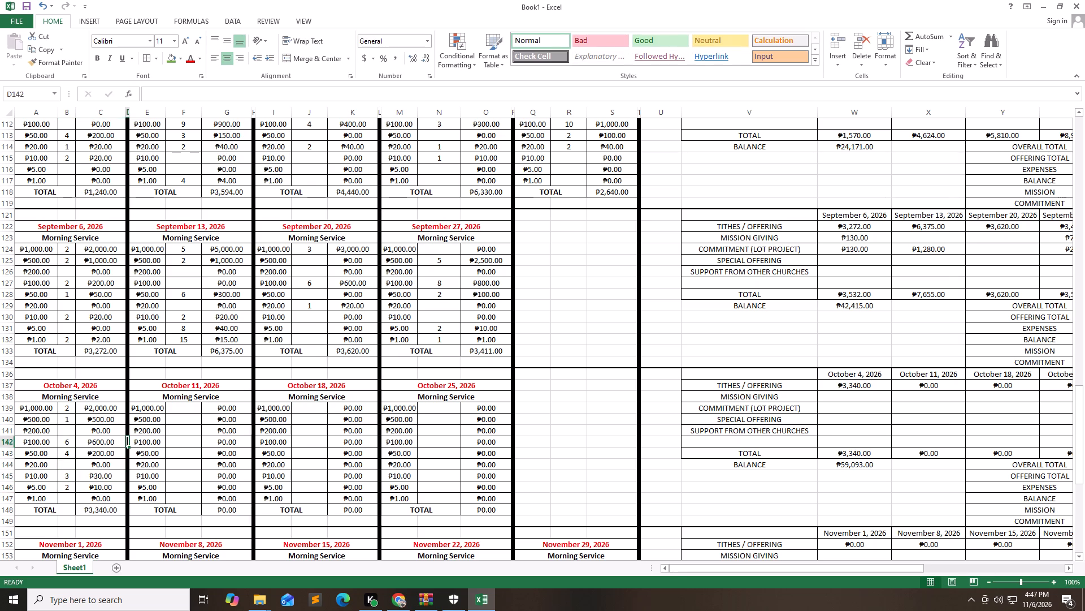
key("Up")
key("Up")
key("Up")
key("Right")
key("Down")
key("Right")
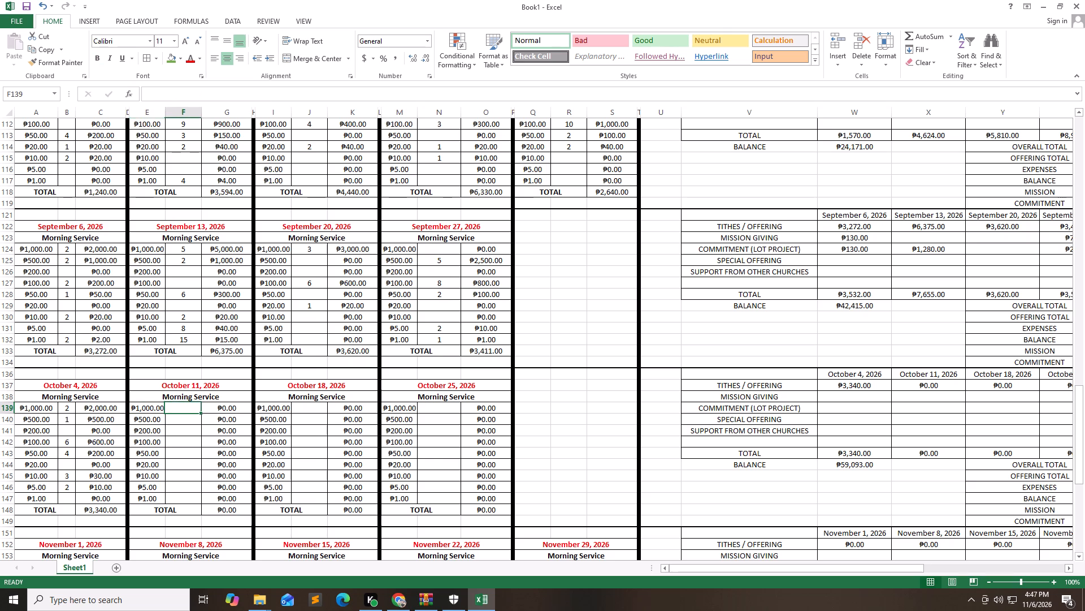
key("2")
key("Down")
key("2")
key("Down")
key("Down")
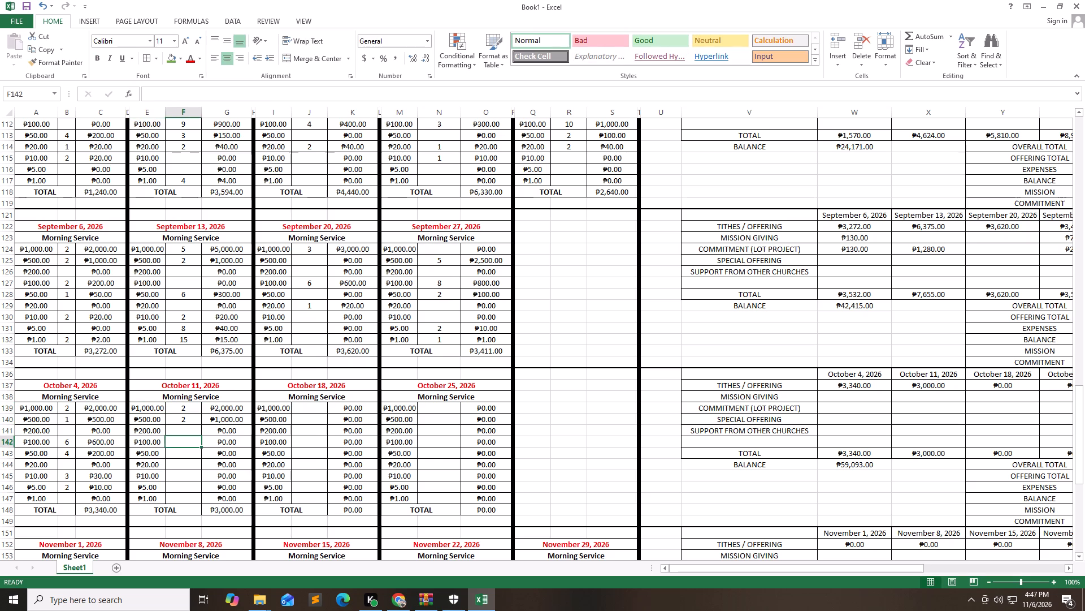
key("4")
key("Down")
key("3")
key("Down")
key("2")
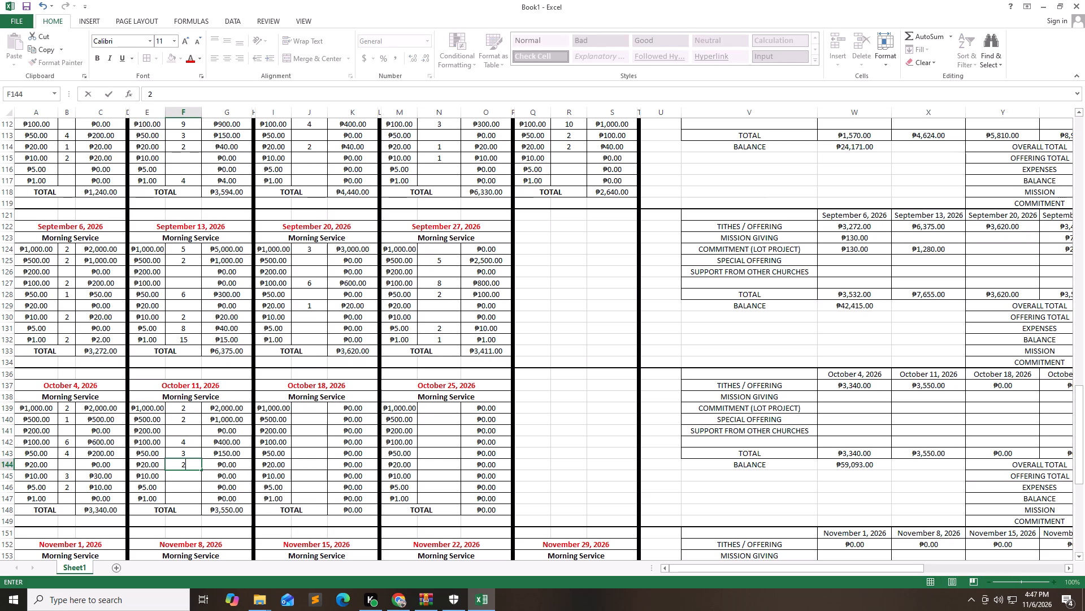
key("Down")
Enter October 18's cash counts: 6 for ₱1,000, 2 for ₱500, 10 for ₱100 and 2 for ₱5.
key("Right")
key("Right")
key("Right")
key("Right")
key("Up")
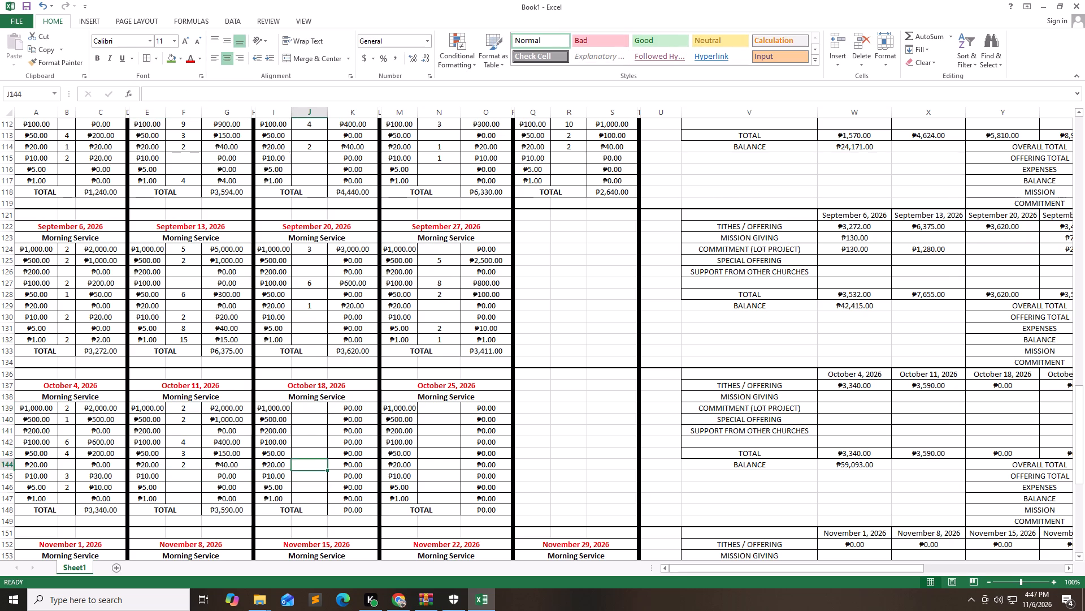
key("Up")
key("Up")
key("Up")
key("Up")
key("Up")
key("6")
key("Down")
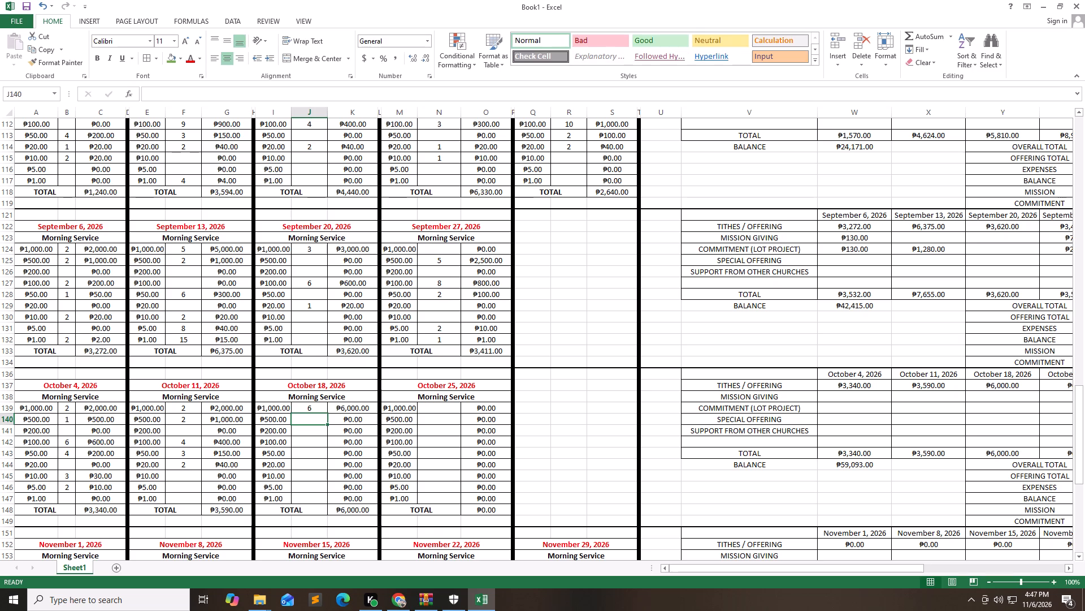
key("2")
key("Down")
key("Down")
type("10")
key("Down")
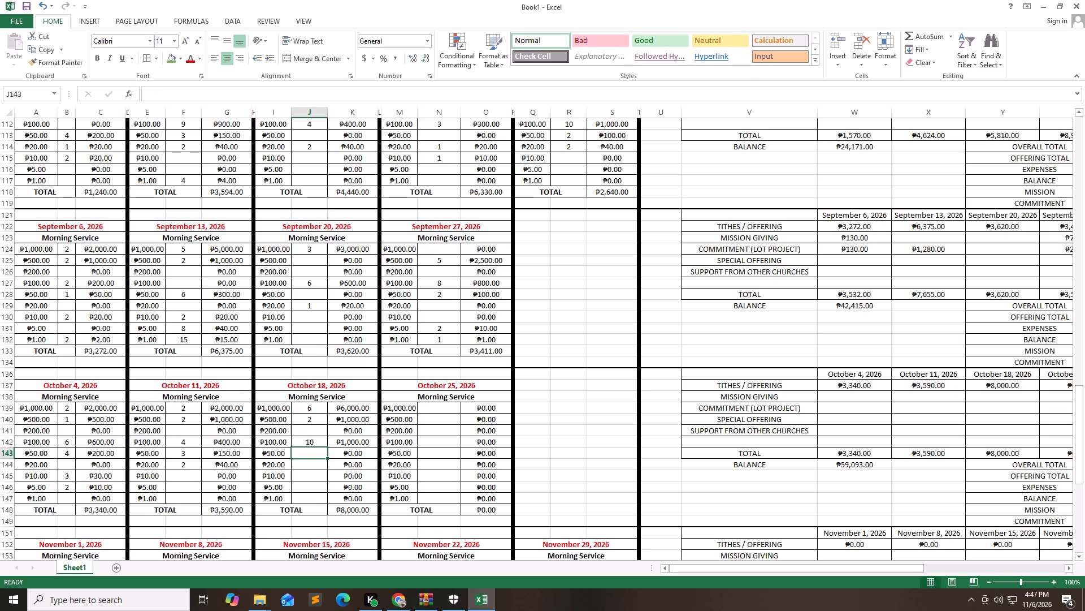
key("Down")
key("Down")
key("Down")
key("2")
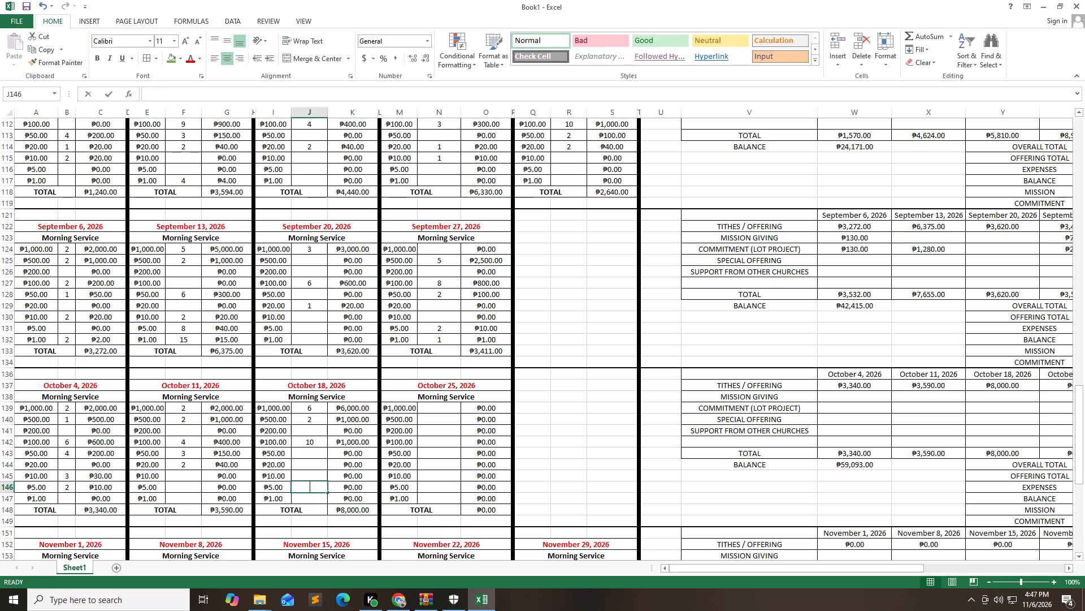
key("Right")
Enter October 25's cash counts: 2 for ₱1,000, 4 for ₱100, 4 for ₱50, 3 for ₱20 and 1 for ₱10.
key("Right")
key("Right")
key("Right")
key("Right")
key("Up")
key("Up")
key("Up")
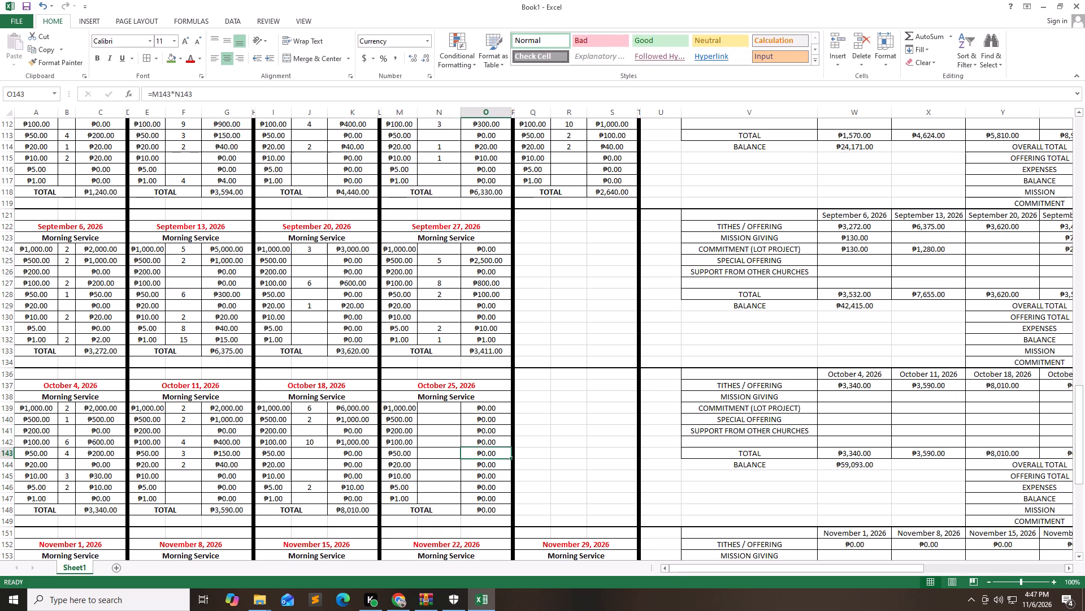
key("Up")
key("Up")
key("Left")
key("Up")
key("Up")
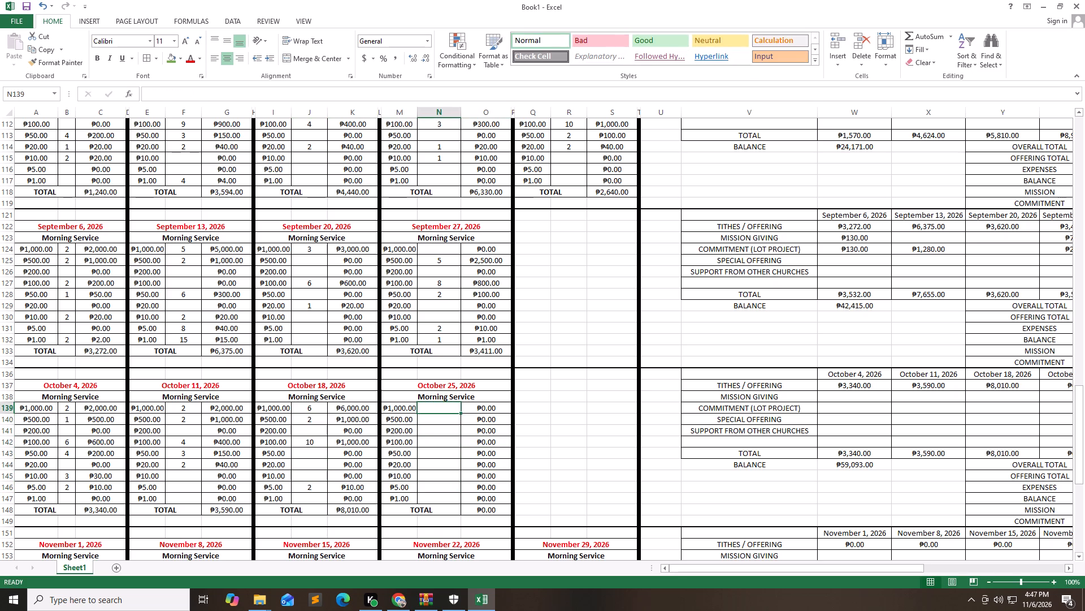
key("2")
key("Down")
key("Down")
key("Down")
key("4")
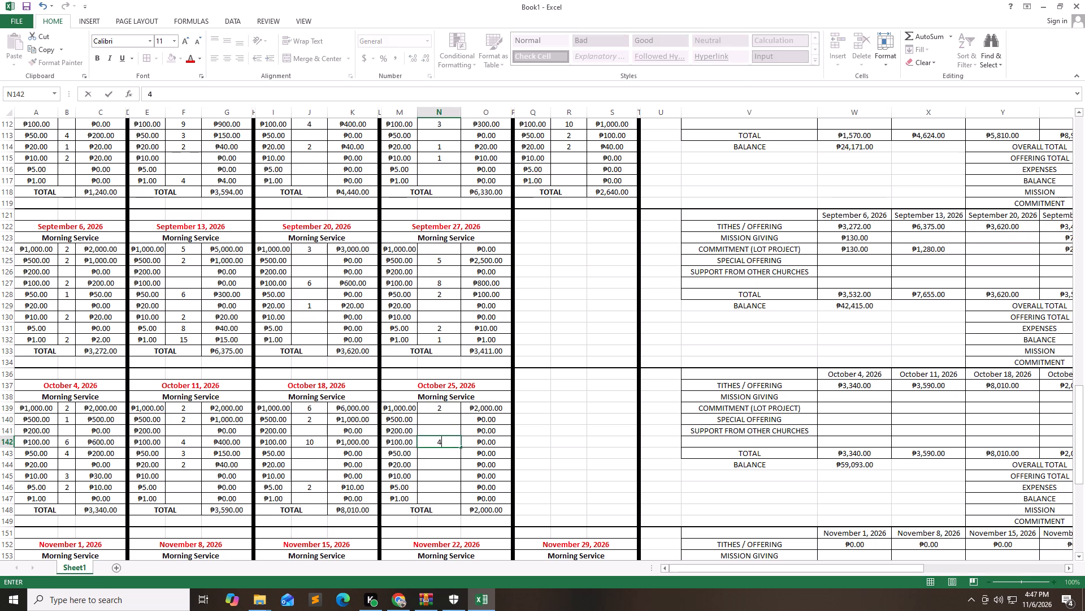
key("Down")
key("4")
key("Down")
key("3")
key("Down")
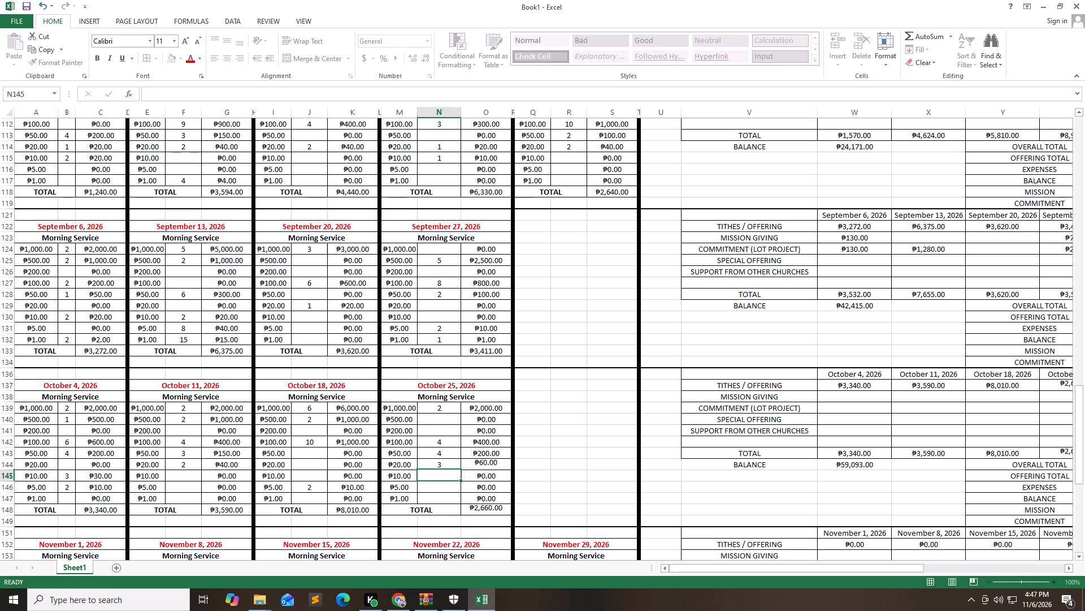
key("1")
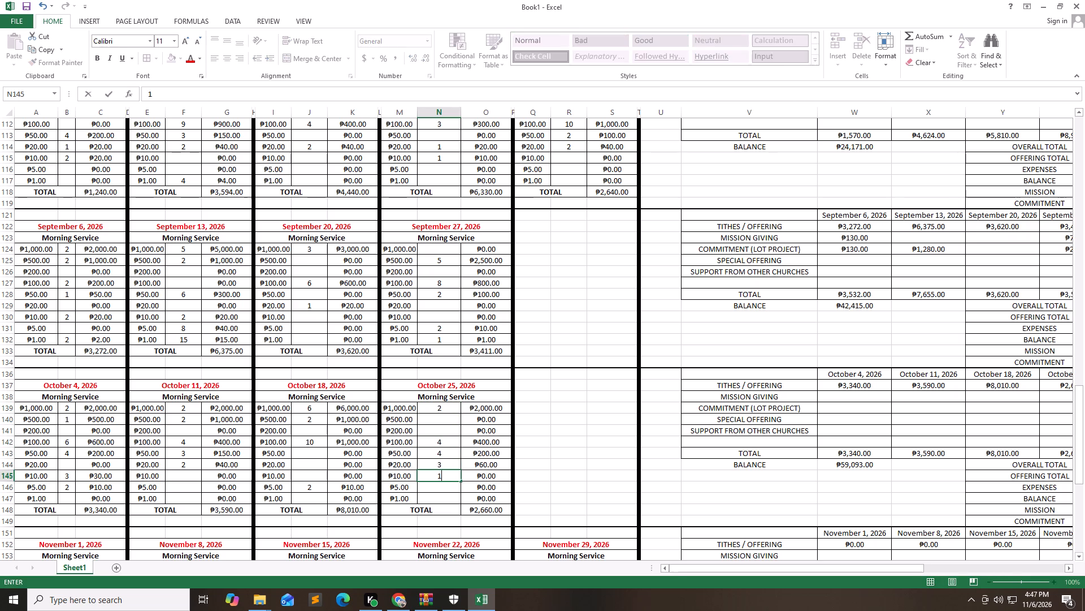
key("Right")
Enter October 4's summary giving: 15 for mission giving and 15 for commitment (lot project).
key("Right")
key("Right")
key("Right")
key("Right")
key("Right")
key("Right")
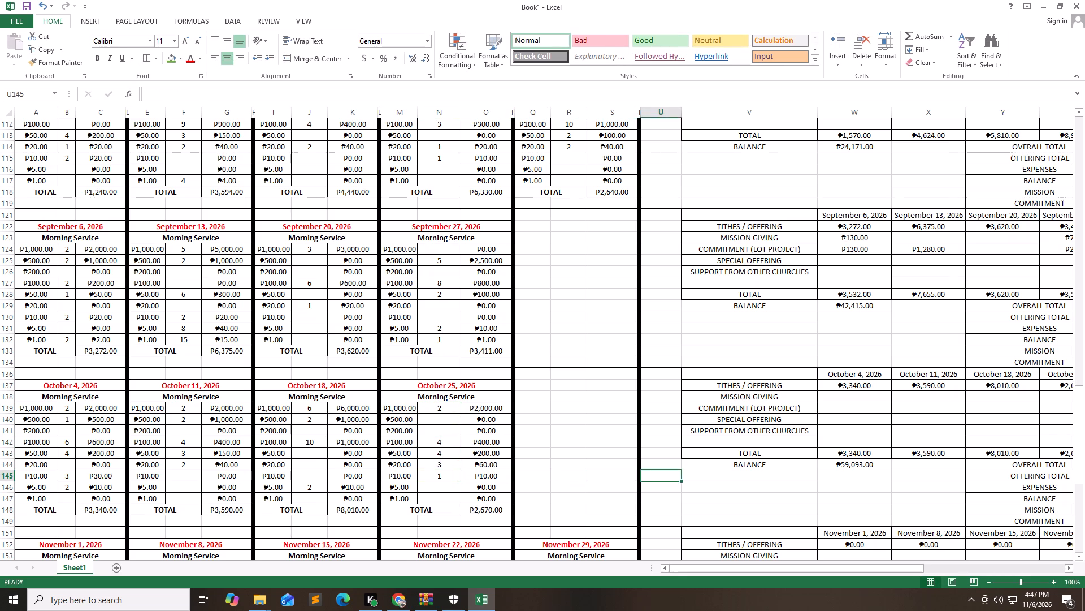
key("Right")
key("Right")
key("Right")
key("Right")
key("Right")
key("Right")
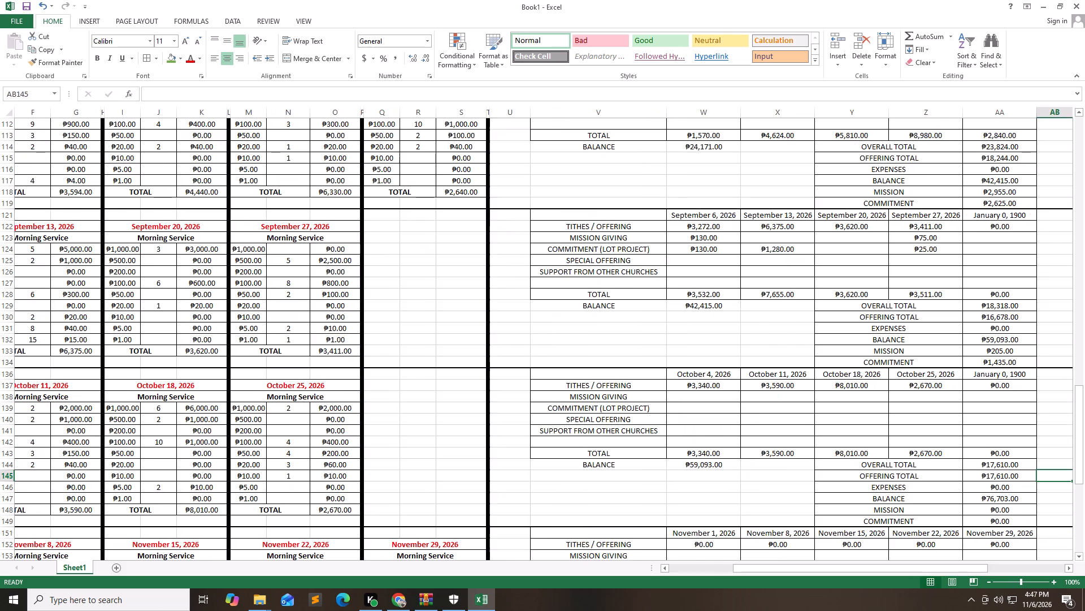
key("Left")
key("Left")
key("Up")
key("Up")
key("Up")
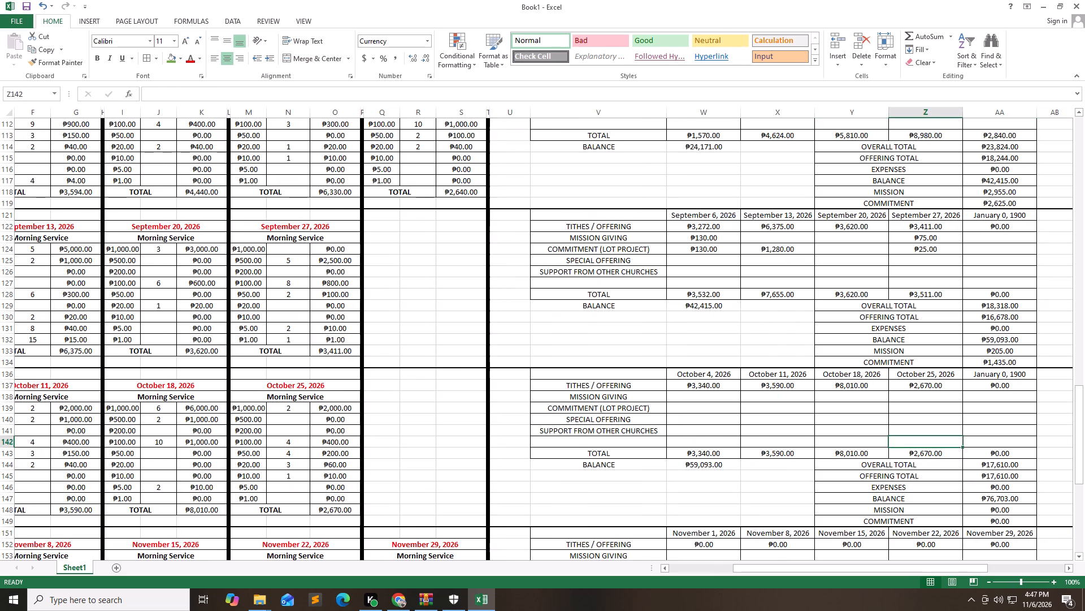
key("Up")
key("Up")
key("Up")
key("Up")
key("Left")
key("Left")
key("Left")
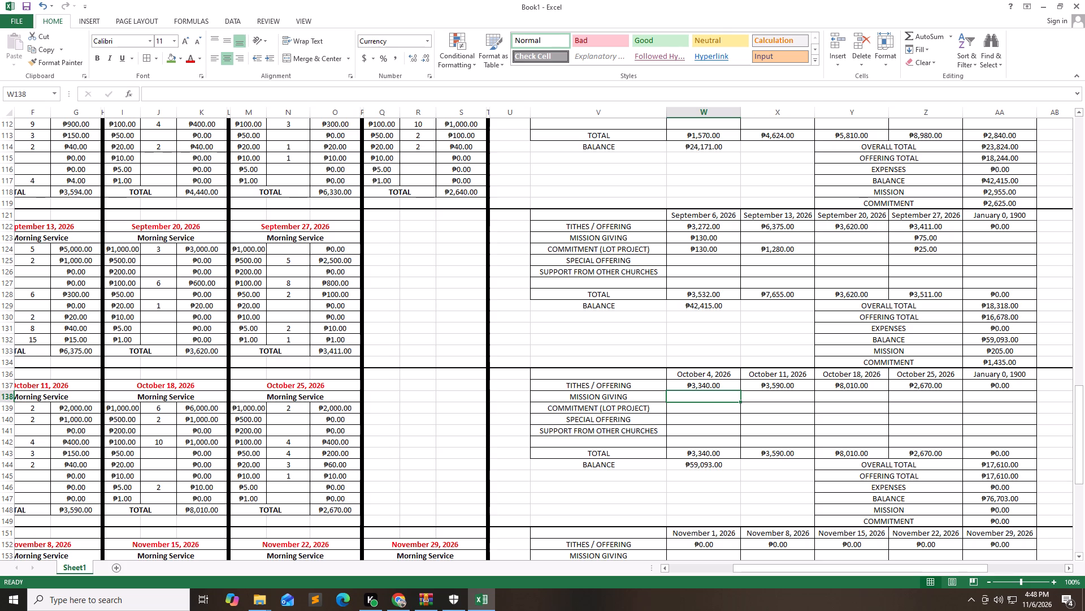
type("15")
key("Down")
type("15")
Enter October 11's summary giving: 345 for mission giving and 455 for commitment (lot project).
key("Right")
key("Up")
type("345")
key("Down")
type("455")
Enter October 18's summary giving: 1630 for mission giving and 1430 for commitment (lot project).
key("Right")
key("Up")
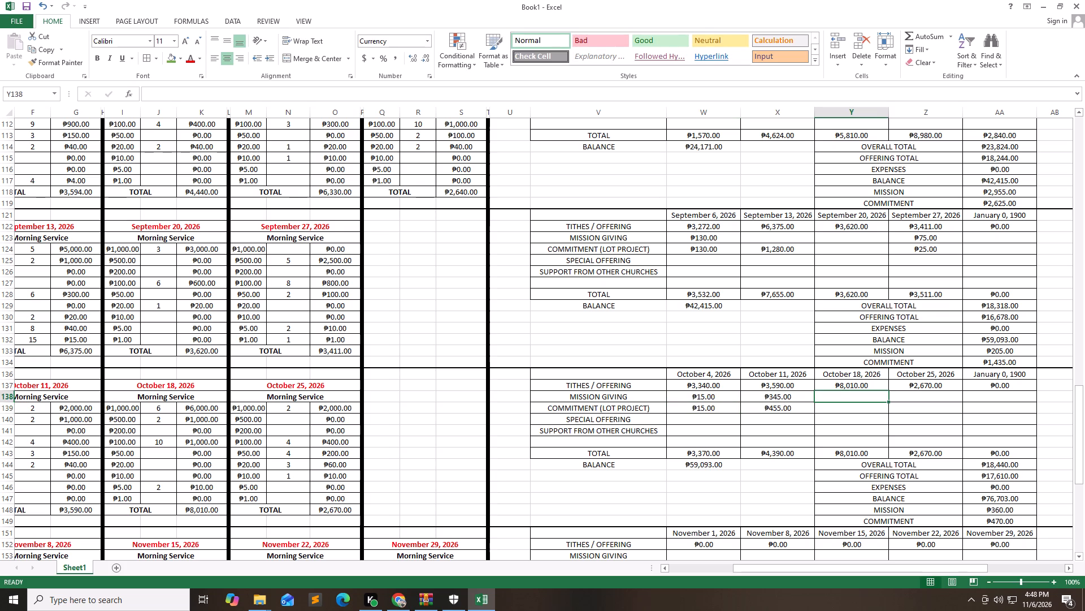
type("1630")
key("Down")
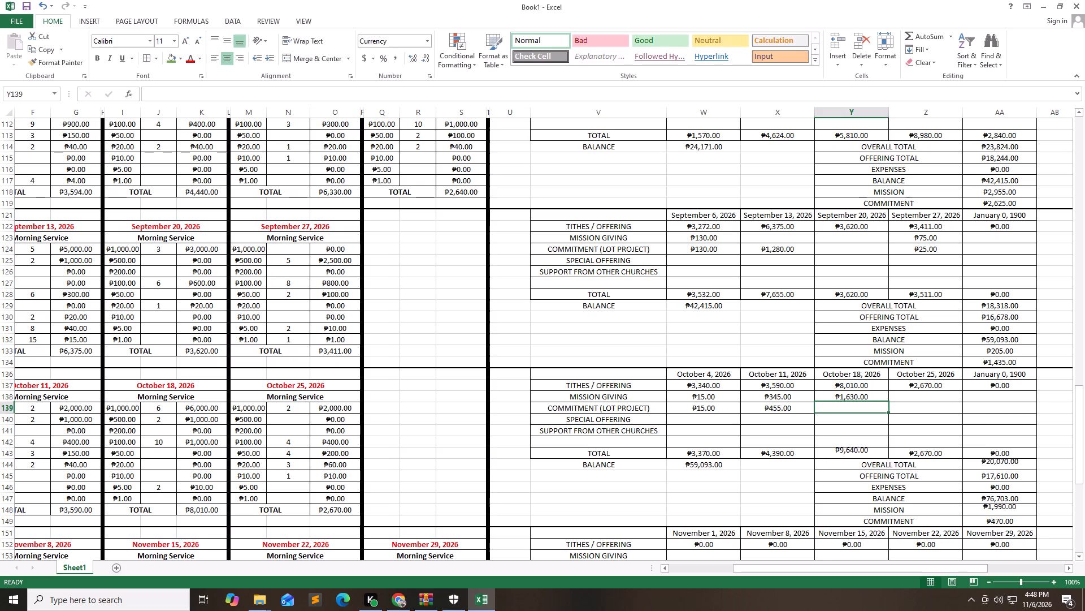
type("1430")
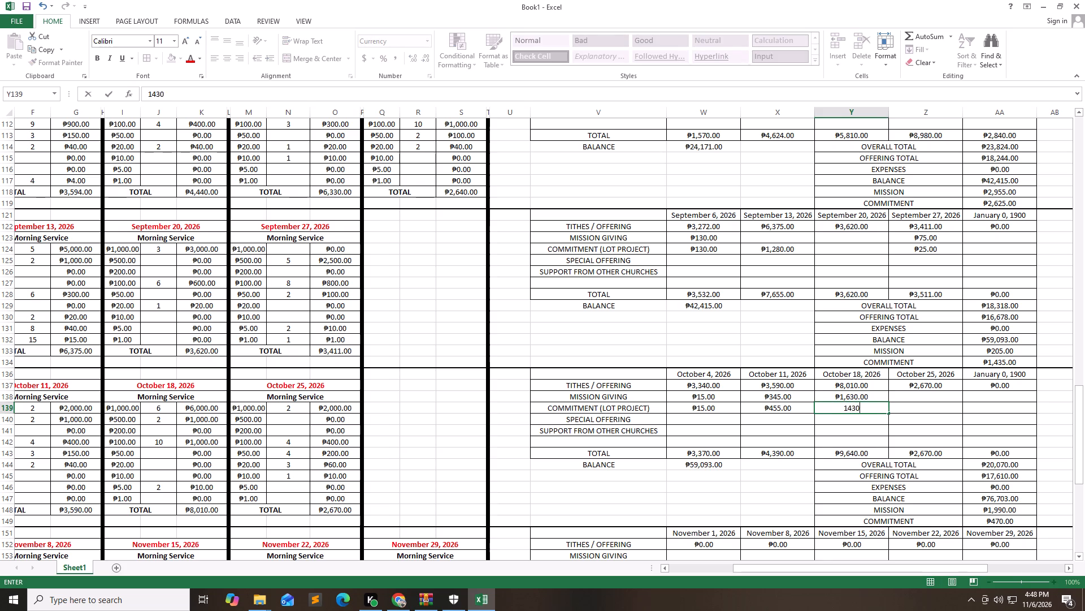
Enter October 25's summary giving: 665 for mission giving and 456 for commitment (lot project).
key("Right")
key("Up")
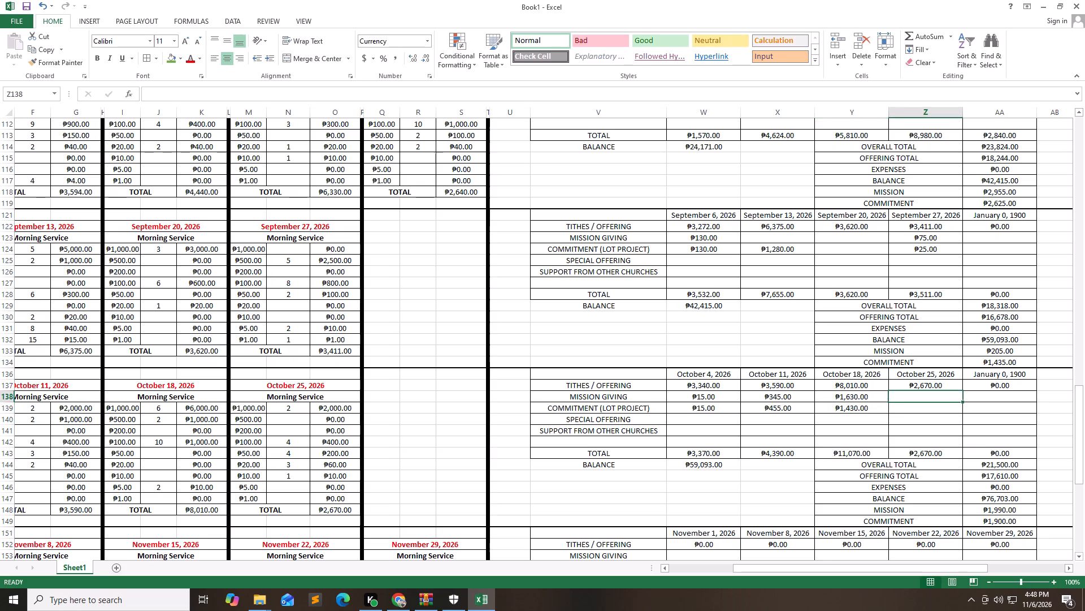
type("665")
key("Down")
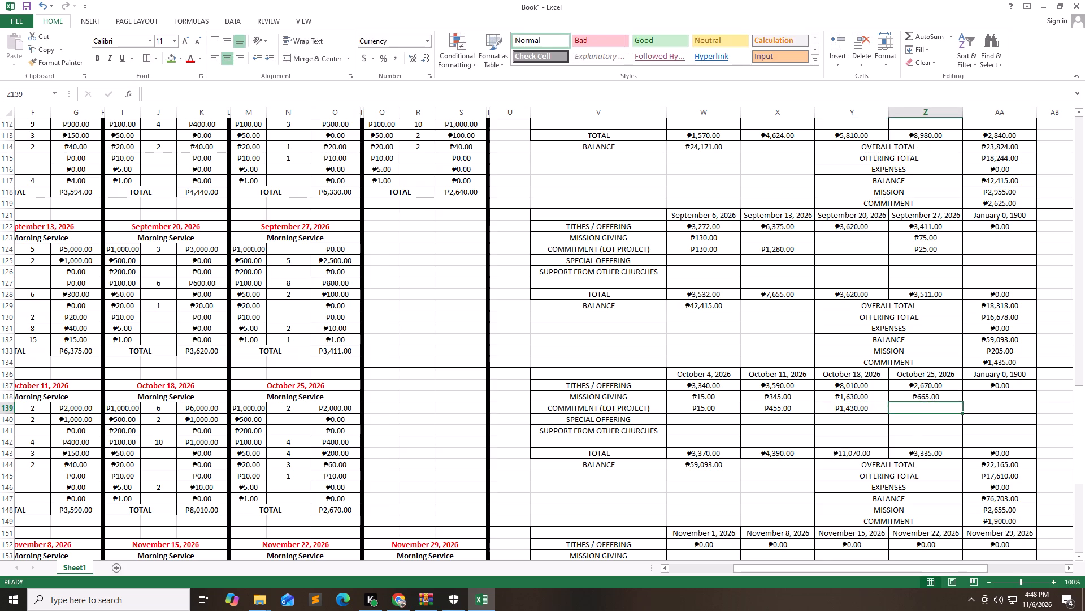
type("456")
key("Right")
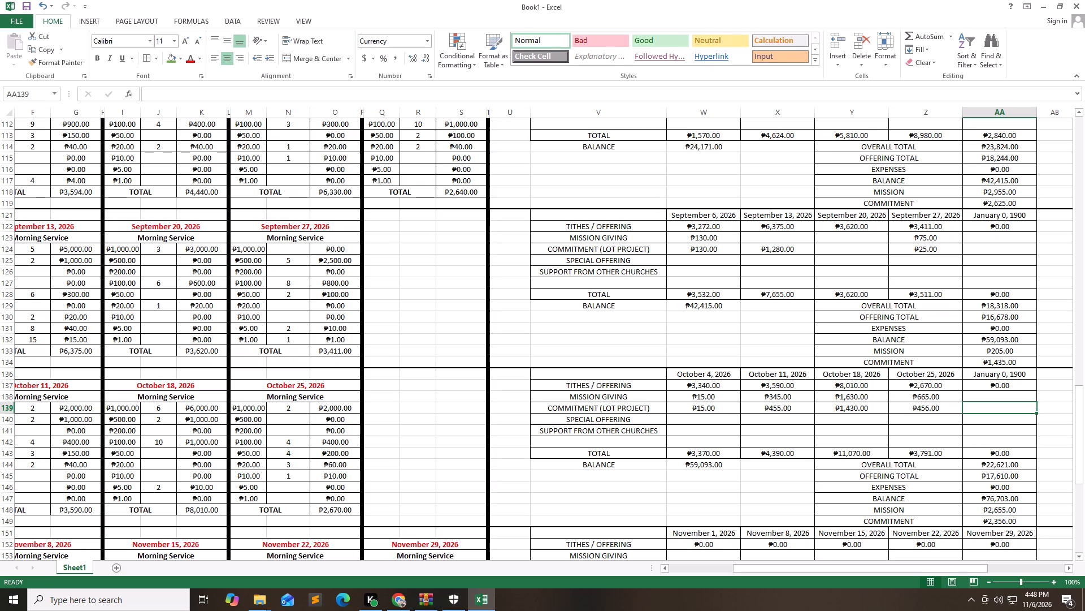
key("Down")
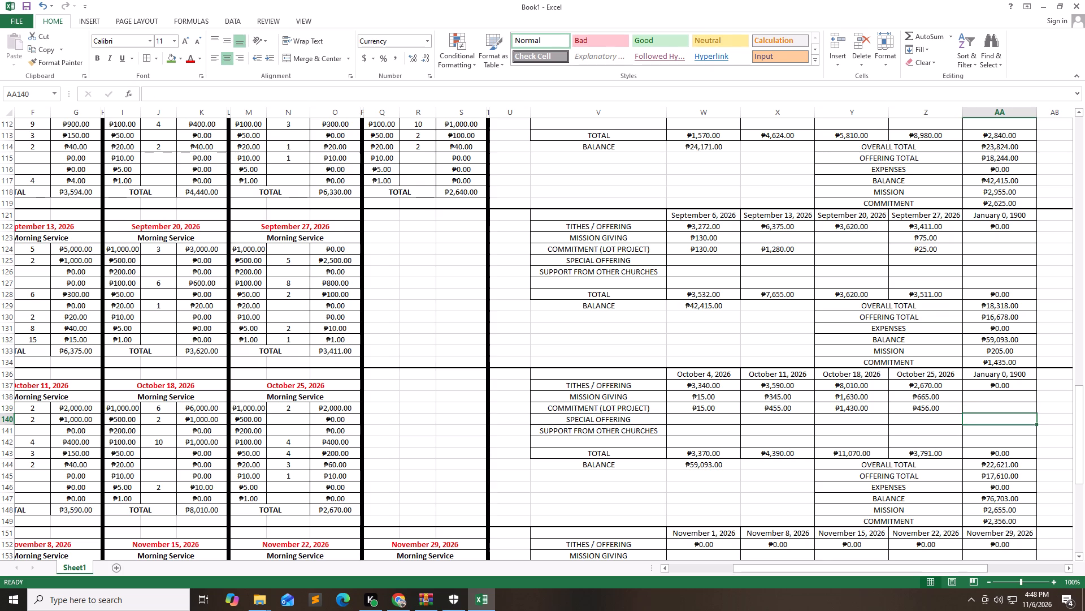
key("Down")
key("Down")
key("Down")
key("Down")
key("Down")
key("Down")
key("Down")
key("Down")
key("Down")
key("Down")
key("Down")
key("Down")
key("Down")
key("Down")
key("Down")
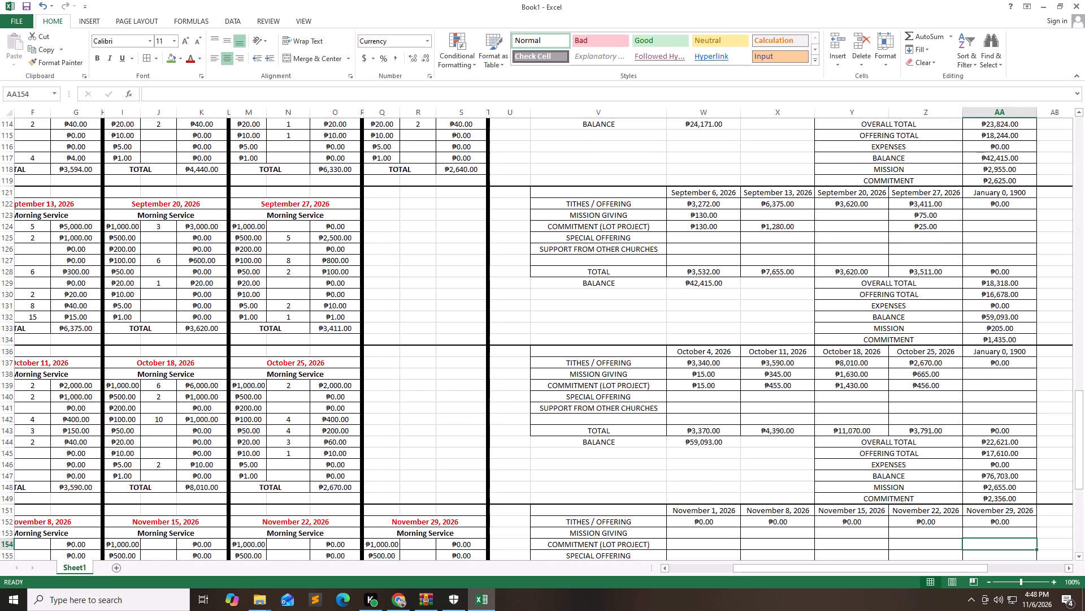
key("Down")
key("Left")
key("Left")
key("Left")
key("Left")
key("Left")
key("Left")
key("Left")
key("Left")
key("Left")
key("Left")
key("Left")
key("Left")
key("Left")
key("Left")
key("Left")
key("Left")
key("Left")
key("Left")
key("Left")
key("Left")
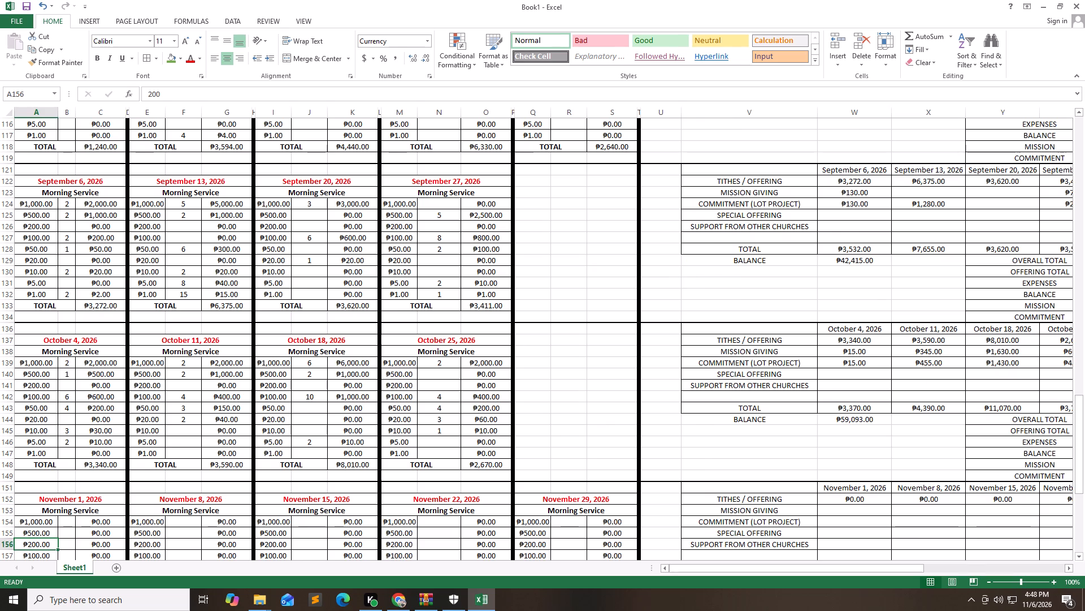
Look back through the monthly expenses lists from October up to May to find the first month without amounts.
key("Right")
key("Right")
key("Right")
key("Right")
key("Right")
key("Right")
key("Right")
key("Right")
key("Right")
key("Right")
key("Right")
key("Right")
key("Right")
key("Right")
key("Right")
key("Right")
key("Right")
key("Right")
key("Right")
key("Right")
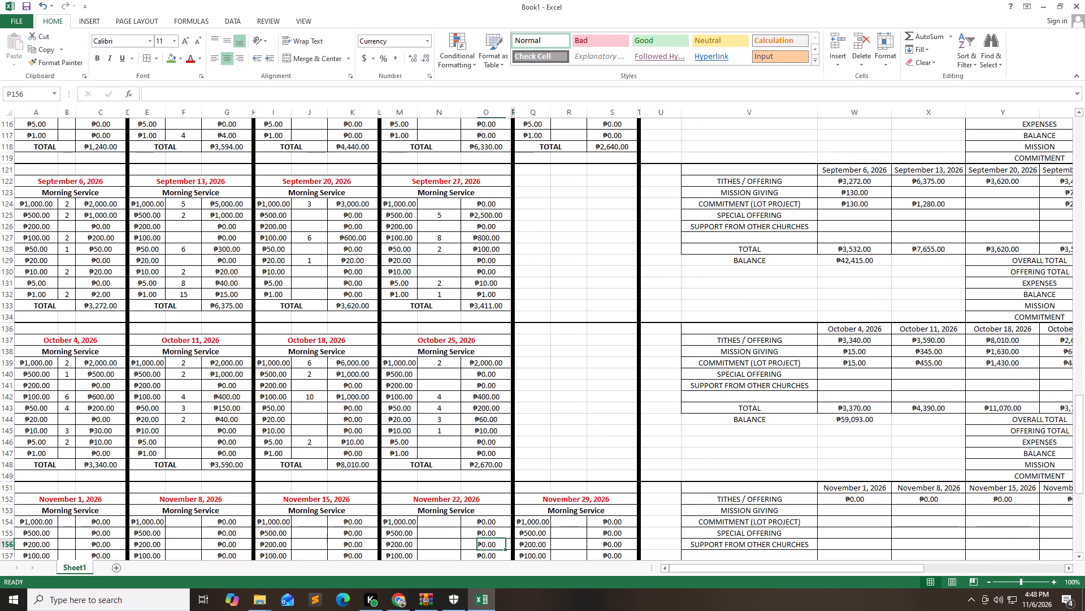
key("Left")
key("Left")
key("Left")
key("Left")
key("Left")
key("Left")
key("Left")
key("Left")
key("Left")
key("Left")
key("Left")
key("Left")
key("Left")
key("Left")
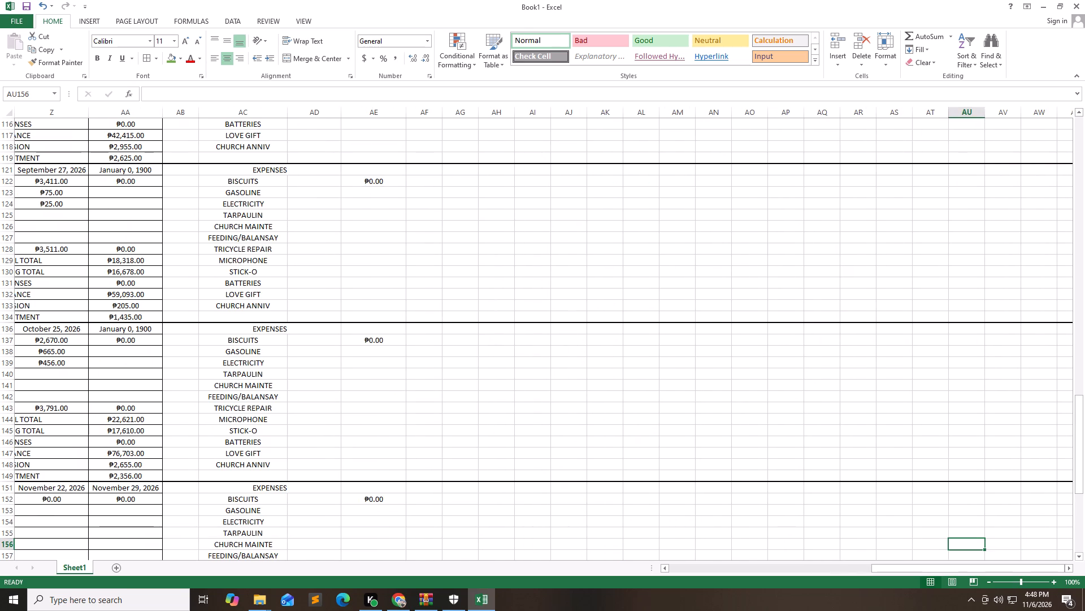
key("Left")
key("Left")
key("Left")
key("Left")
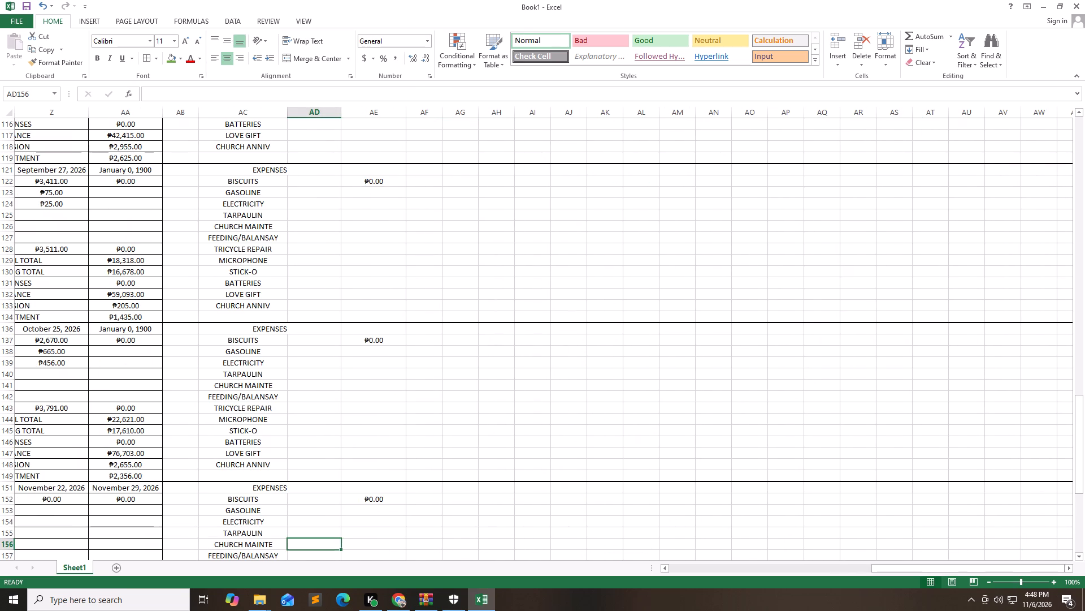
key("Up")
key("Up")
key("Up")
key("Up")
key("Up")
key("Up")
key("Up")
key("Up")
key("Up")
key("Up")
key("Up")
key("Up")
key("Up")
key("Up")
key("Up")
key("Up")
key("Up")
key("Up")
key("Up")
key("Up")
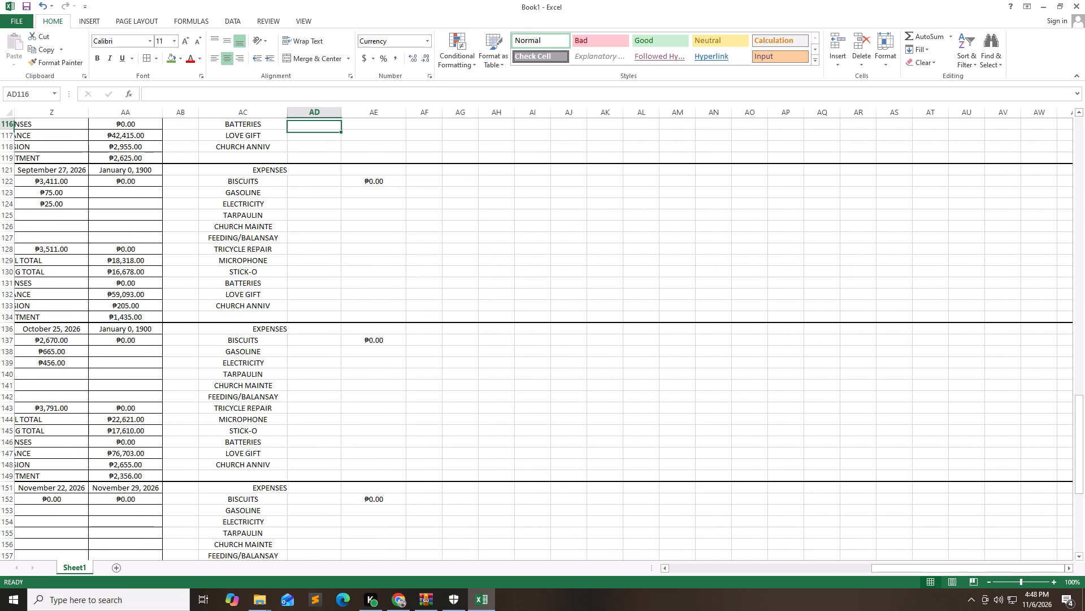
key("Up")
key("Up")
key("Up")
key("Up")
key("Up")
key("Up")
key("Up")
key("Up")
key("Up")
key("Up")
key("Up")
key("Up")
key("Up")
key("Up")
key("Up")
key("Up")
key("Up")
key("Up")
key("Up")
key("Up")
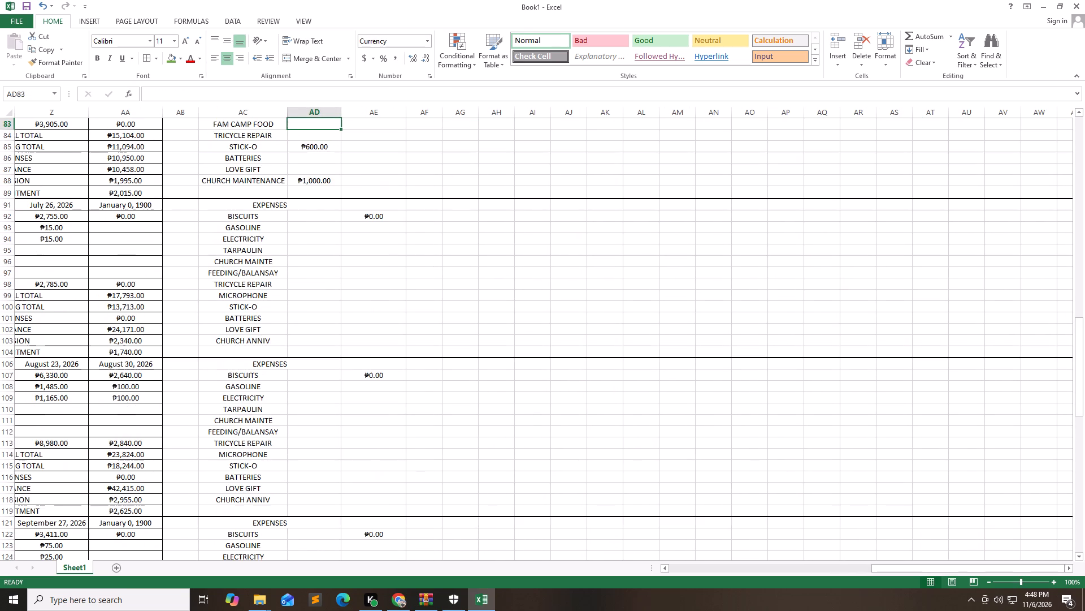
key("Up")
key("Up")
key("Up")
key("Up")
key("Up")
key("Up")
key("Up")
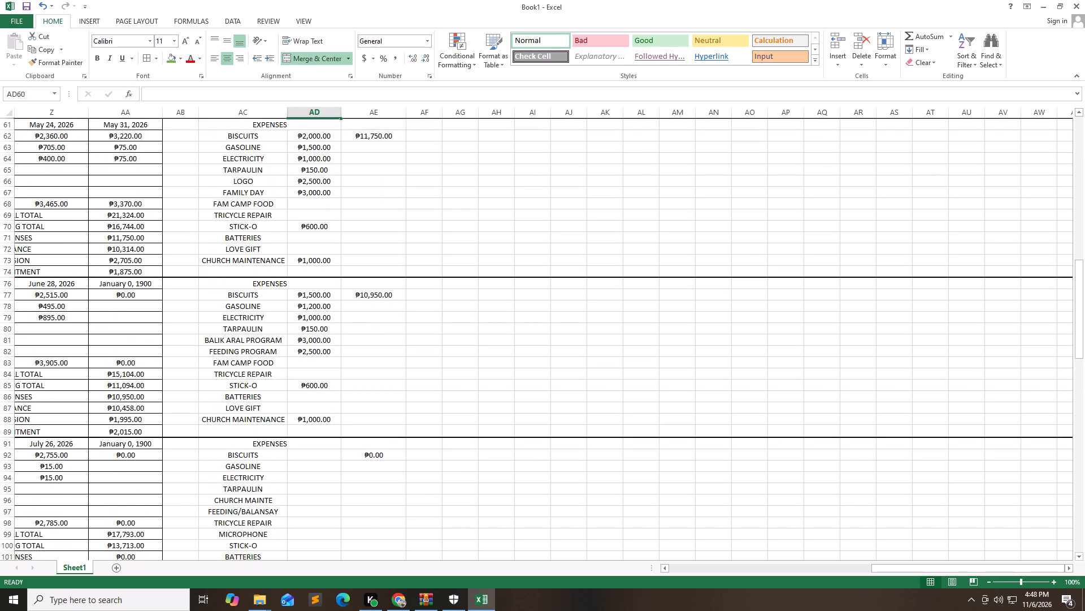
Enter July's expenses: 1500 for biscuits, 1000 for gasoline, 1000 for electricity and 150 for tarpaulin.
key("Down")
key("Down")
key("Down")
key("Down")
key("Down")
key("Down")
key("Down")
key("Down")
key("Down")
key("Down")
key("Down")
key("Down")
key("Down")
key("Down")
key("Down")
key("Down")
key("Down")
key("Down")
key("Down")
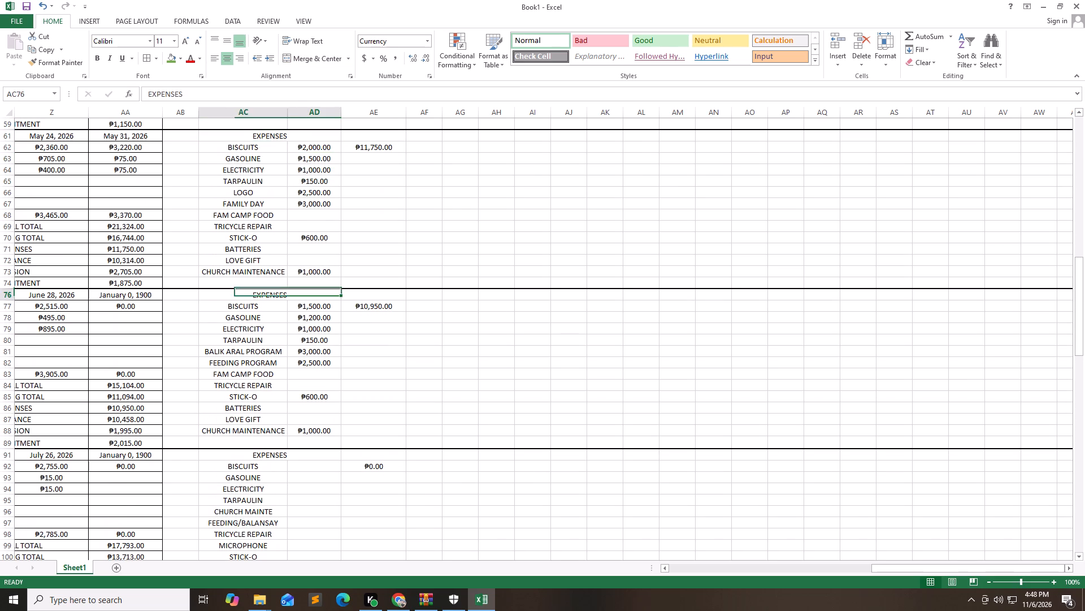
key("Down")
key("Down")
key("Down")
key("Down")
key("Down")
key("Down")
key("Down")
key("Down")
key("Down")
key("Down")
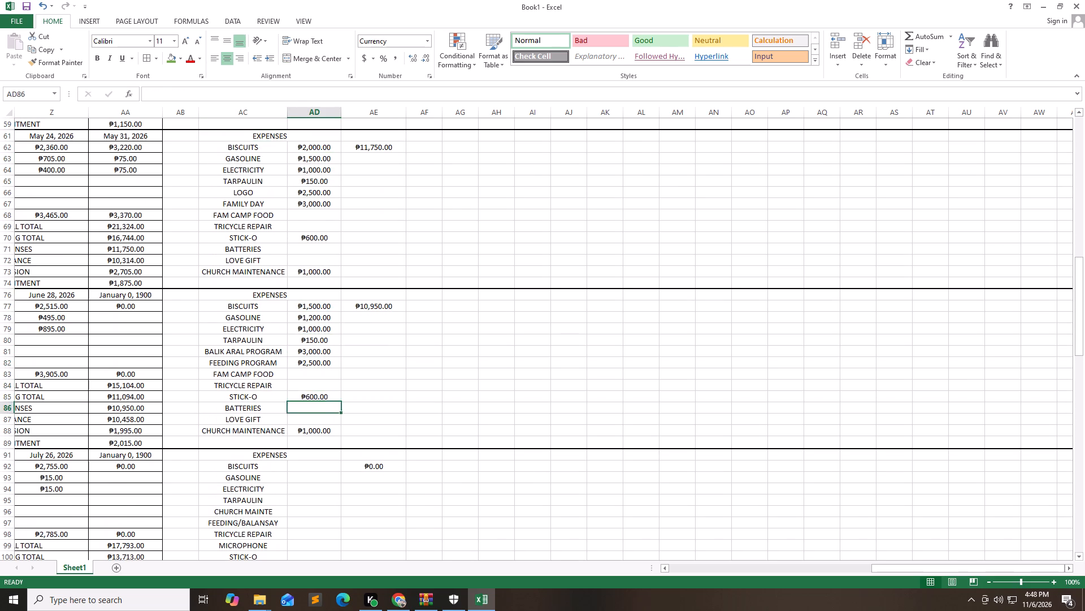
key("Down")
key("Down")
key("Down")
key("Down")
key("Down")
key("Down")
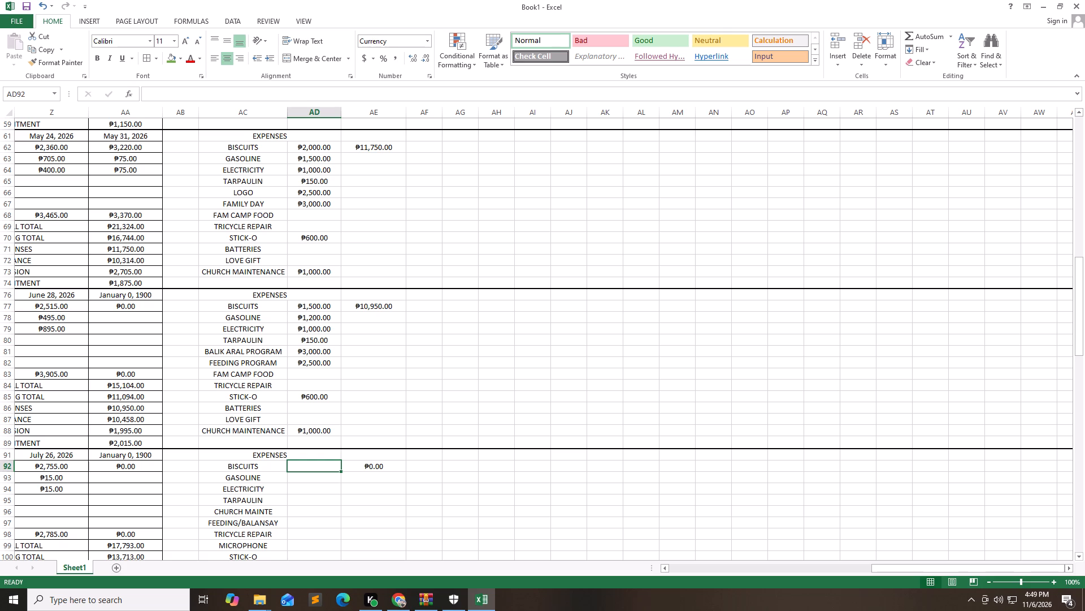
type("1500")
key("Down")
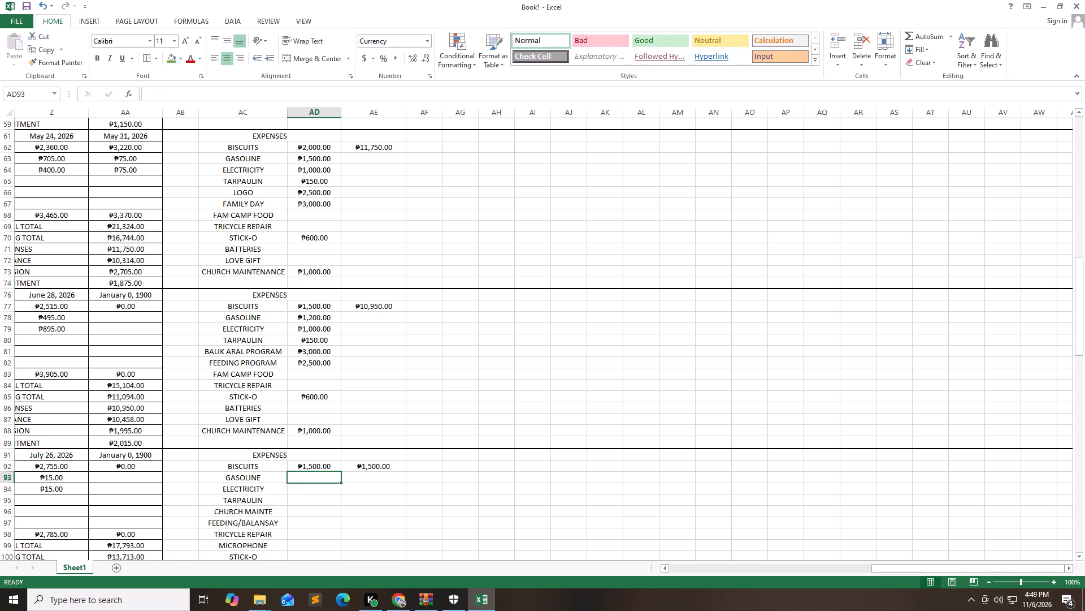
type("1000")
key("Down")
type("1000")
key("Down")
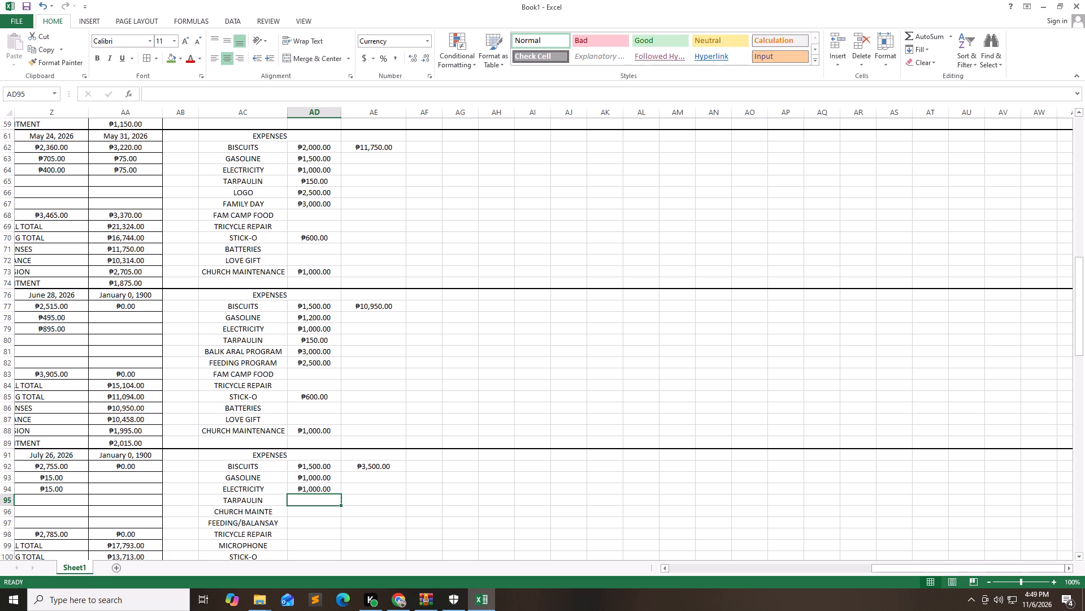
type("150")
key("Down")
Enter 800 in July's CHURCH MAINTE expense row and replace its label with a copy of the TRICYCLE REPAIR label.
type("800")
key("Left")
key("Down")
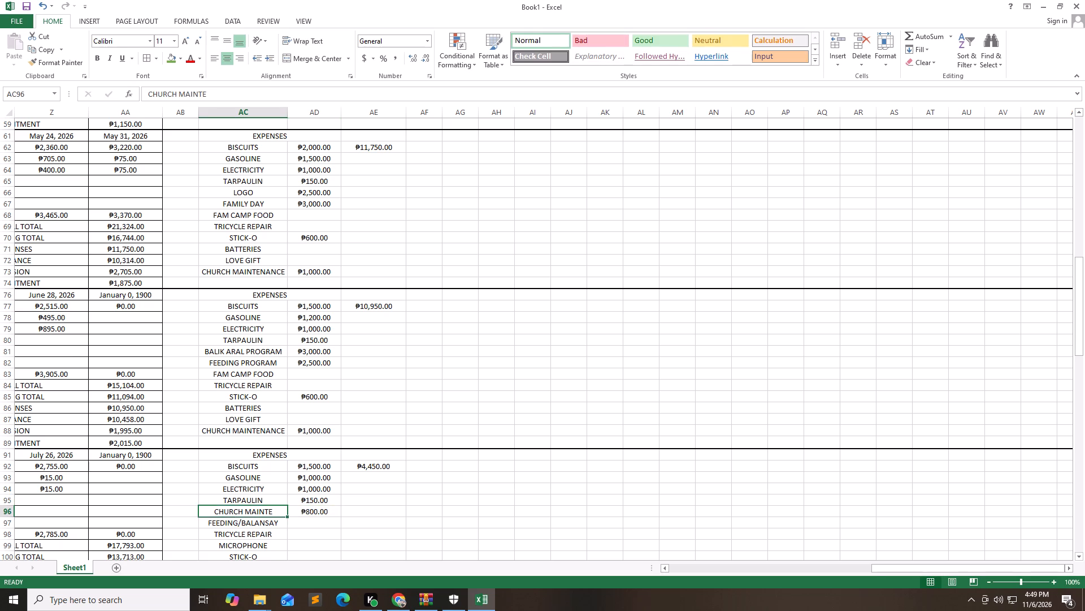
key("Down")
key("Down")
key("Up")
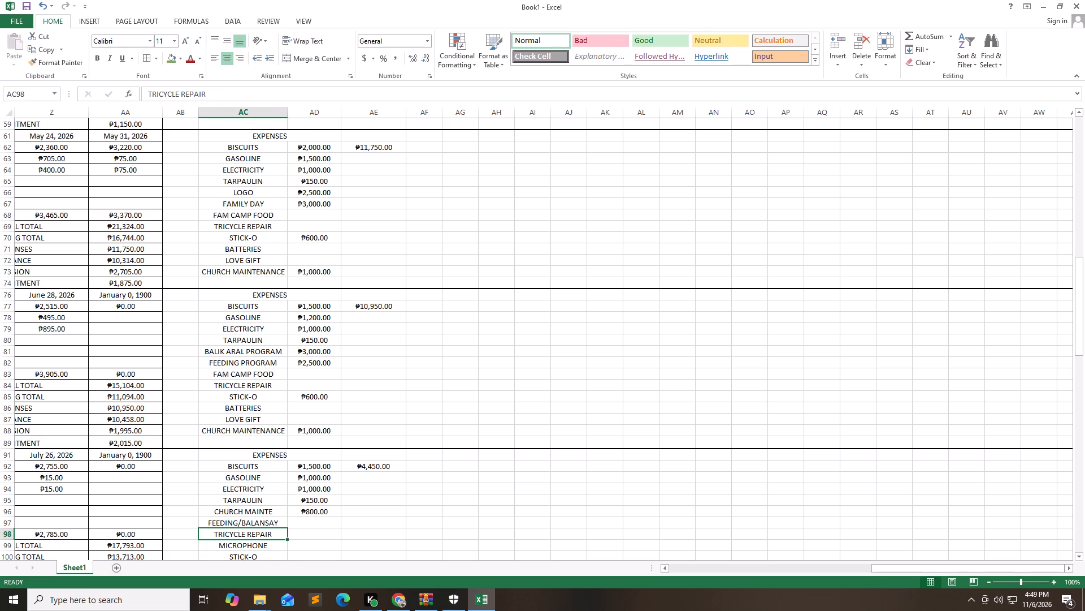
key("ctrl+c")
key("Up")
key("Up")
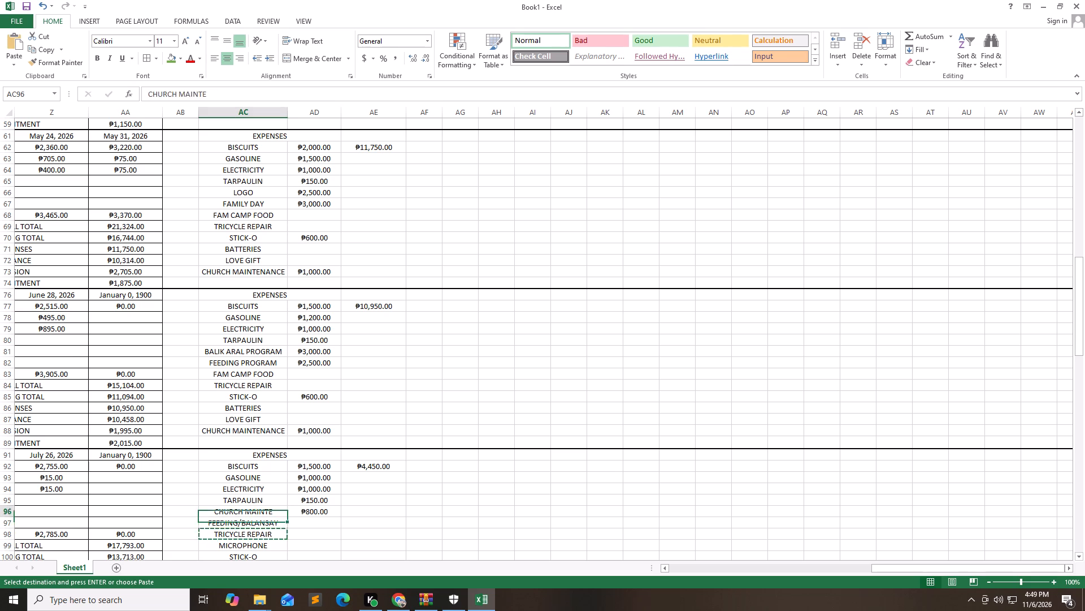
key("Up")
key("Down")
key("ctrl+v")
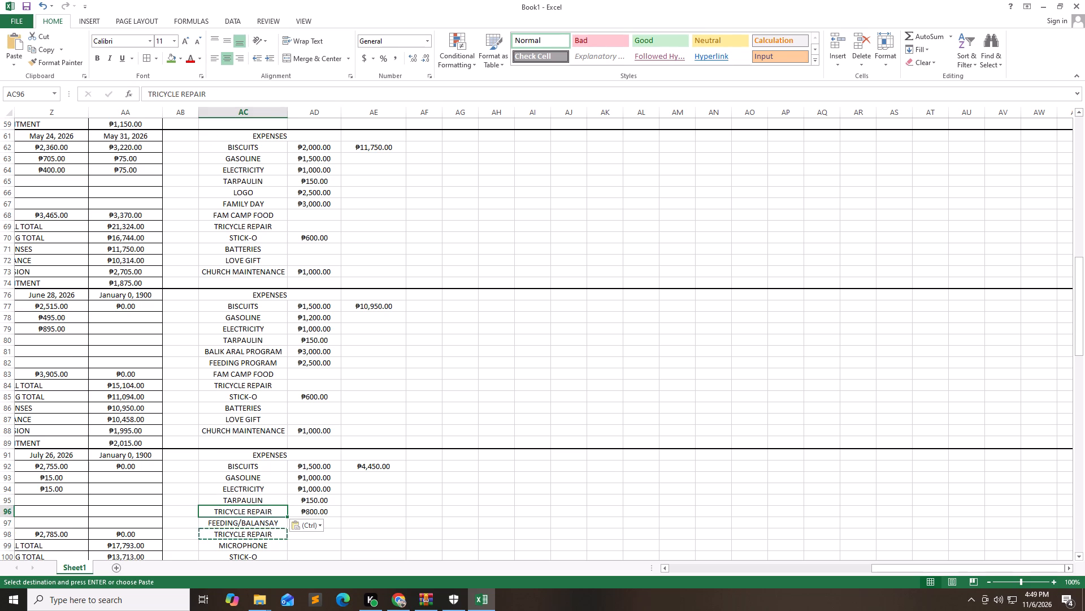
Enter 400 in July's MICROPHONE expense row and relabel that row LORD SUPPER.
key("Right")
key("Down")
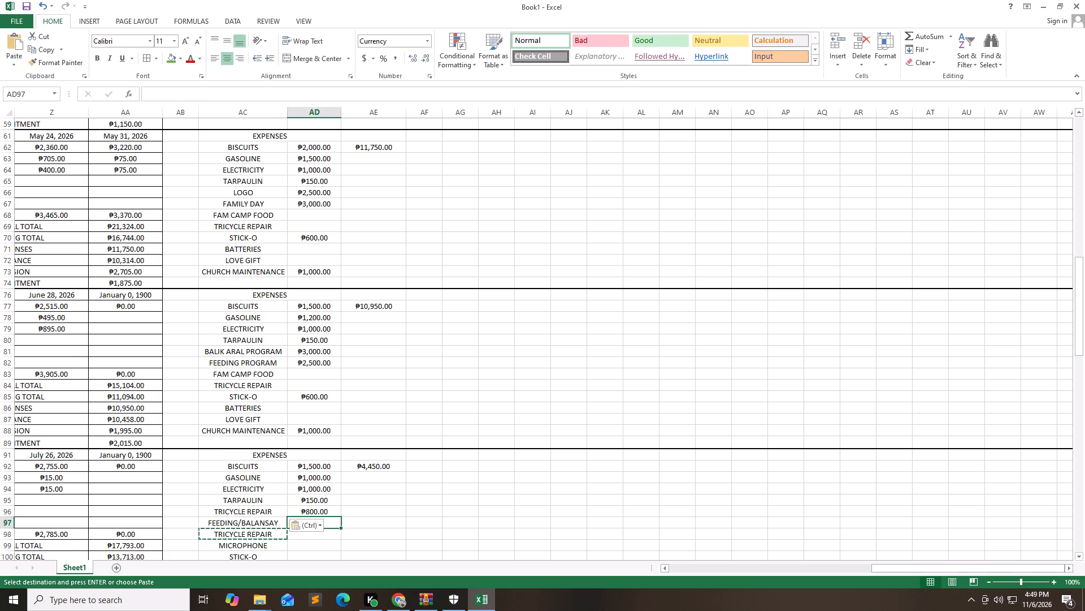
key("Down")
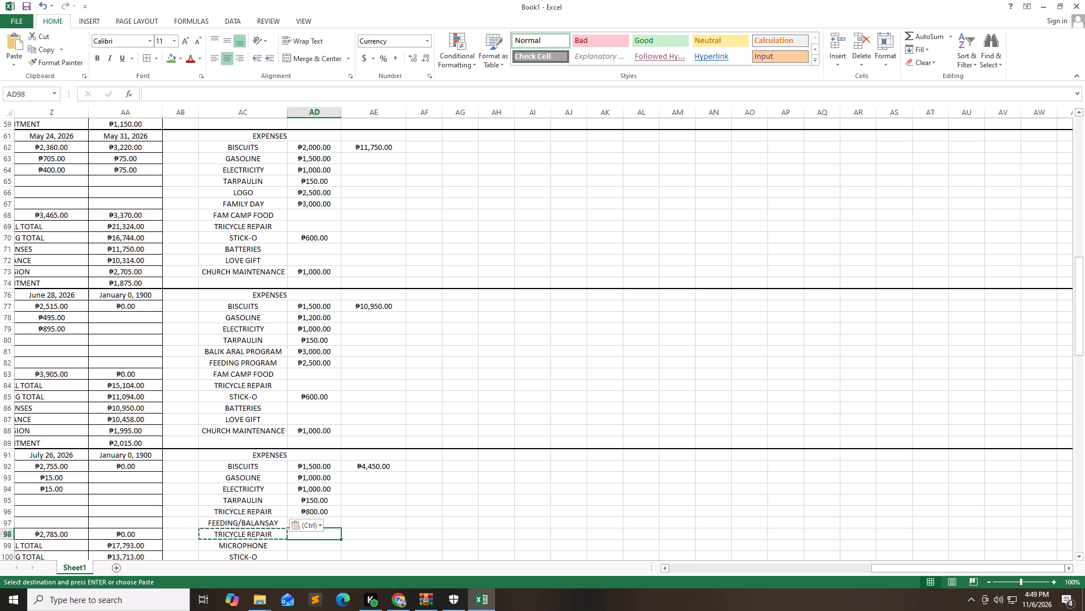
key("Down")
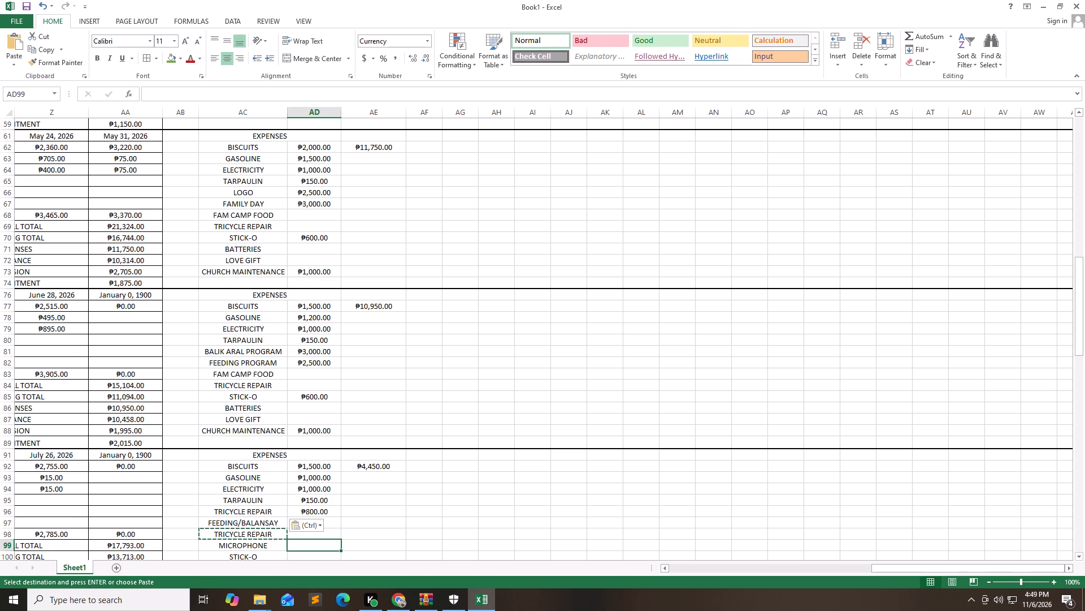
type("400")
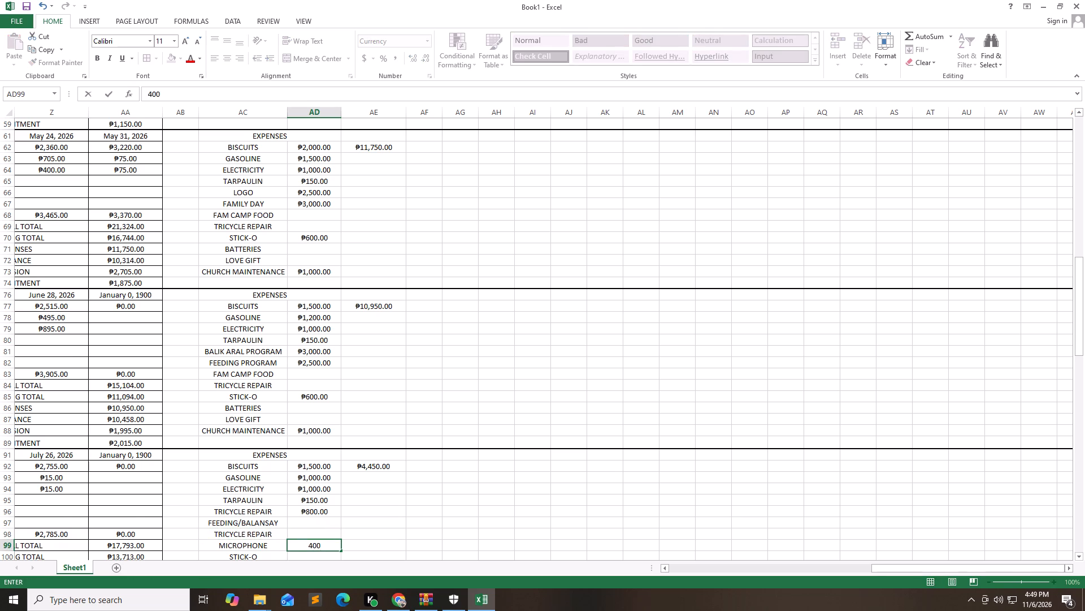
key("Down")
key("Up")
key("Left")
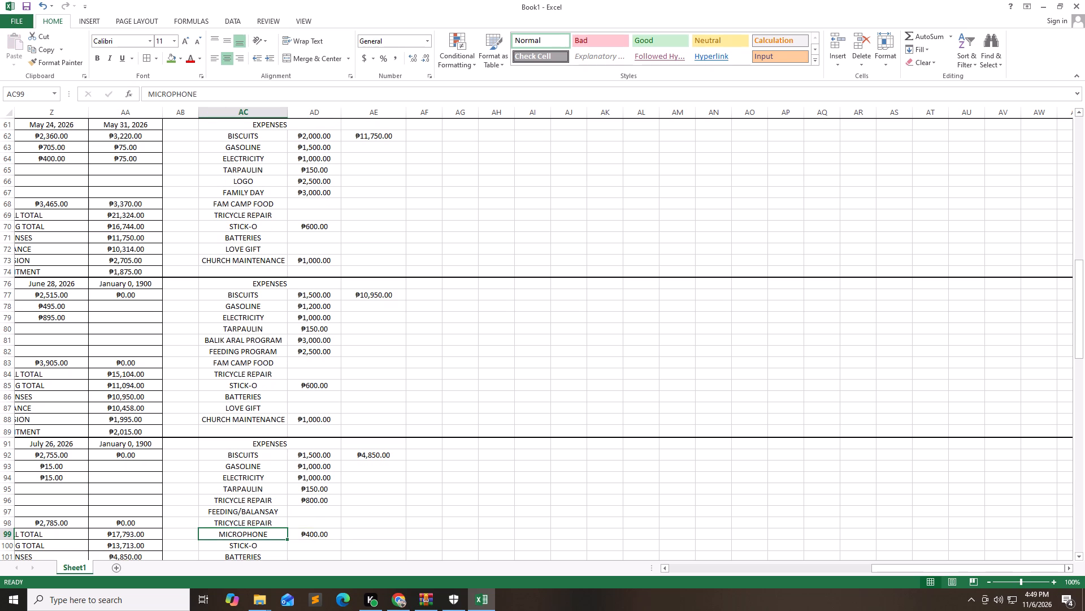
type("LORD SU")
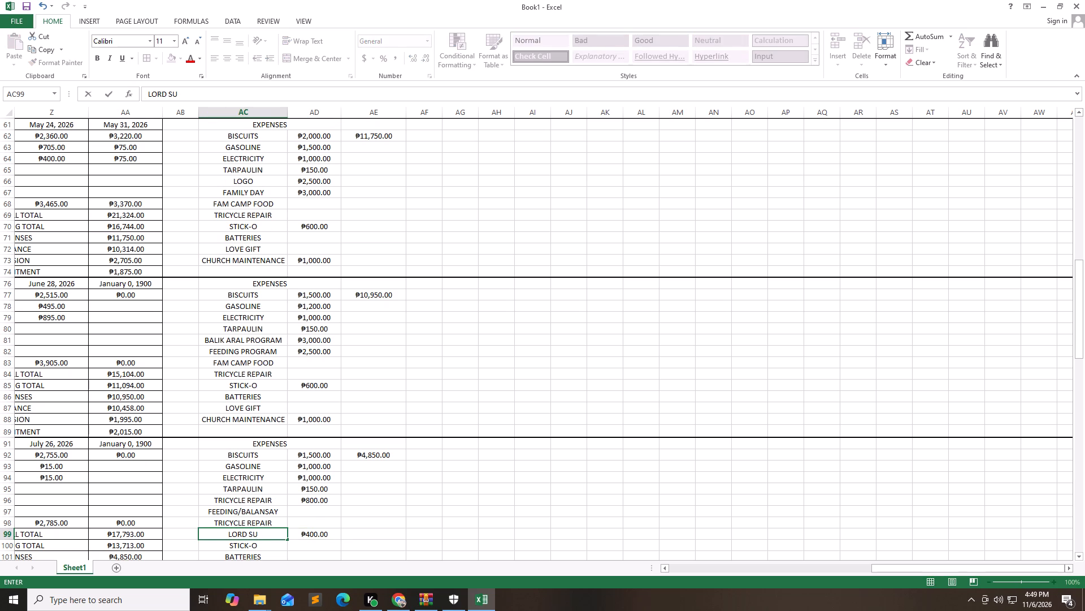
type("PPPER")
key("Left")
key("Right")
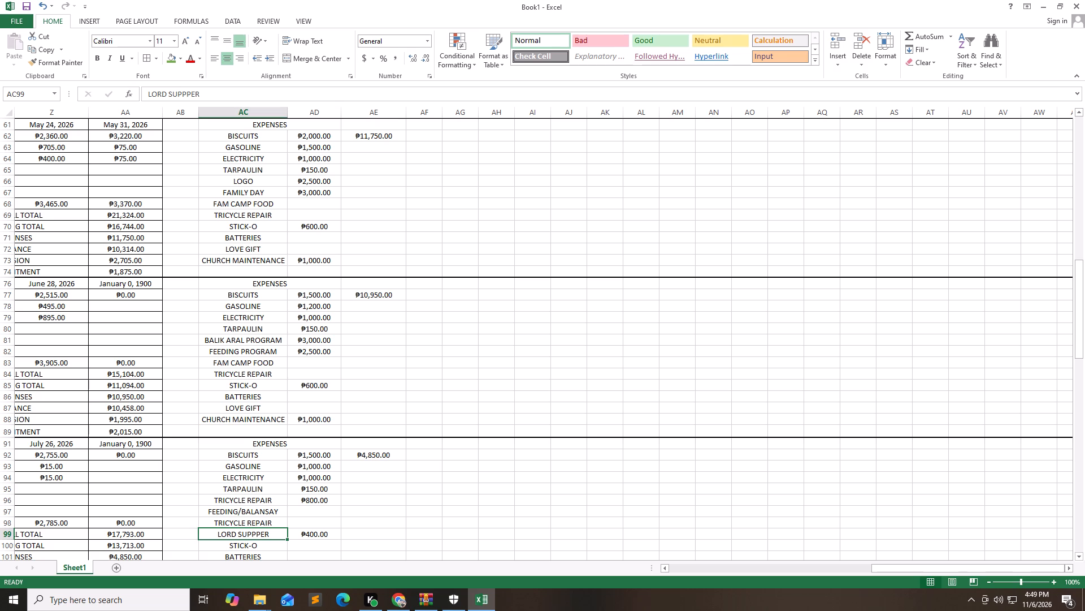
type("LORD S")
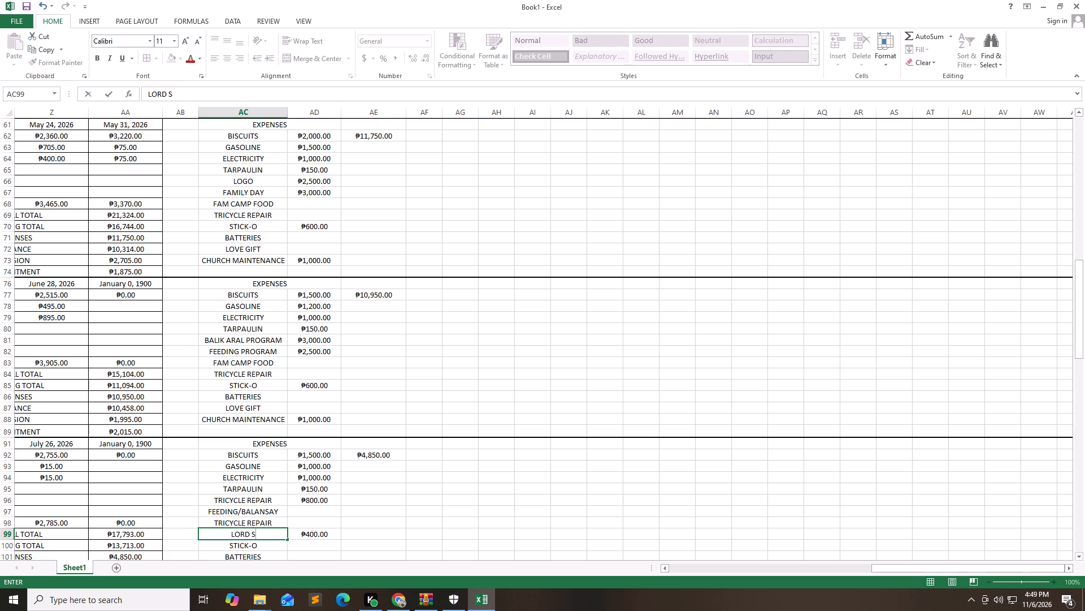
type("UPPER")
key("Down")
Enter 600 for July's STICK-O expense.
key("Right")
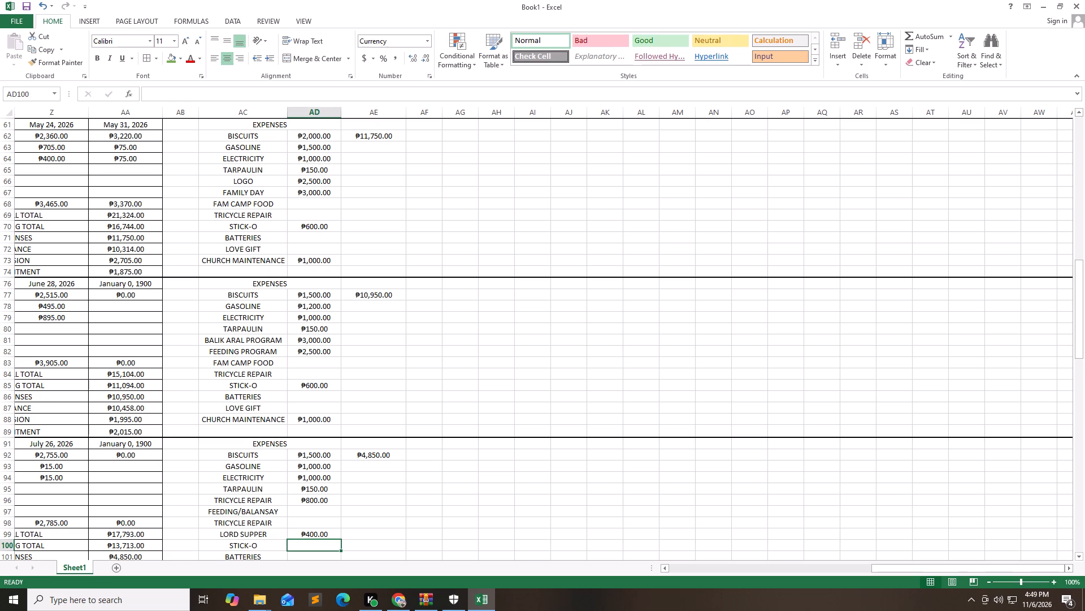
type("600")
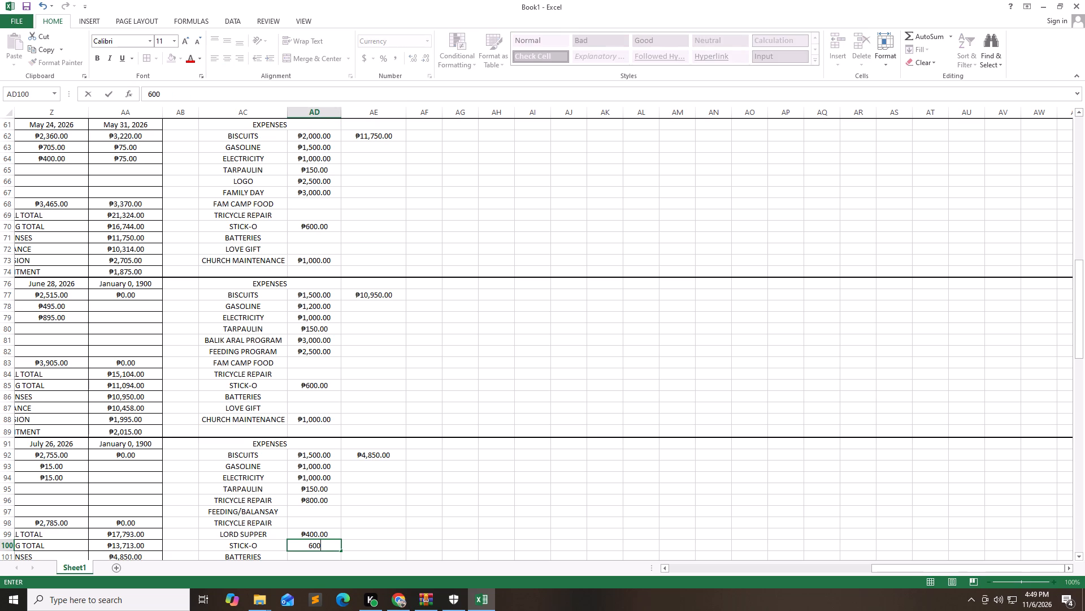
key("Down")
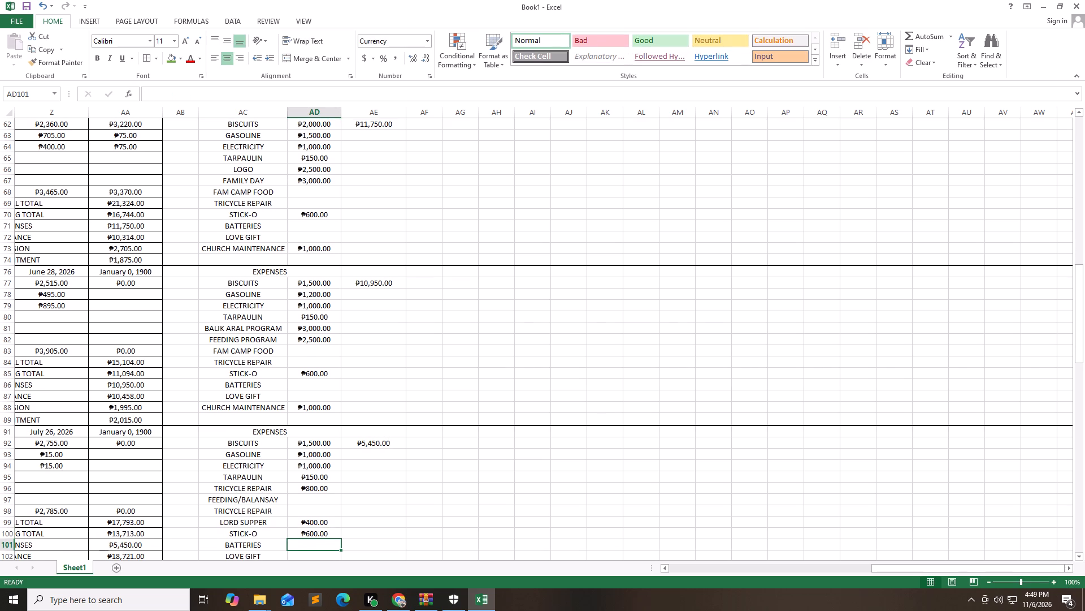
key("Down")
key("Down")
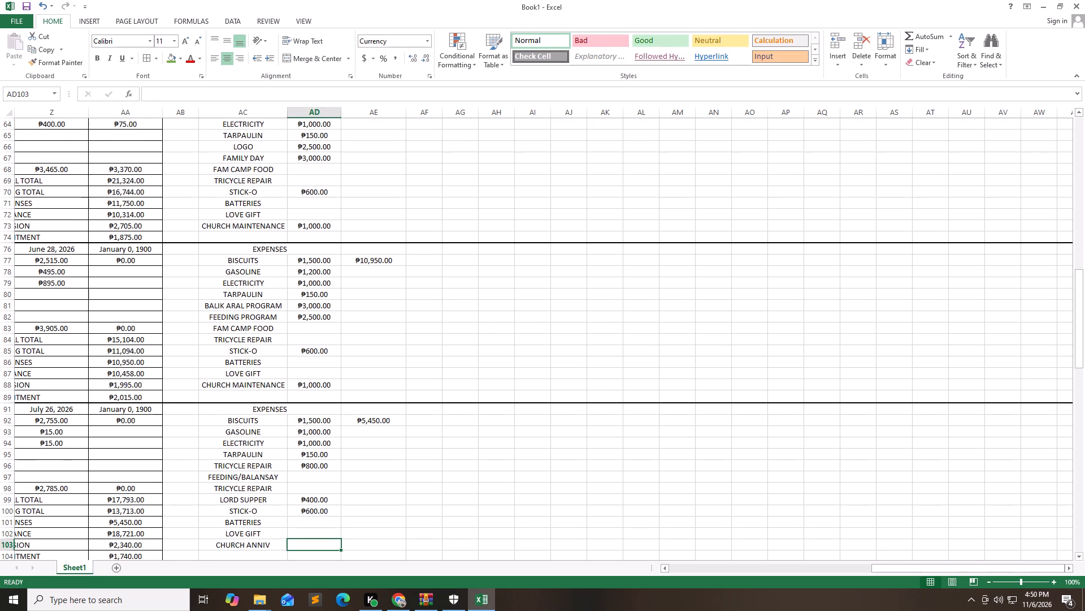
Clear the duplicate TRICYCLE REPAIR label beneath FEEDING/BALANSAY in July's expense list.
key("Up")
key("Up")
key("Up")
key("Up")
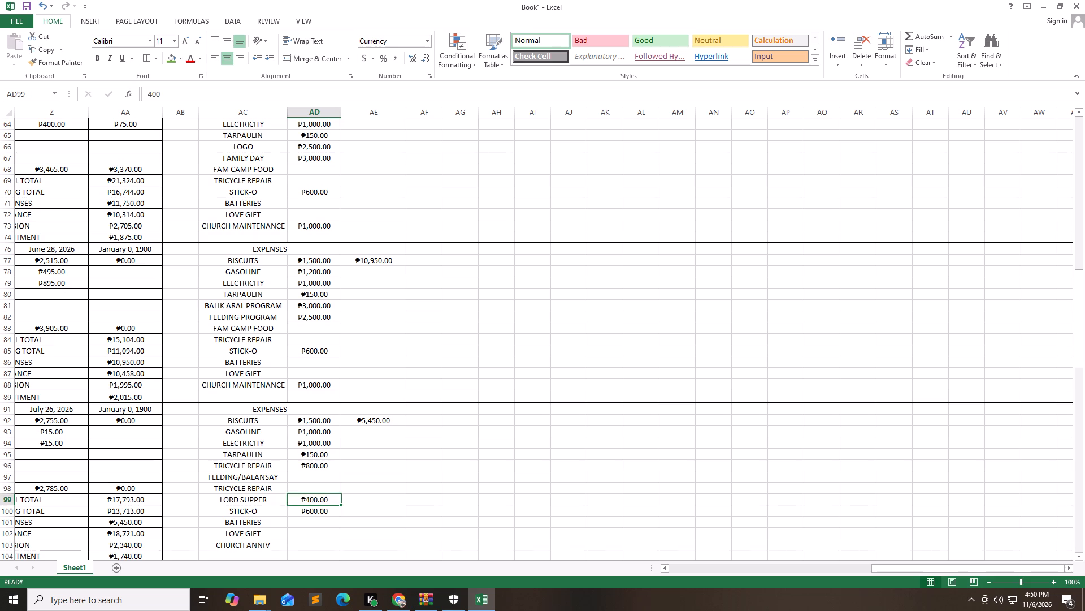
key("Up")
key("Up")
key("Up")
key("Up")
key("Up")
key("Up")
key("Up")
key("Up")
key("Up")
key("Up")
key("Up")
key("Down")
key("Down")
key("Down")
key("Down")
key("Down")
key("Down")
key("Down")
key("Down")
key("Down")
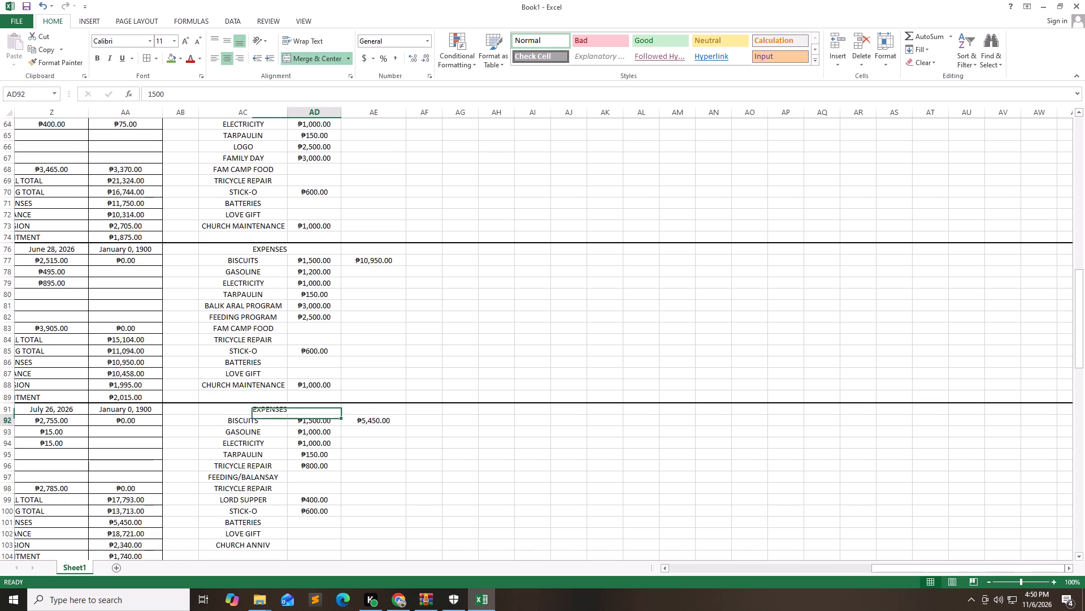
key("Left")
key("Down")
key("BackSpace")
Replace July's CHURCH ANNIV label with a copy of June's CHURCH MAINTENANCE label and enter 1000 as its expense.
key("Up")
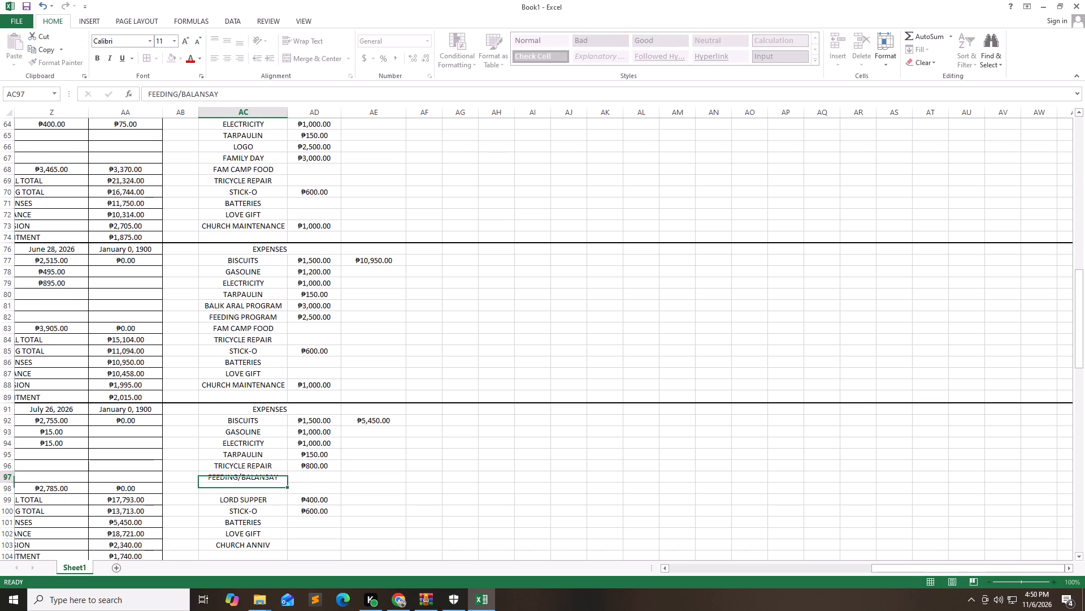
key("Up")
key("Up")
key("Up")
key("Up")
key("Up")
key("Up")
key("Up")
key("Up")
key("Up")
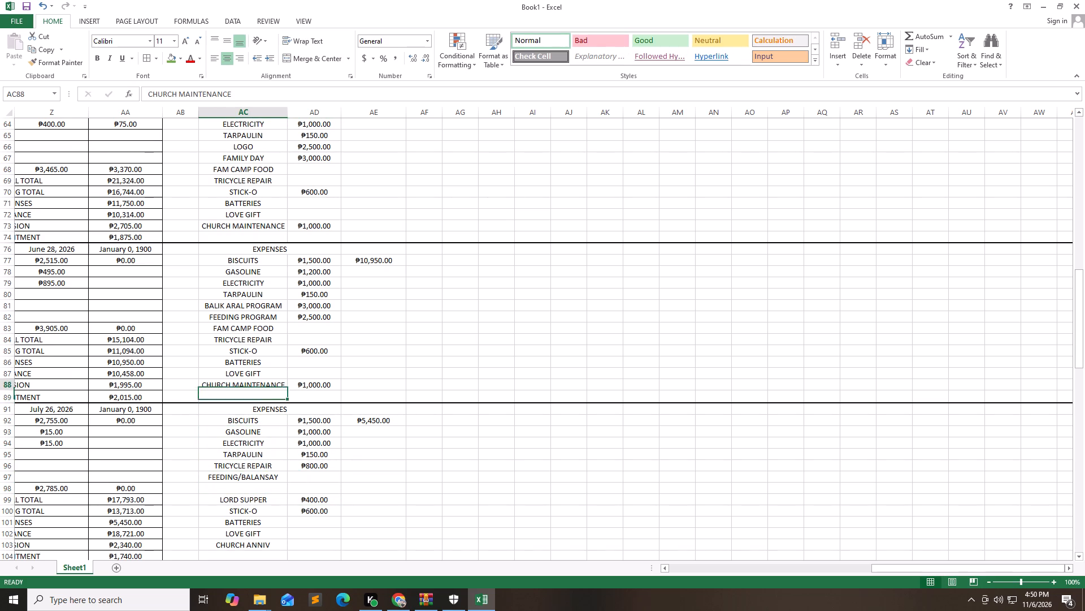
key("ctrl+c")
key("Down")
key("Down")
key("Down")
key("Down")
key("Down")
key("Down")
key("Down")
key("Down")
key("Down")
key("Down")
key("Down")
key("Down")
key("Down")
key("Down")
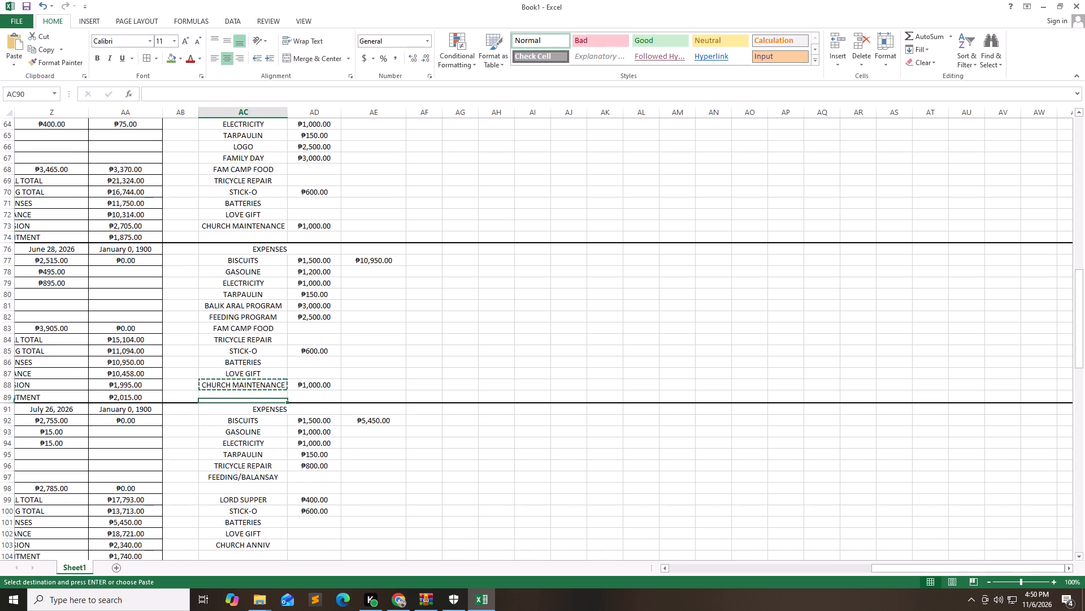
key("Down")
key("ctrl+v")
key("Right")
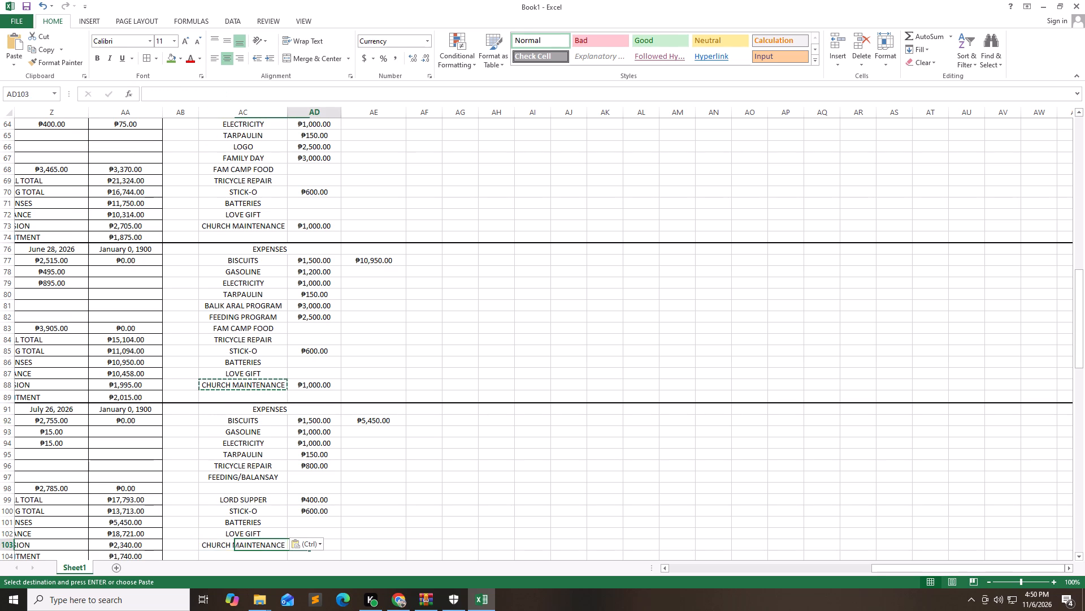
type("1000")
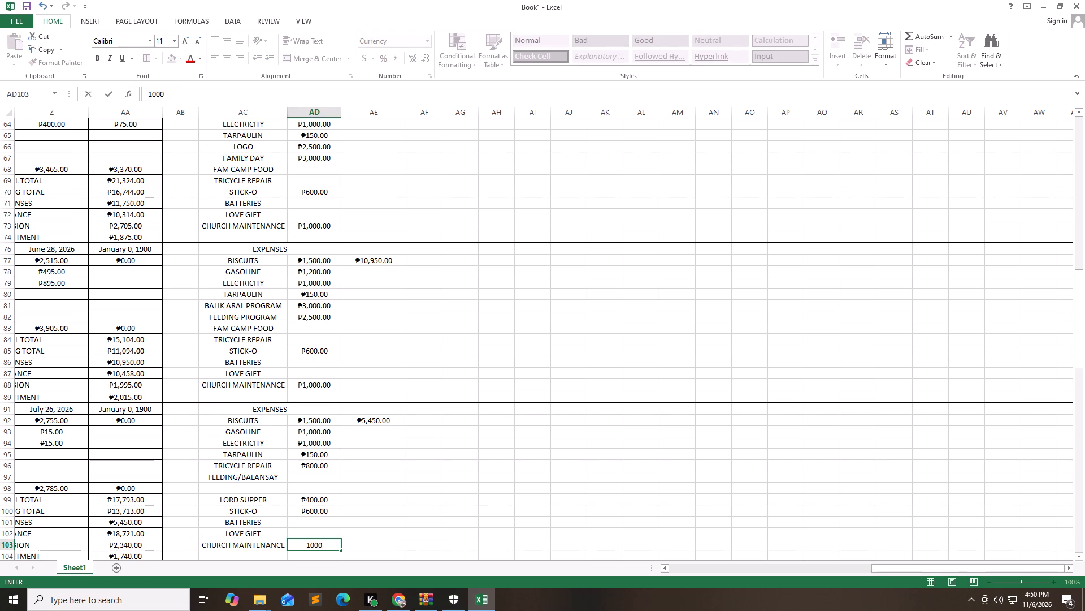
key("Down")
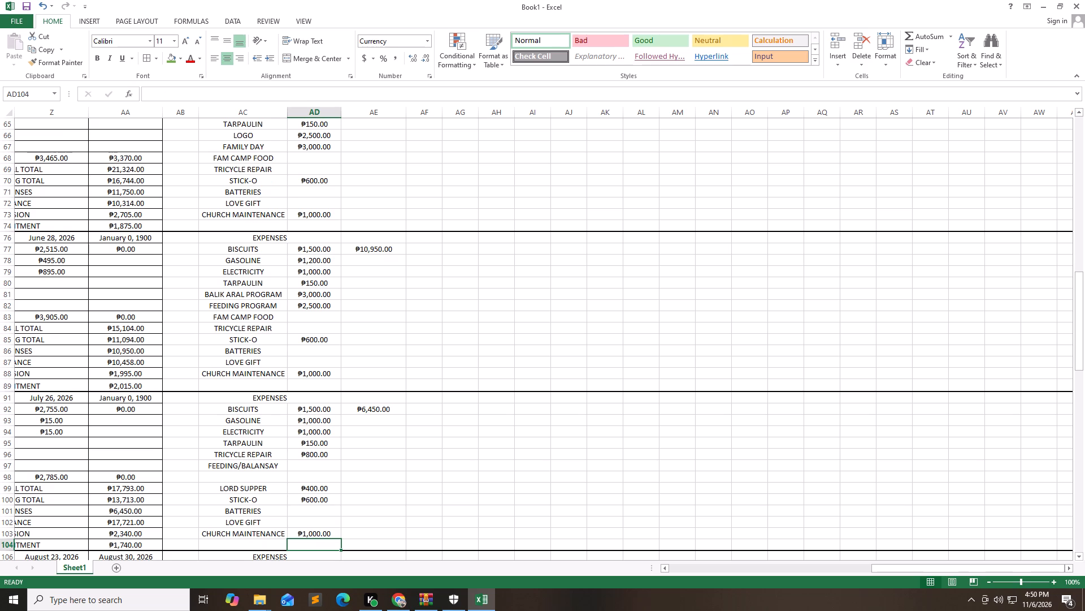
Enter August's expenses: 1000 for biscuits, 300 for gasoline and 1000 for electricity.
key("Down")
key("Down")
key("Down")
key("Down")
key("Down")
key("Up")
key("Up")
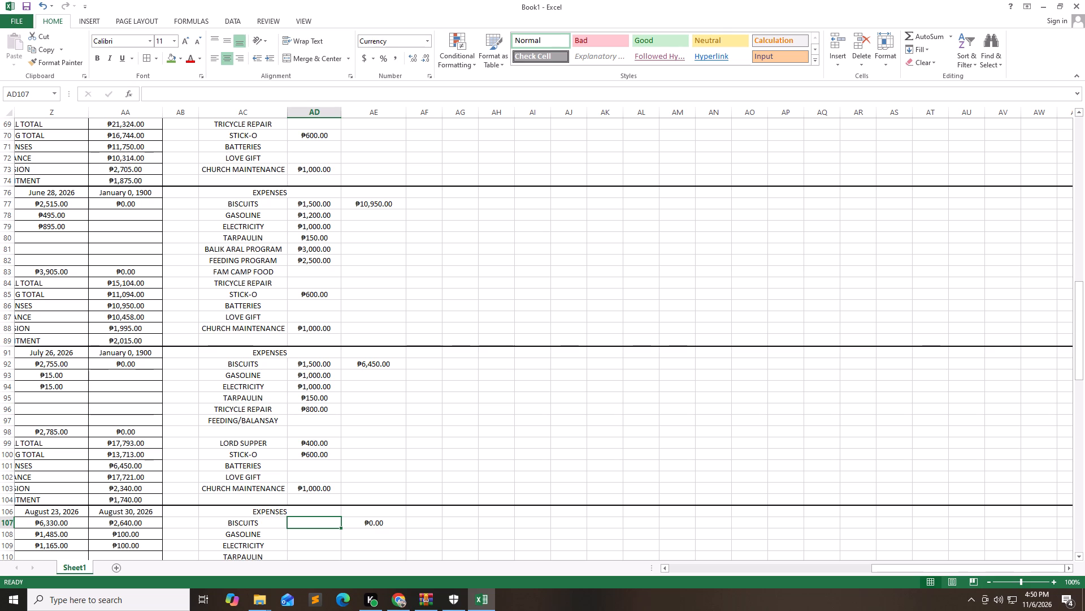
type("1000")
key("Down")
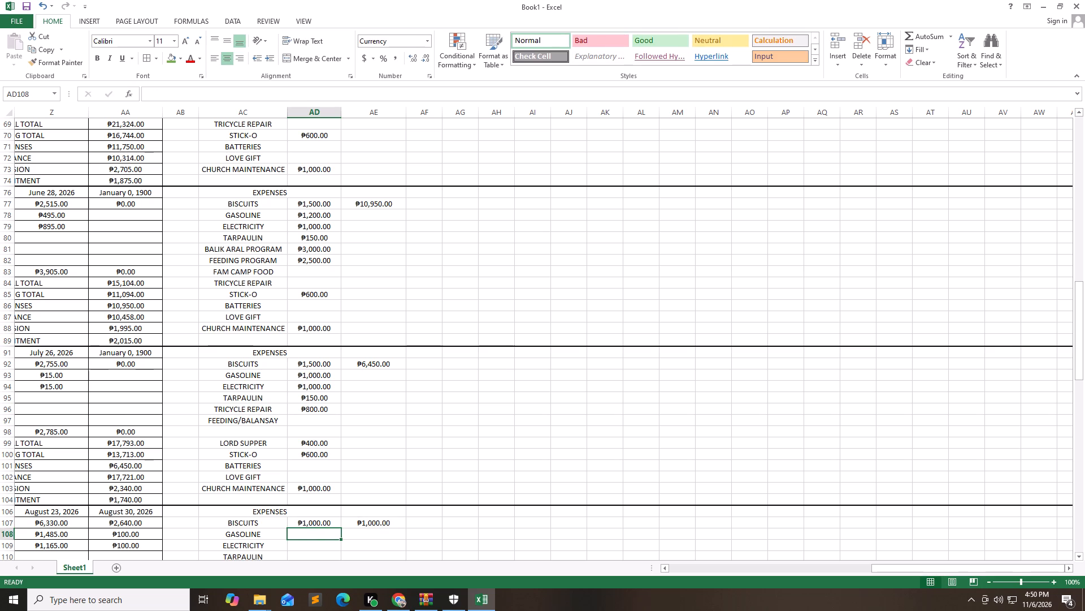
type("300")
key("Down")
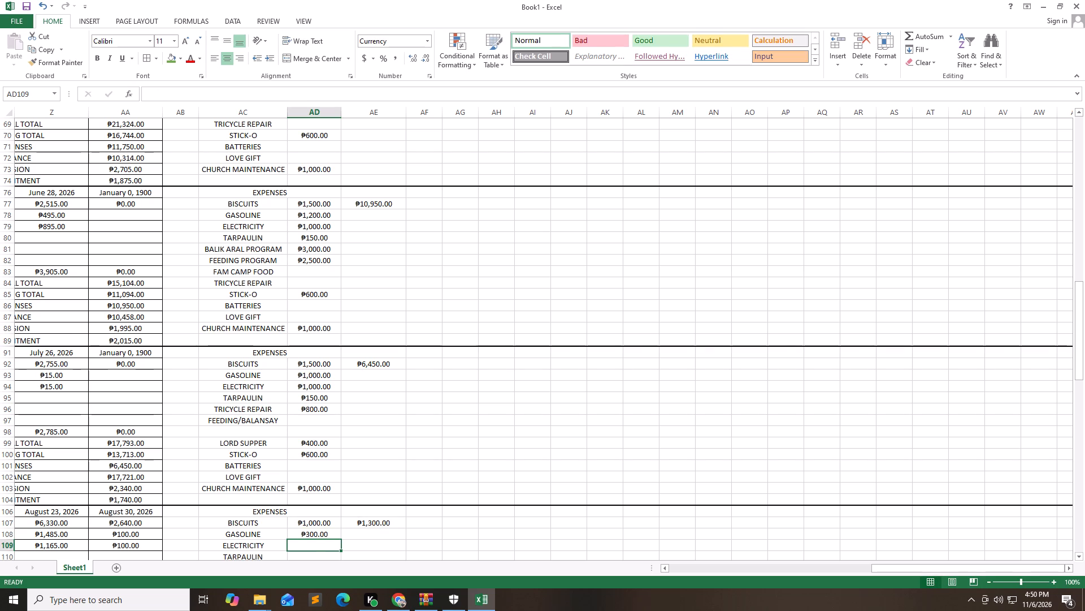
type("100")
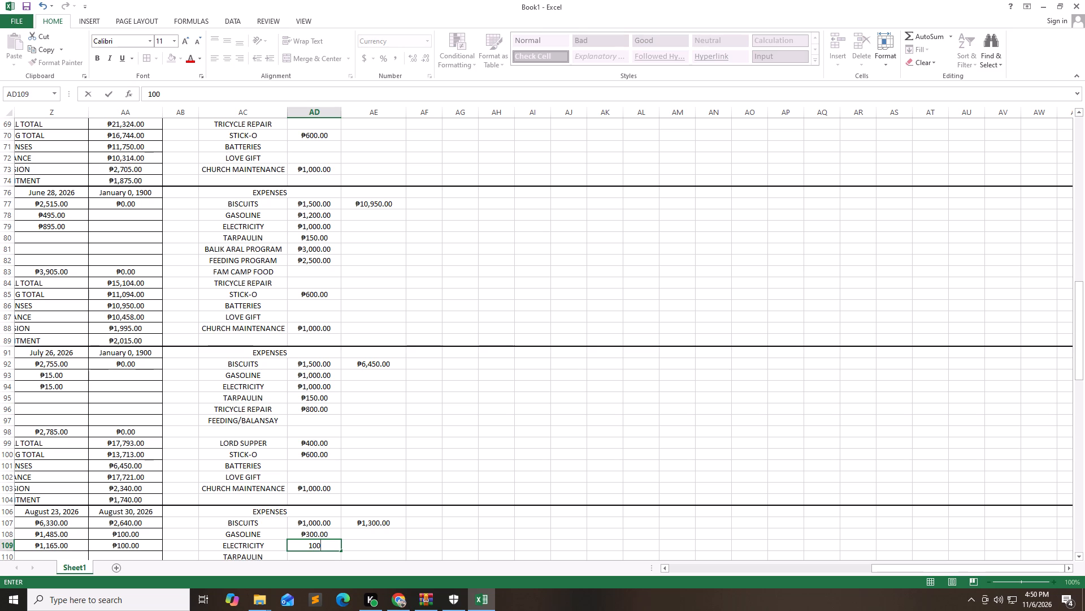
key("0")
key("Down")
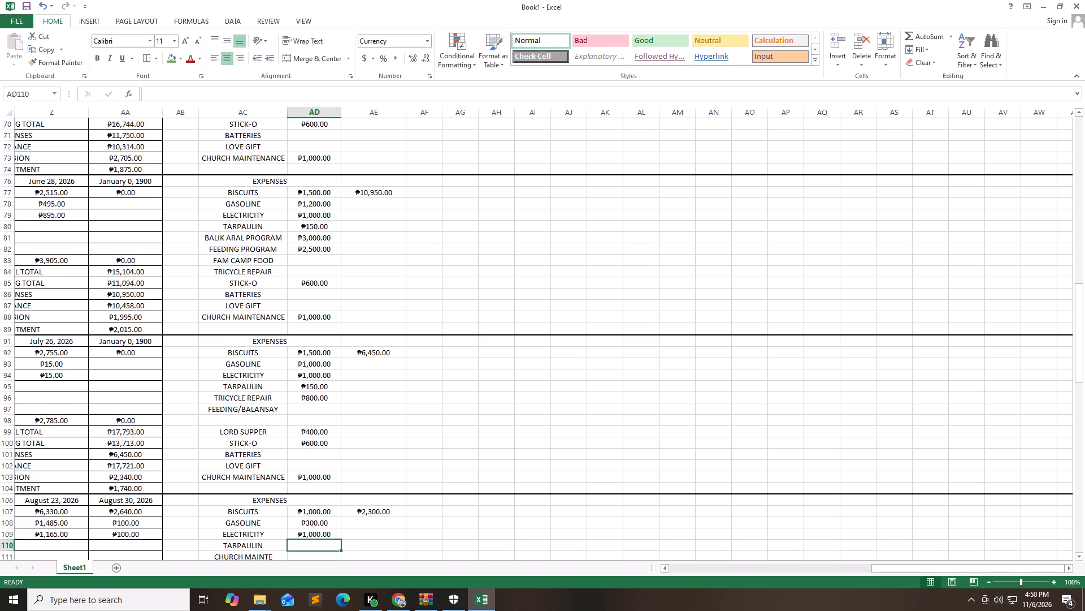
Enter 500 for August's STICK-O expense.
key("Down")
key("Down")
key("Down")
key("Down")
key("Down")
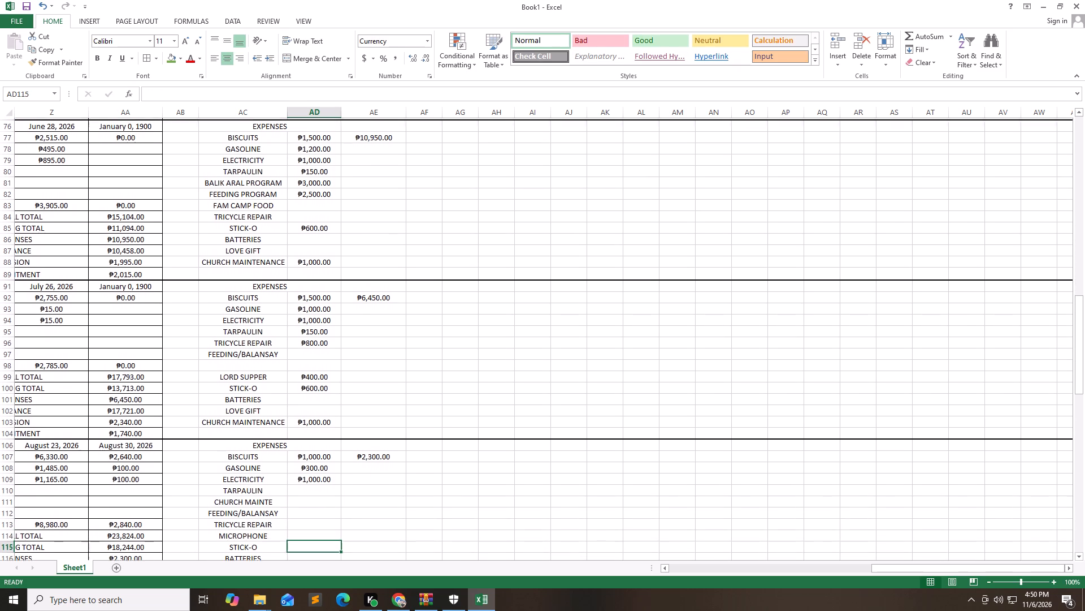
type("500")
key("Down")
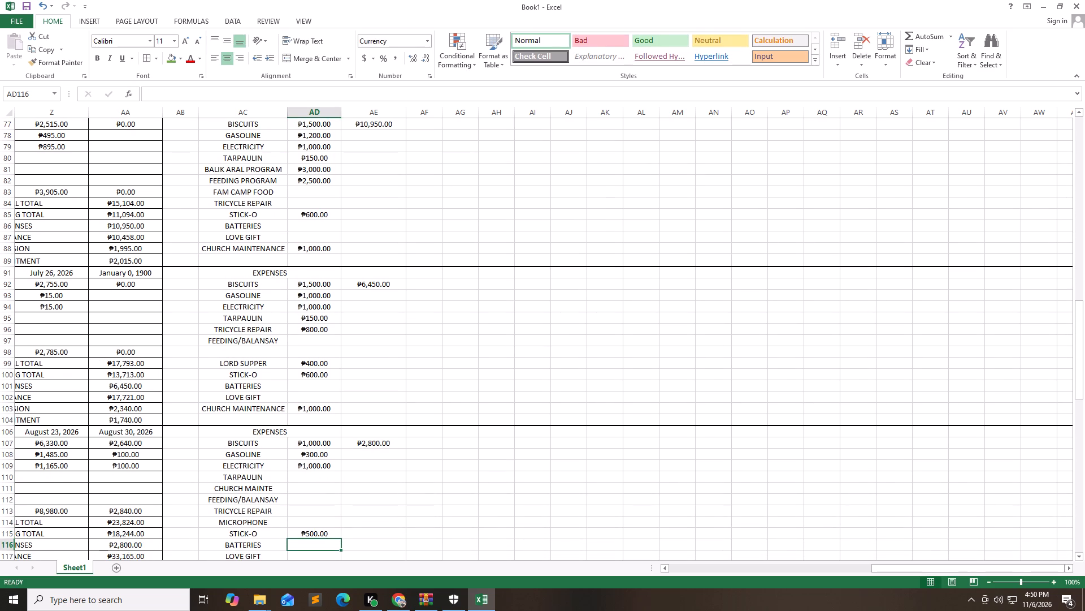
Replace August's CHURCH ANNIV label with a copy of July's CHURCH MAINTENANCE label and enter 1000 as its expense.
key("Down")
key("Down")
key("Down")
key("Up")
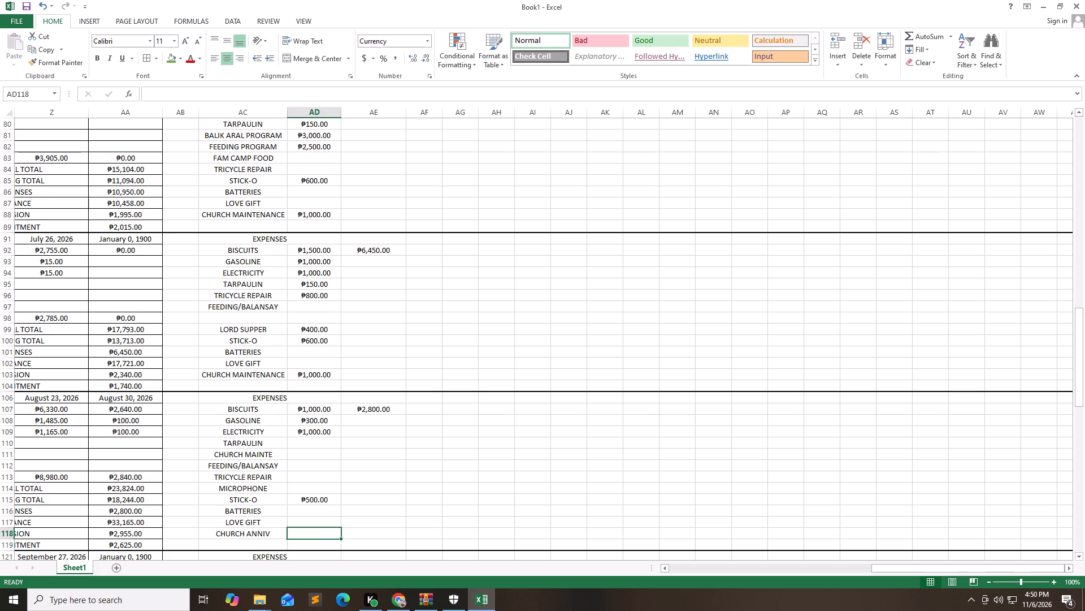
key("Left")
key("Up")
key("Up")
key("Up")
key("Up")
key("Up")
key("Up")
key("Up")
key("Up")
key("Up")
key("Up")
key("Up")
key("Up")
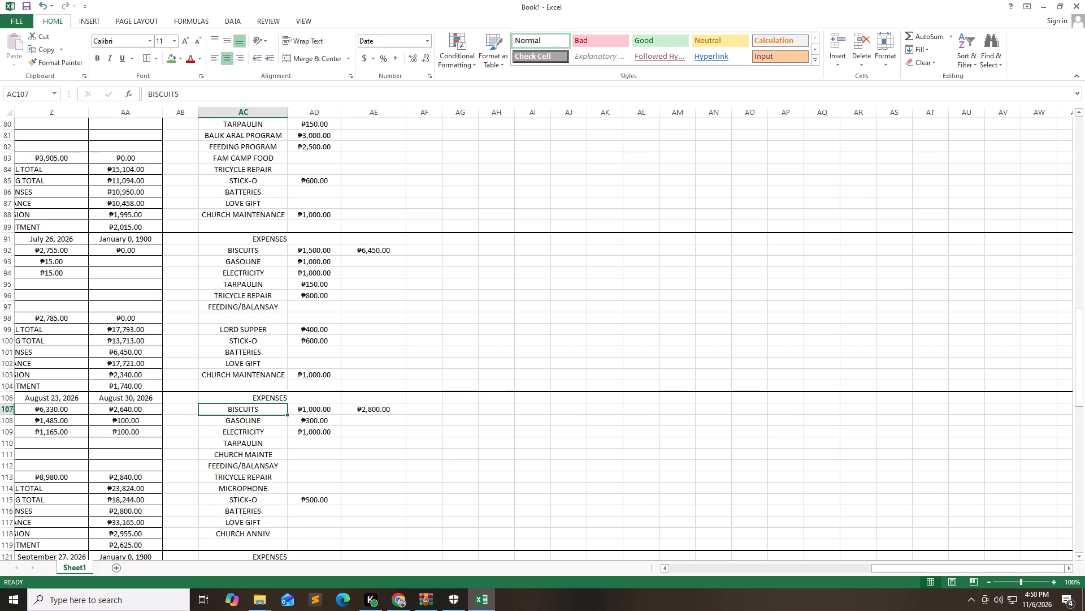
key("Up")
key("Up")
key("Up")
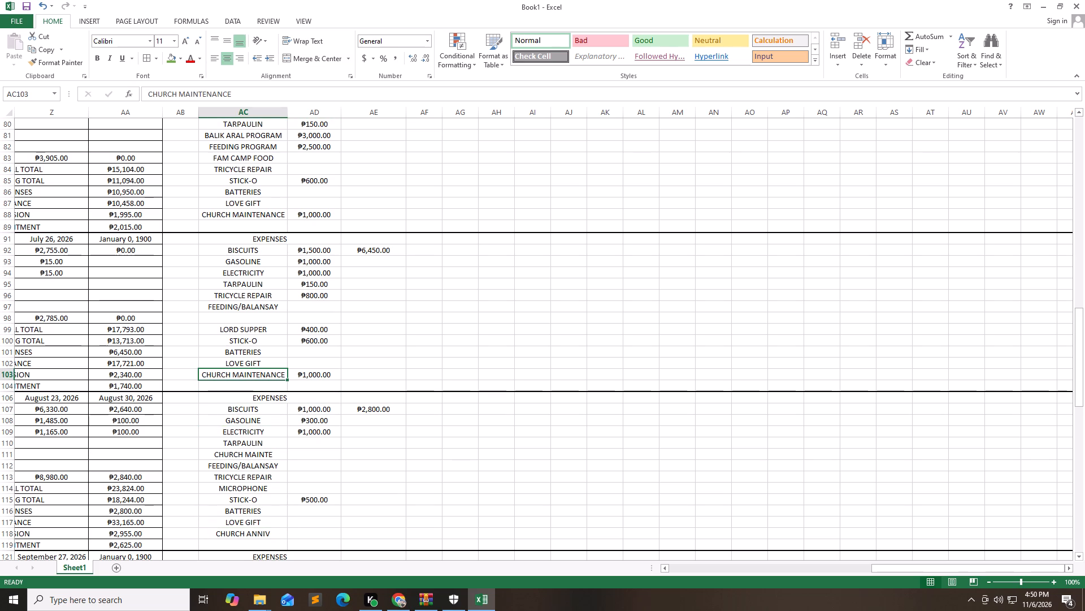
key("ctrl+c")
key("Down")
key("Down")
key("Down")
key("Down")
key("Down")
key("Down")
key("Down")
key("Down")
key("Down")
key("Down")
key("Down")
key("Down")
key("Down")
key("Down")
key("Down")
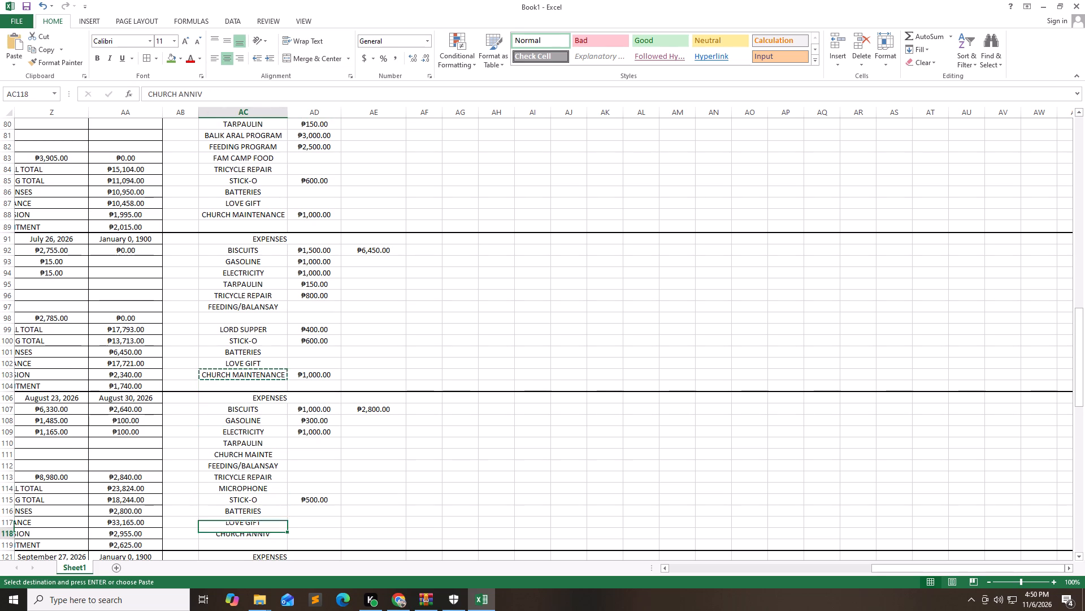
key("ctrl+v")
key("Right")
type("1000")
key("Down")
key("Left")
key("Down")
key("Down")
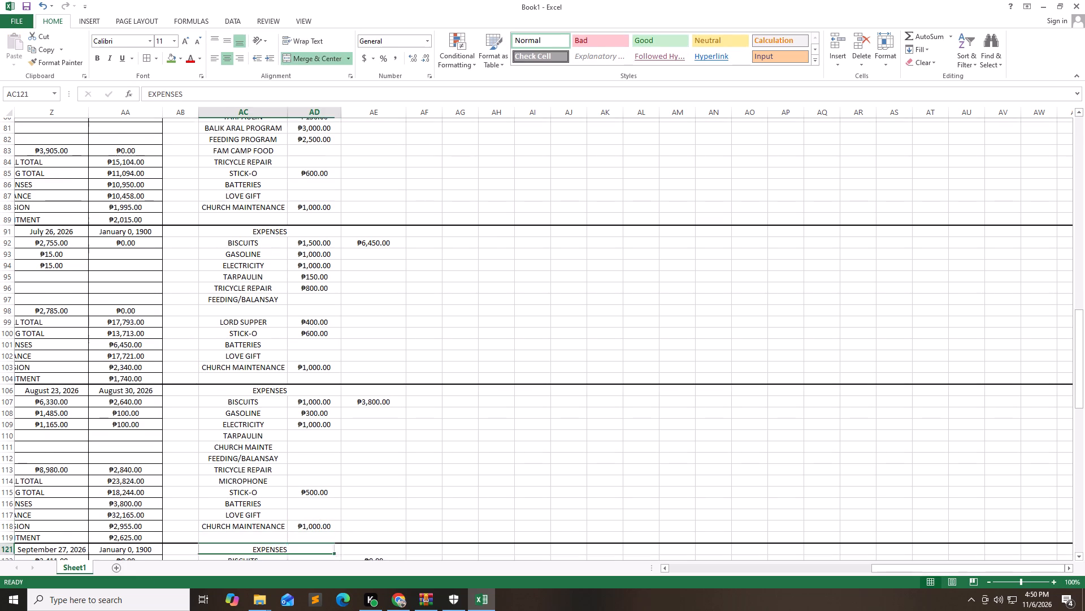
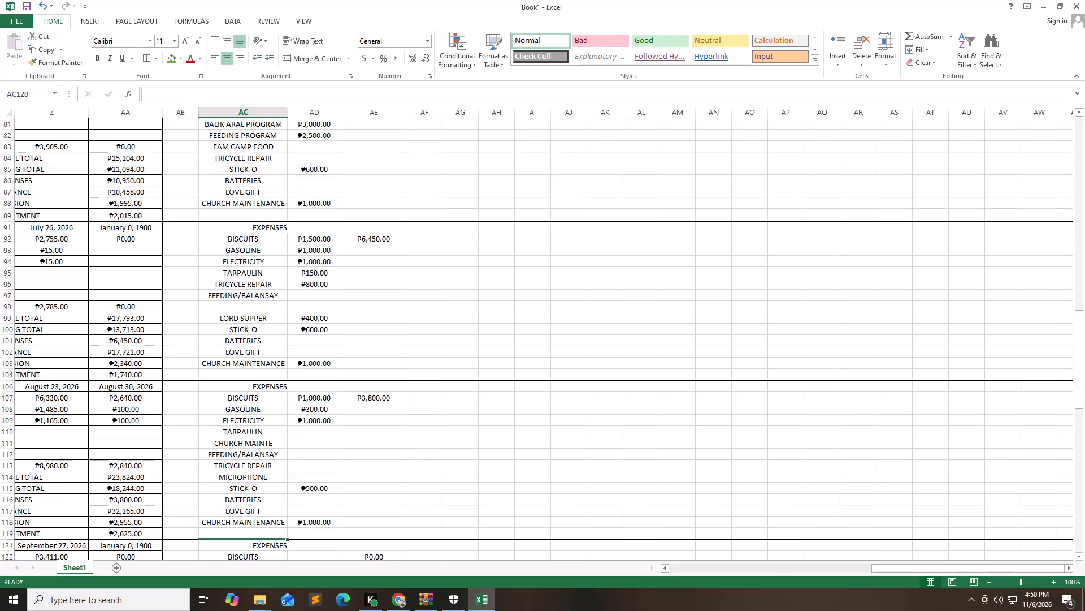
Enter 1800 as September's BISCUITS expense.
key("Down")
key("Down")
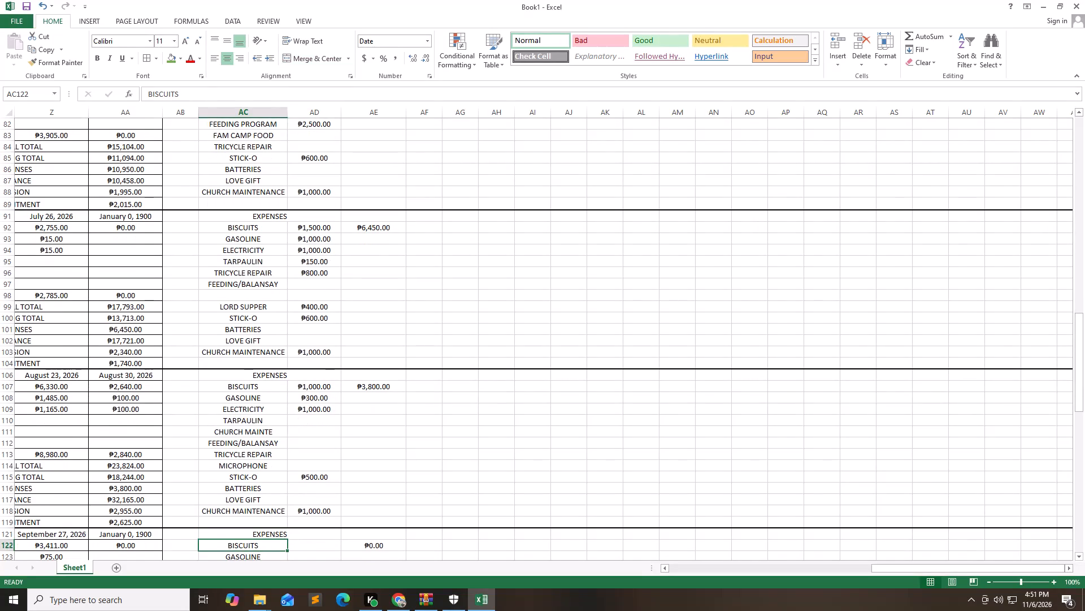
key("Down")
key("Up")
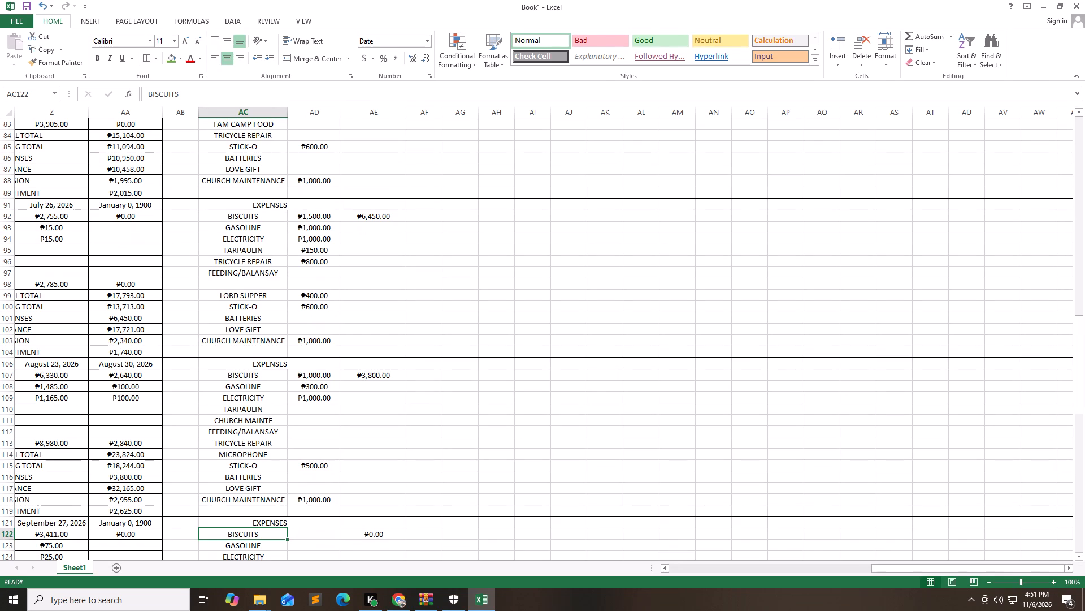
key("Up")
key("Up")
key("Down")
key("Down")
key("Down")
key("Right")
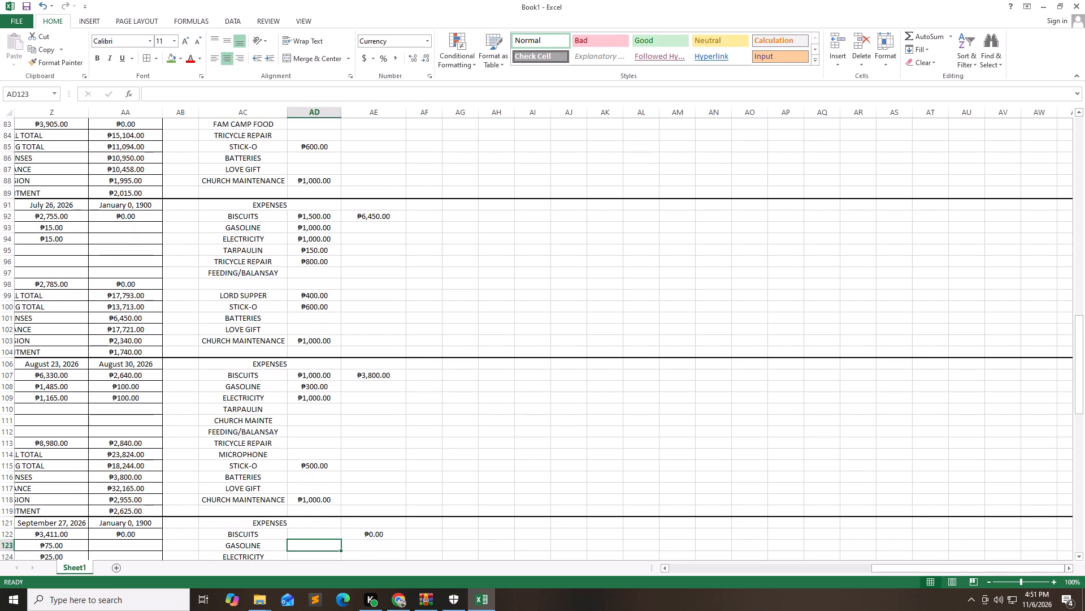
key("Up")
key("1")
type("800")
key("Down")
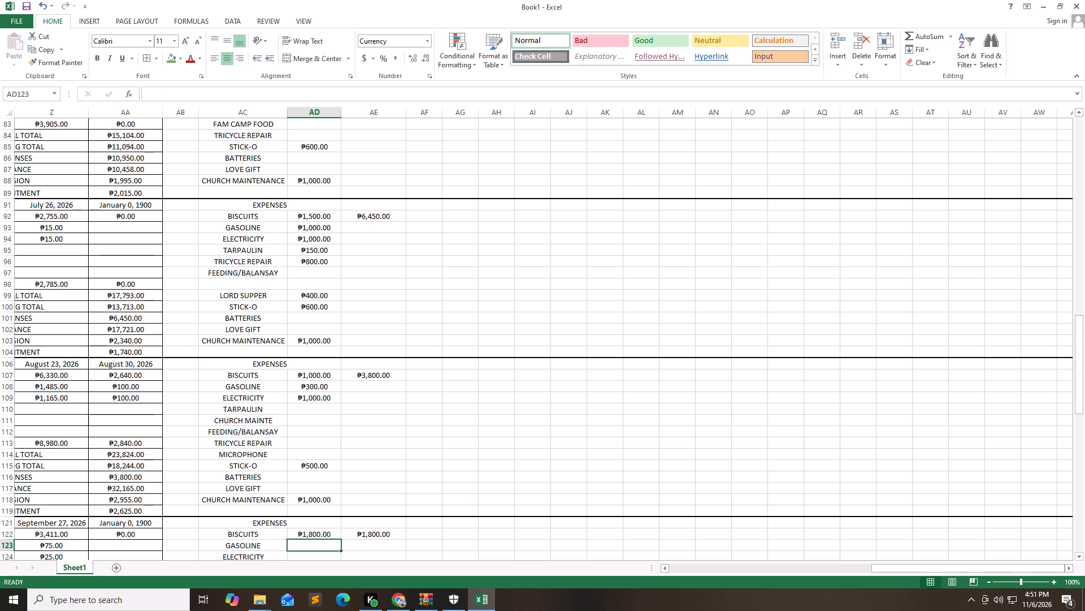
Enter September's expenses of 800 for gasoline, 1000 for electricity and 138 for tarpaulin.
type("80")
key("Down")
key("Up")
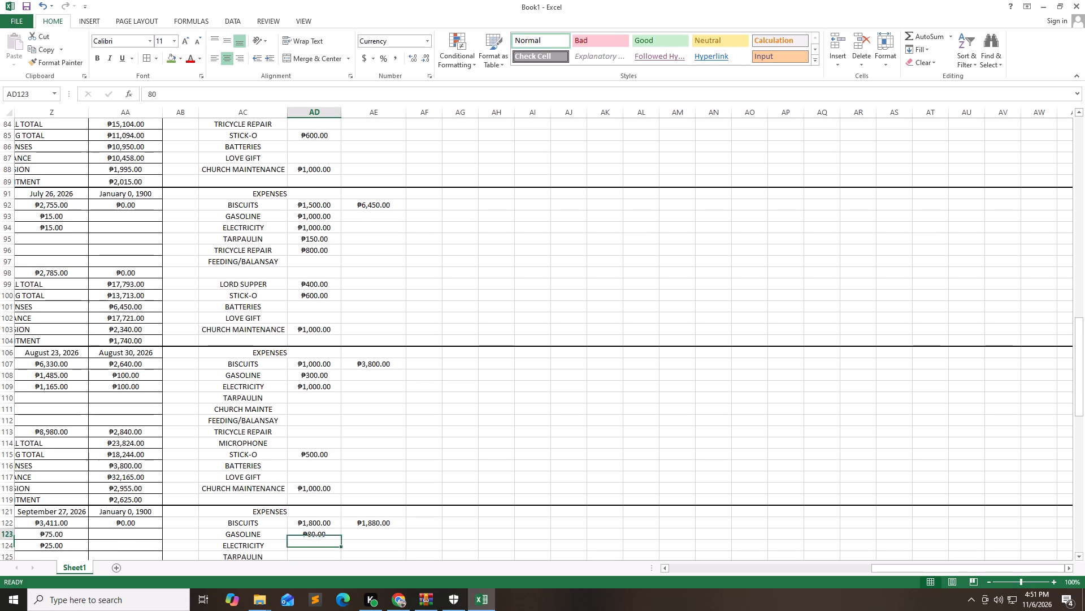
type("800")
key("Down")
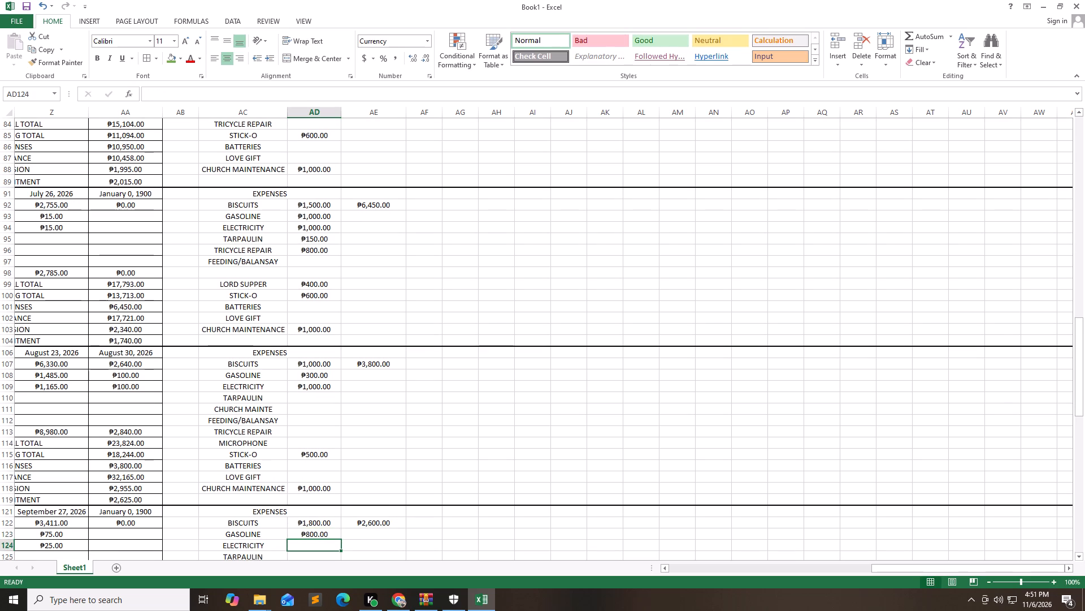
type("1000")
key("Down")
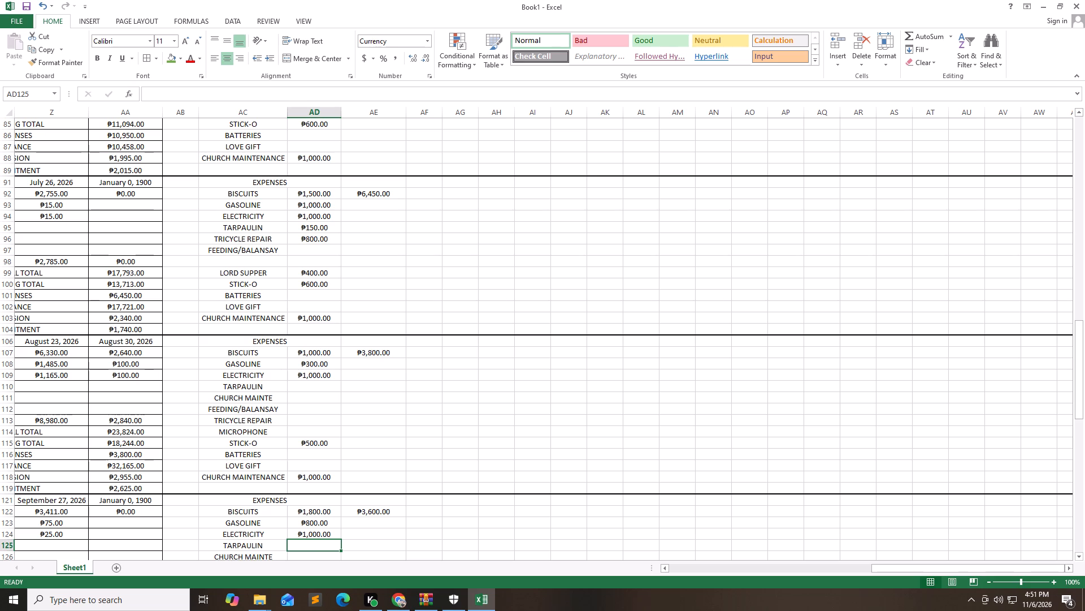
type("135")
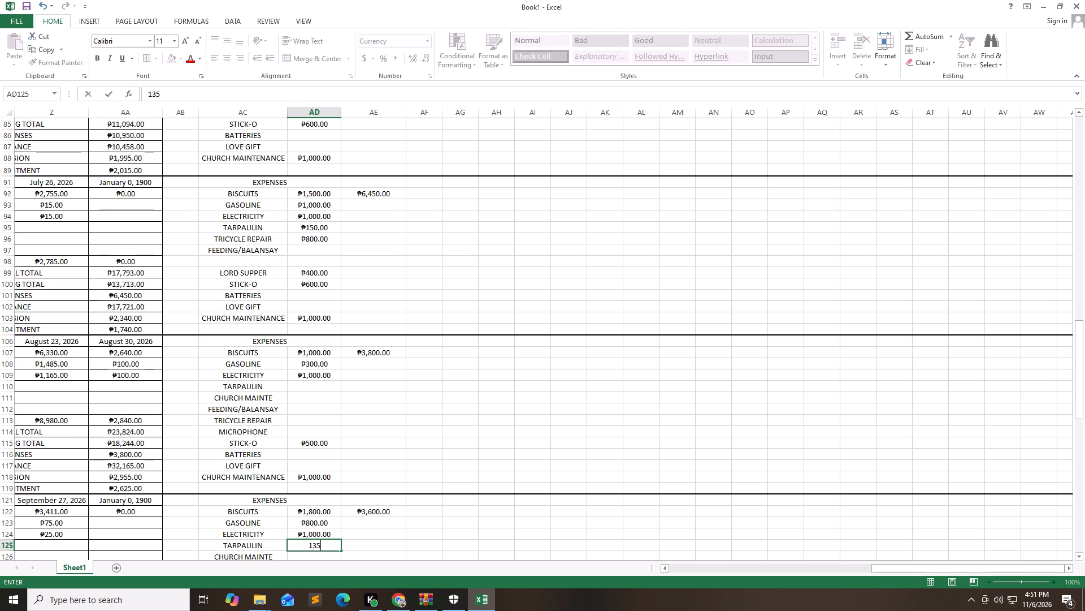
key("BackSpace")
key("8")
key("Down")
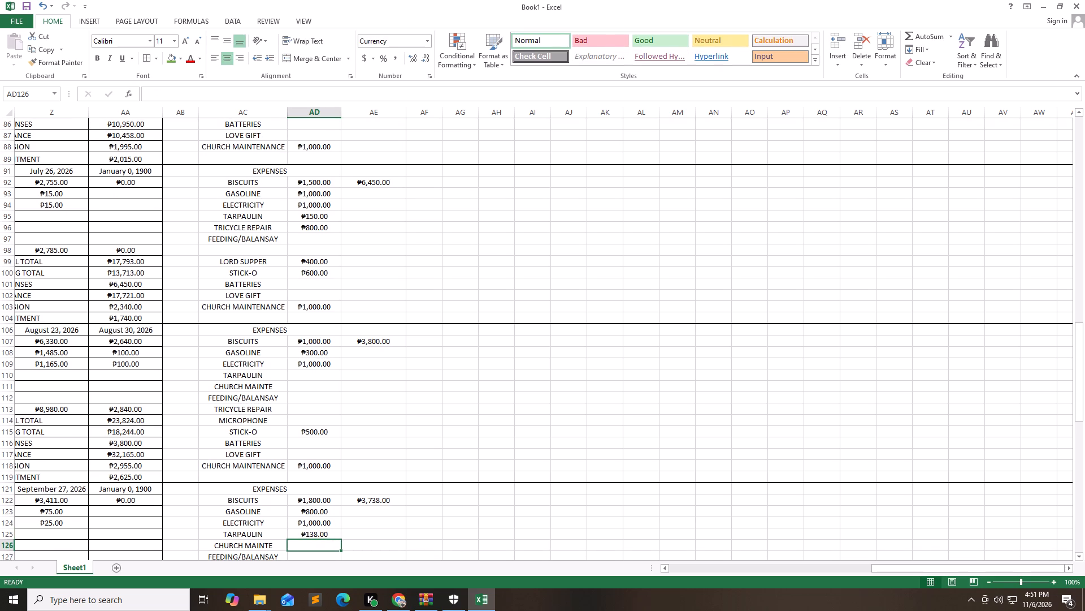
Enter 2500 in September's CHURCH MAINTE row and 800 in its FEEDING/BALANSAY row.
type("2500")
key("Down")
type("800")
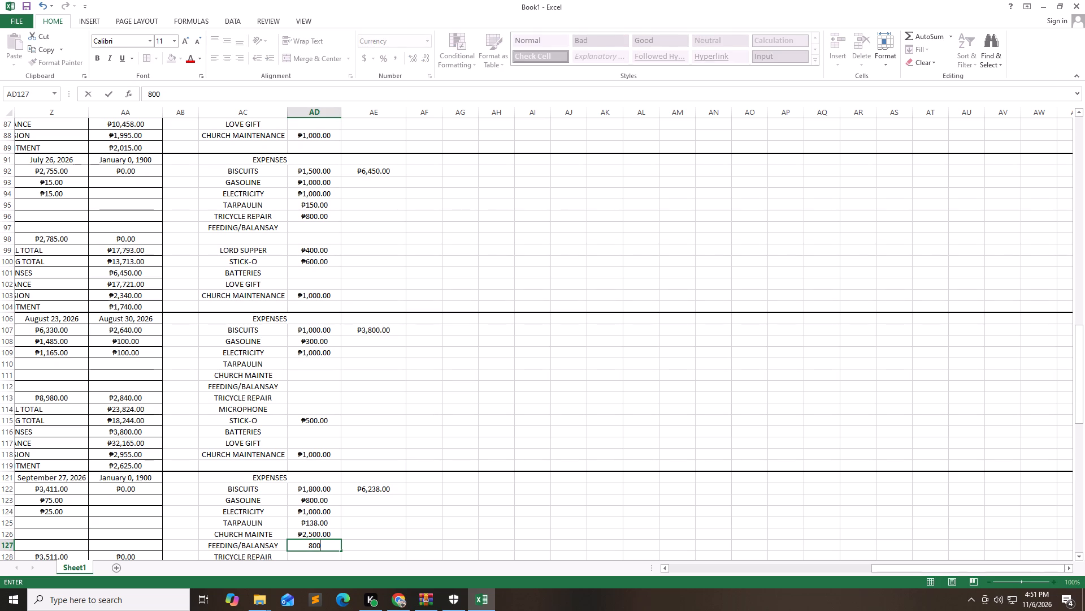
key("Up")
Relabel September's CHURCH MAINTE row as FEEDING PROGRAM and its FEEDING/BALANSAY row as OFFERING BAG.
key("Left")
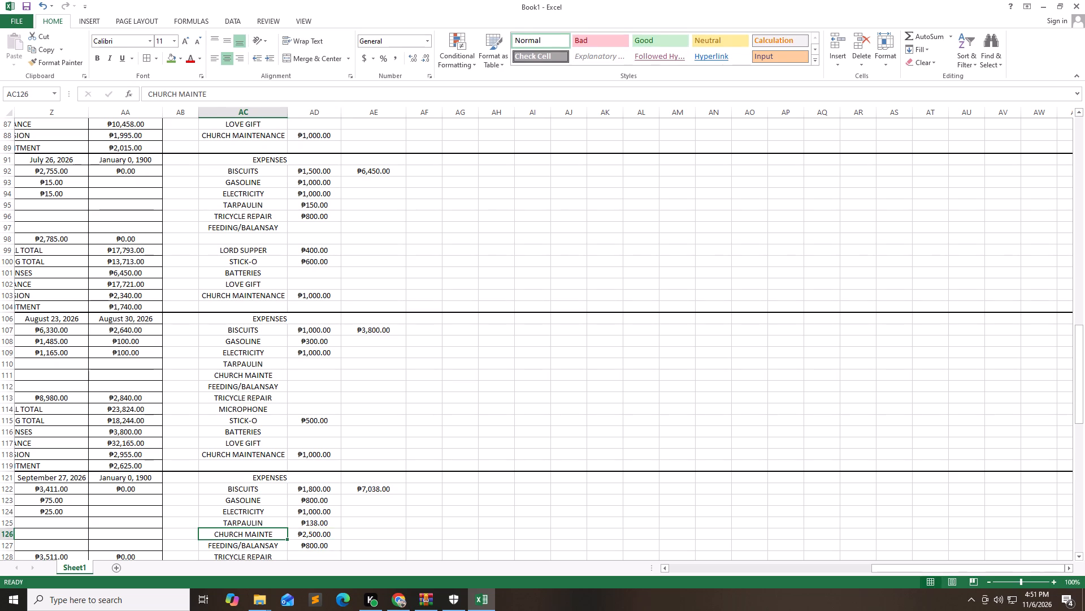
type("FEEDING")
key("space")
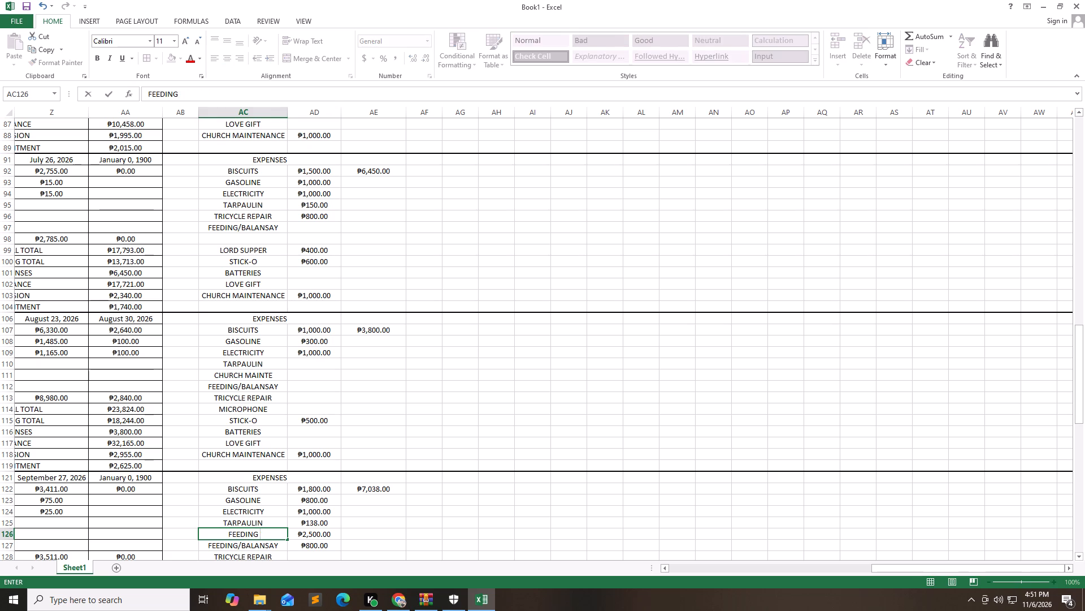
type("PRO")
type("GRAM")
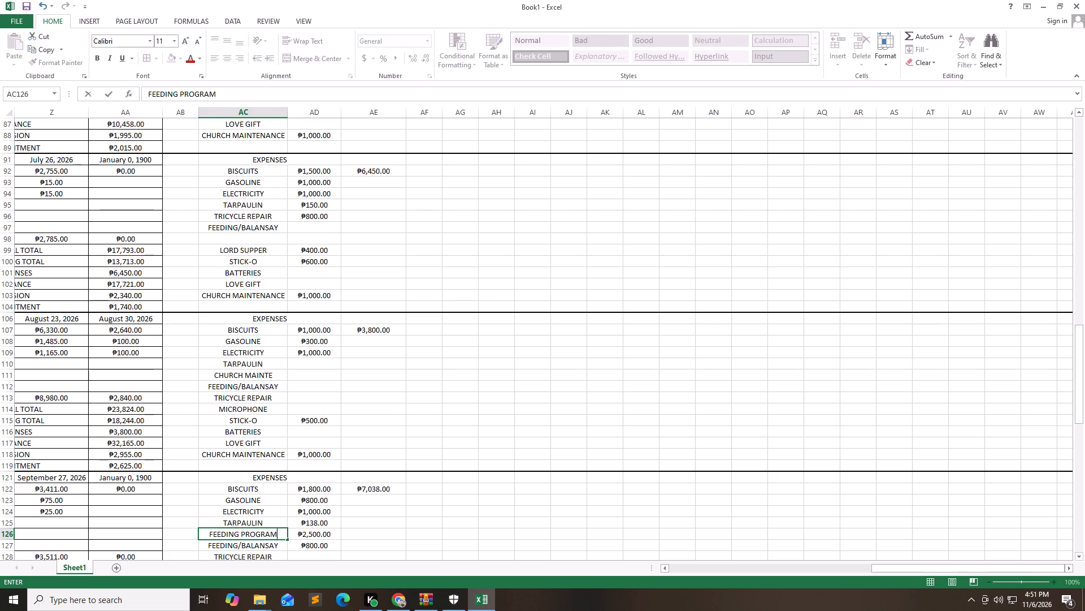
key("Down")
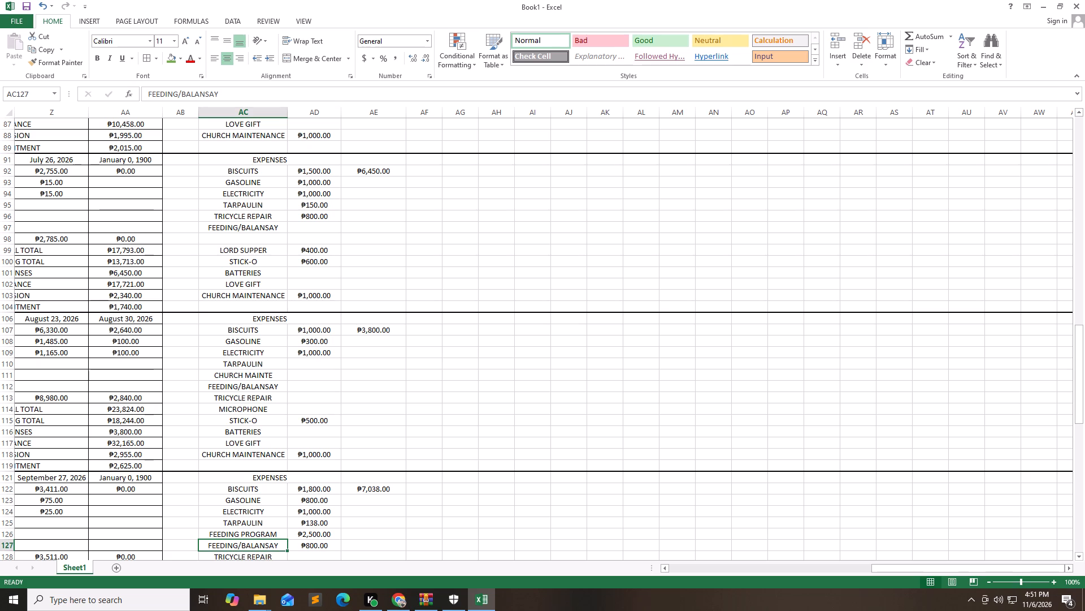
key("o")
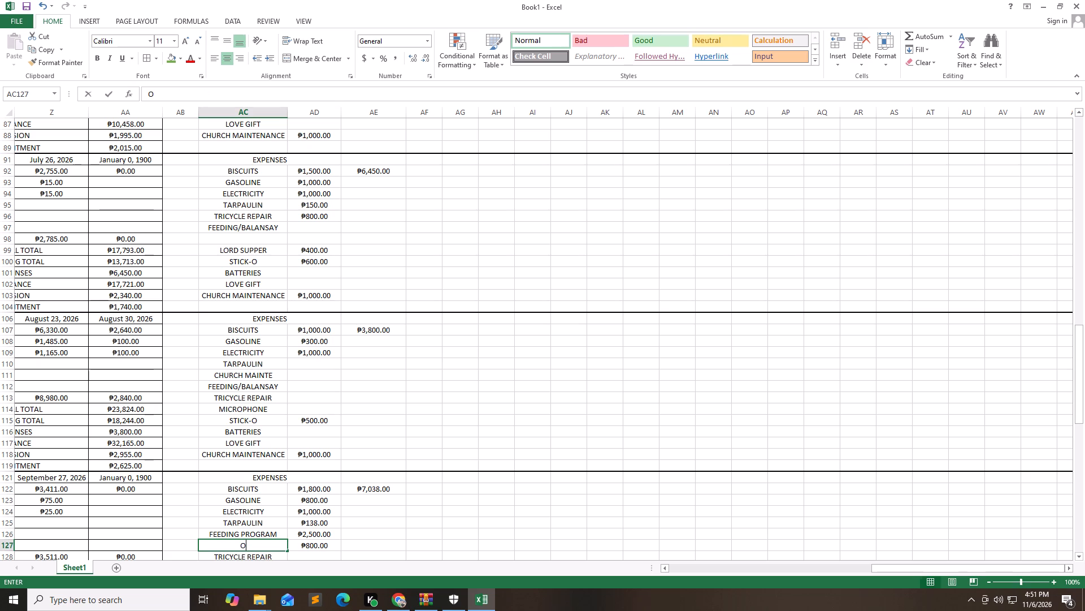
type("FFER")
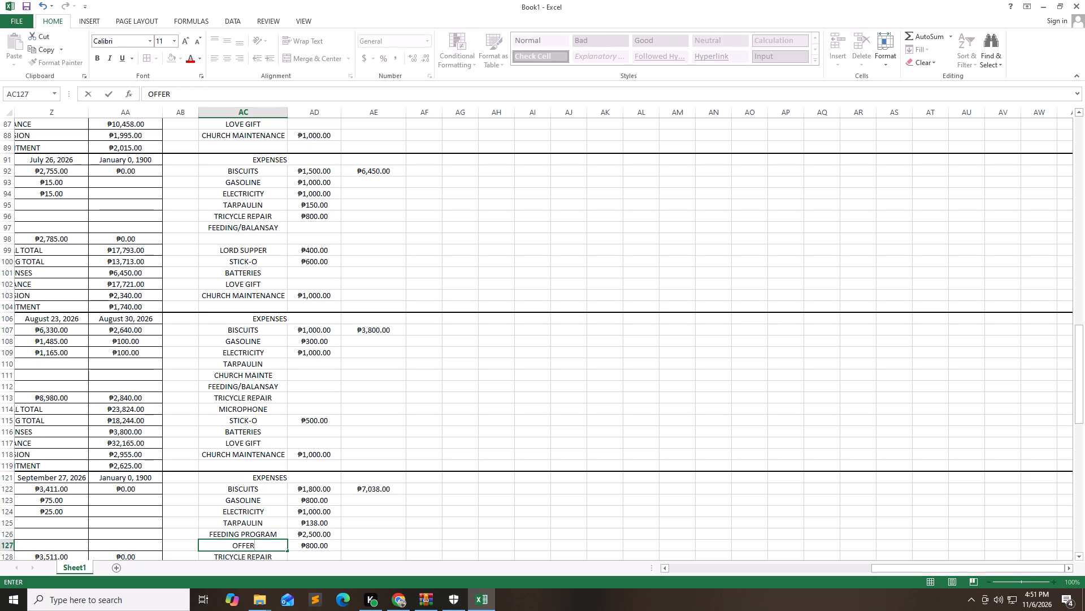
type("ING BAG")
key("Down")
Enter 600 for September's TRICYCLE REPAIR and 640 for its STICK-O expense.
key("Right")
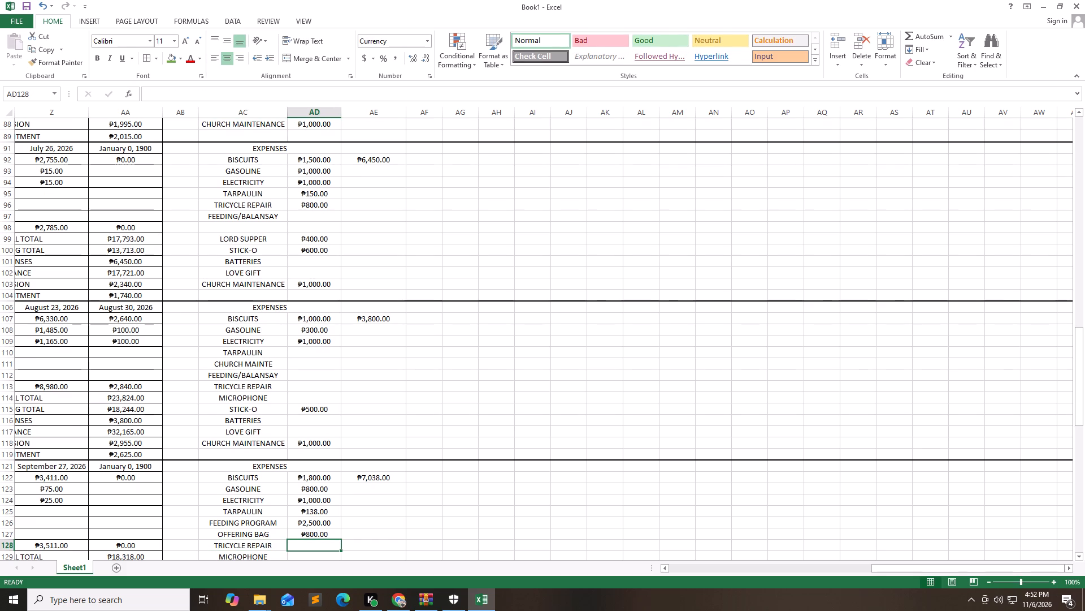
type("600")
key("Down")
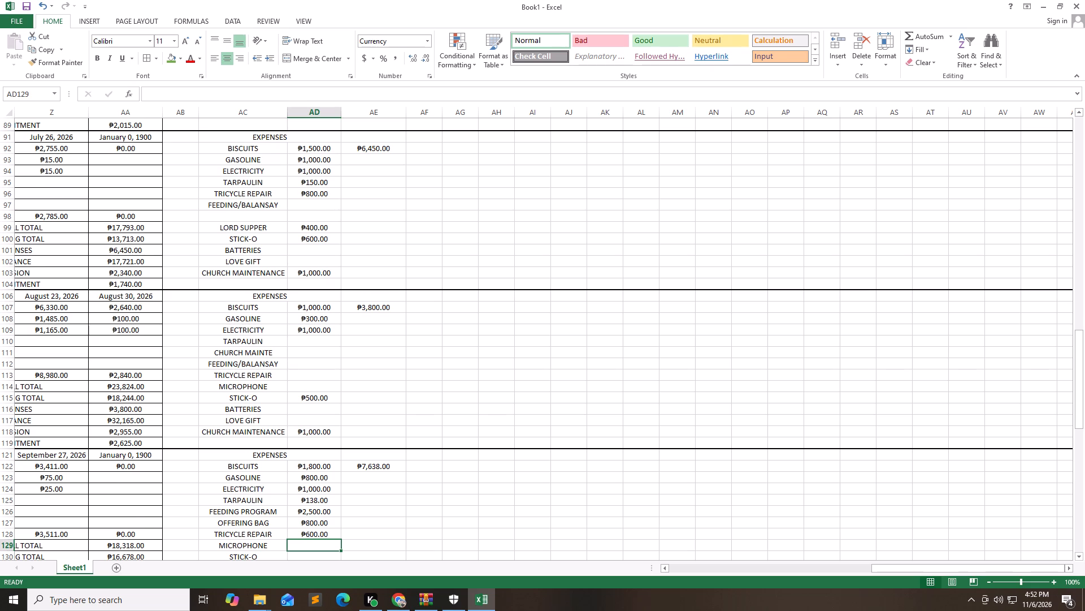
key("Down")
key("plus")
key("BackSpace")
type("64")
key("0")
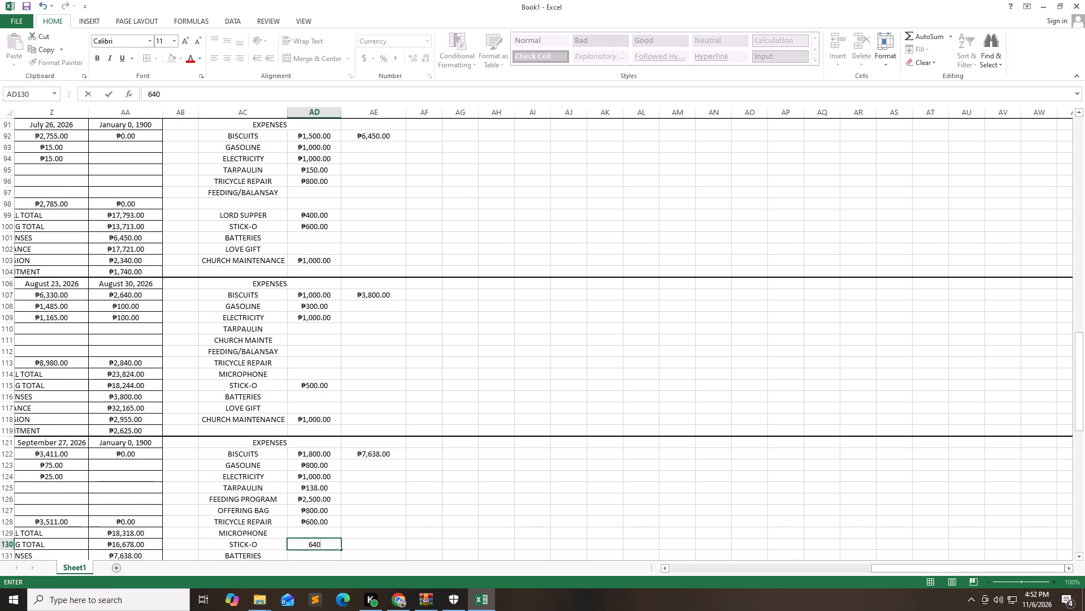
key("Down")
Review the labels and amounts in September's lower expense rows, from OFFERING BAG down to CHURCH ANNIV.
key("Down")
key("Down")
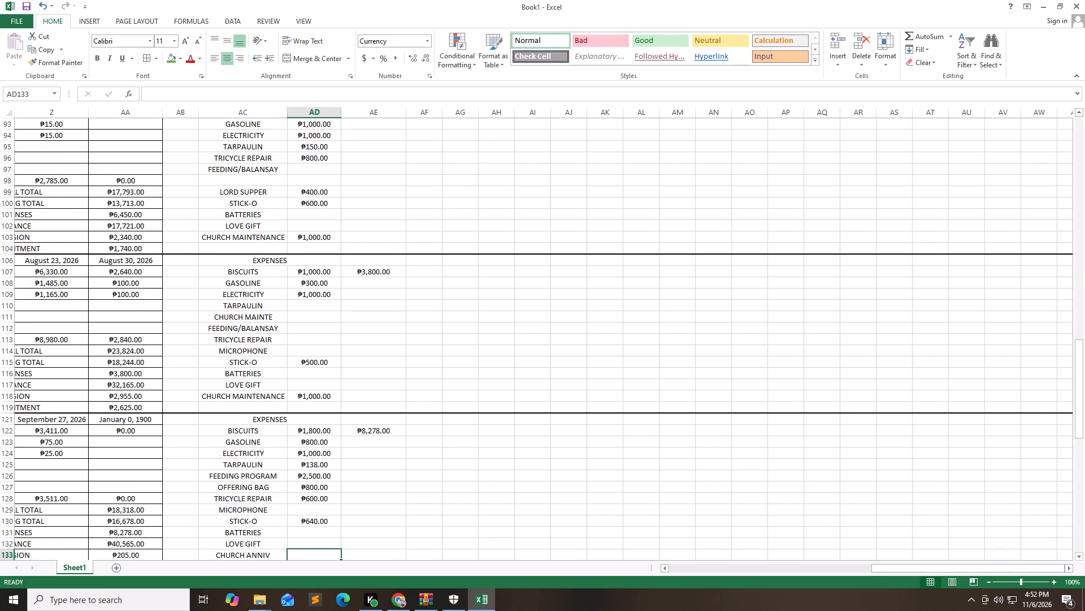
key("Up")
key("Up")
key("Up")
key("Up")
key("Up")
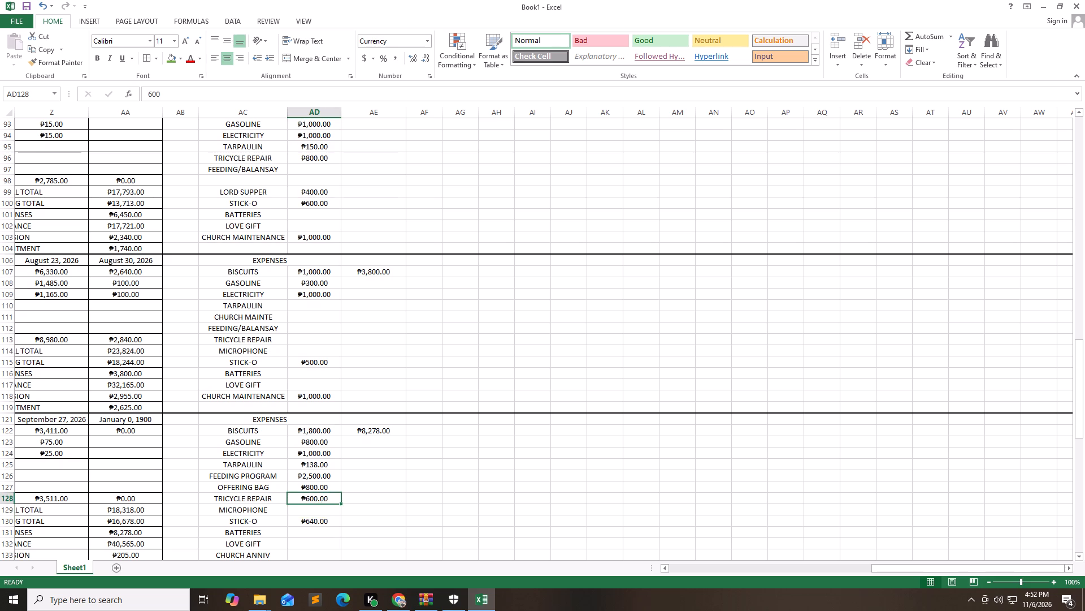
key("Up")
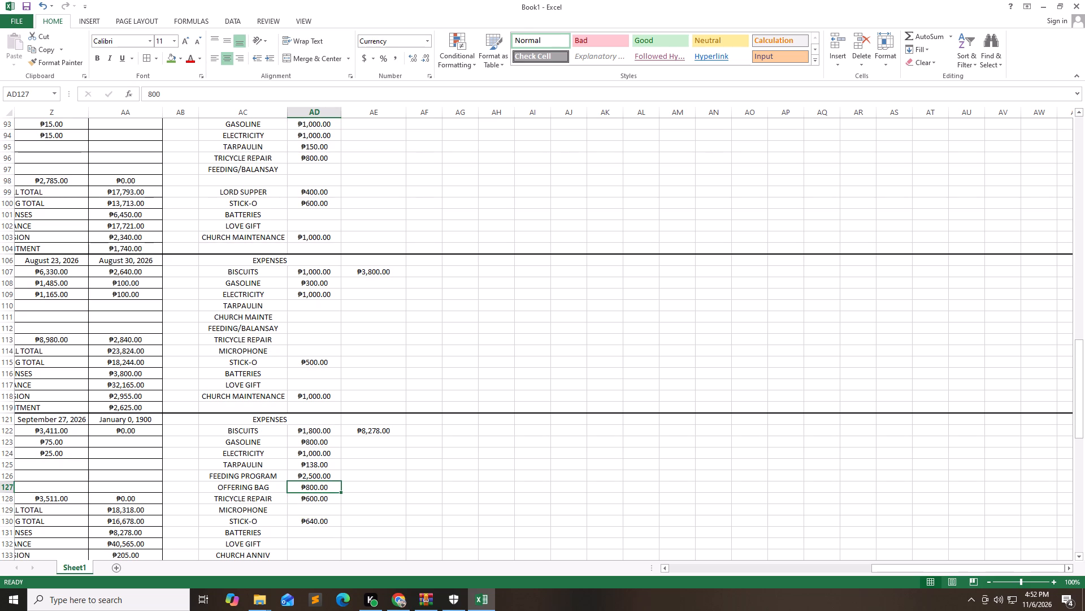
key("Left")
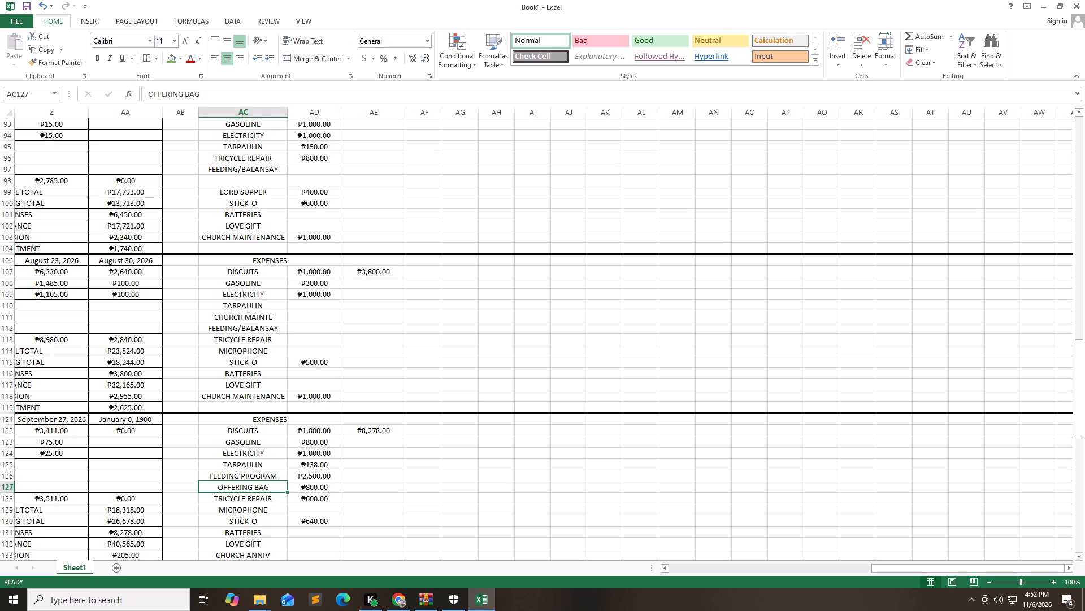
key("Down")
key("Up")
key("Down")
key("Down")
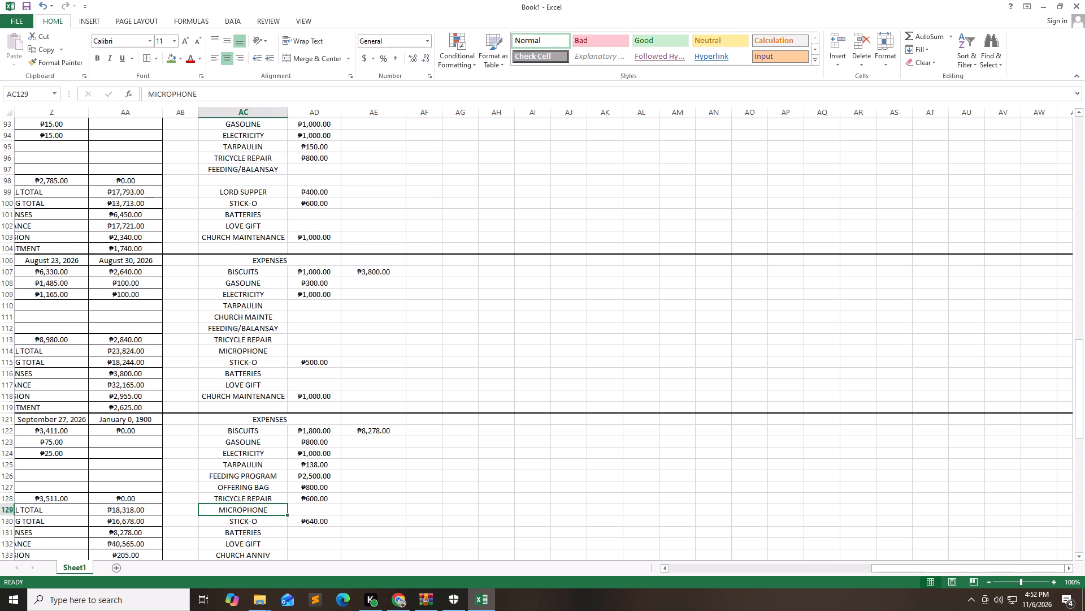
key("Down")
key("Down")
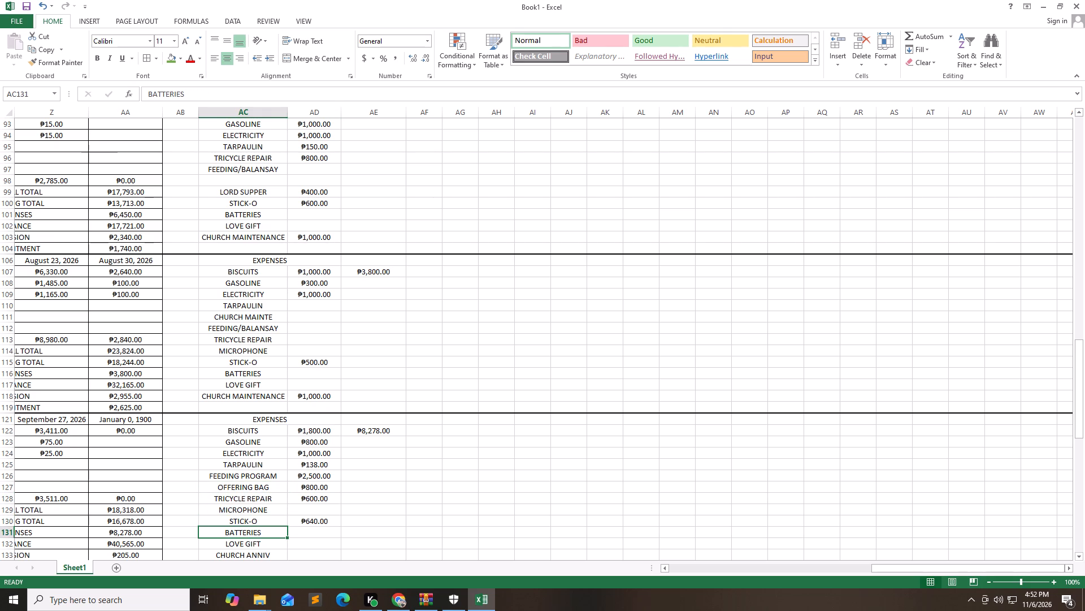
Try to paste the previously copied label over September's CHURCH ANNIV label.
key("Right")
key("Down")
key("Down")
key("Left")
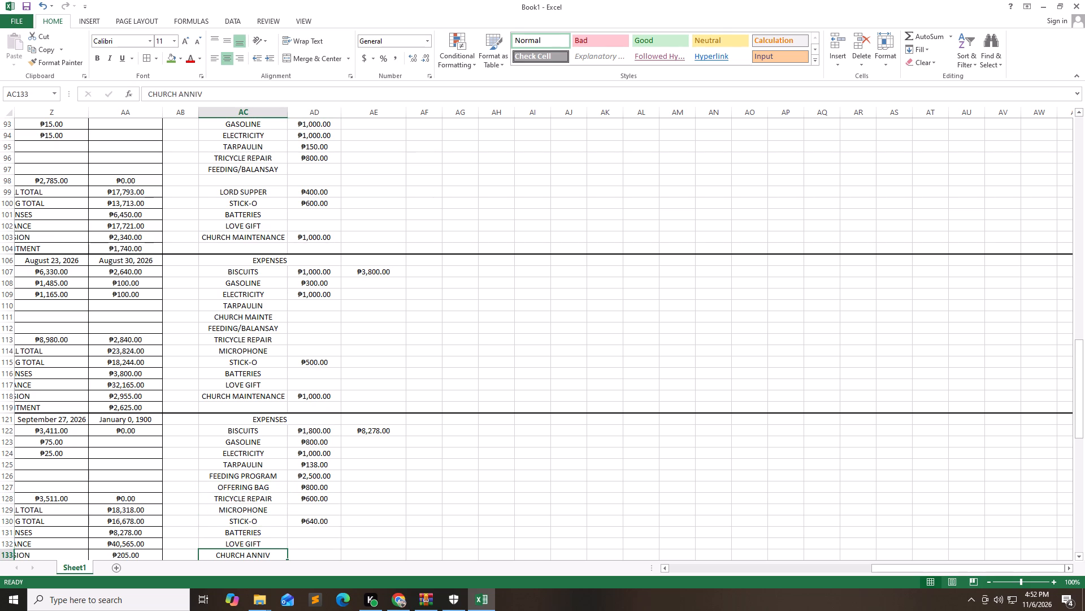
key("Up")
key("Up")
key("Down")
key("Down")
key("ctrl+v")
Replace September's CHURCH ANNIV label with a copy of August's CHURCH MAINTENANCE label and enter 1000 as its expense.
key("Up")
key("Up")
key("Up")
key("Up")
key("Up")
key("Up")
key("Up")
key("Up")
key("Up")
key("Up")
key("Up")
key("Up")
key("Up")
key("Up")
key("Up")
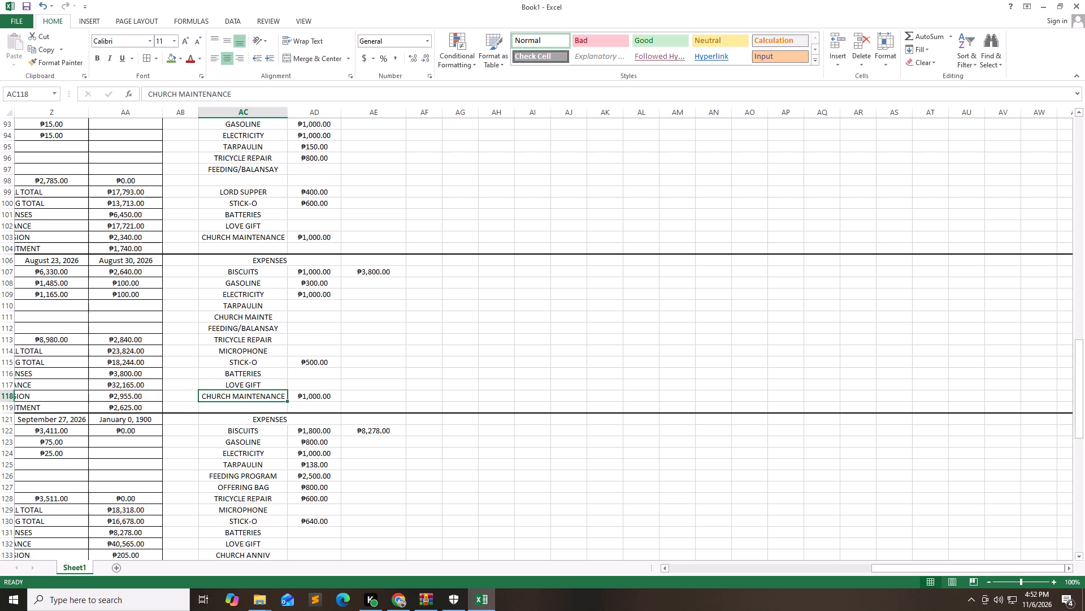
key("ctrl+c")
key("Down")
key("Down")
key("Down")
key("Down")
key("Down")
key("Down")
key("Down")
key("Down")
key("Down")
key("Down")
key("Down")
key("Down")
key("Down")
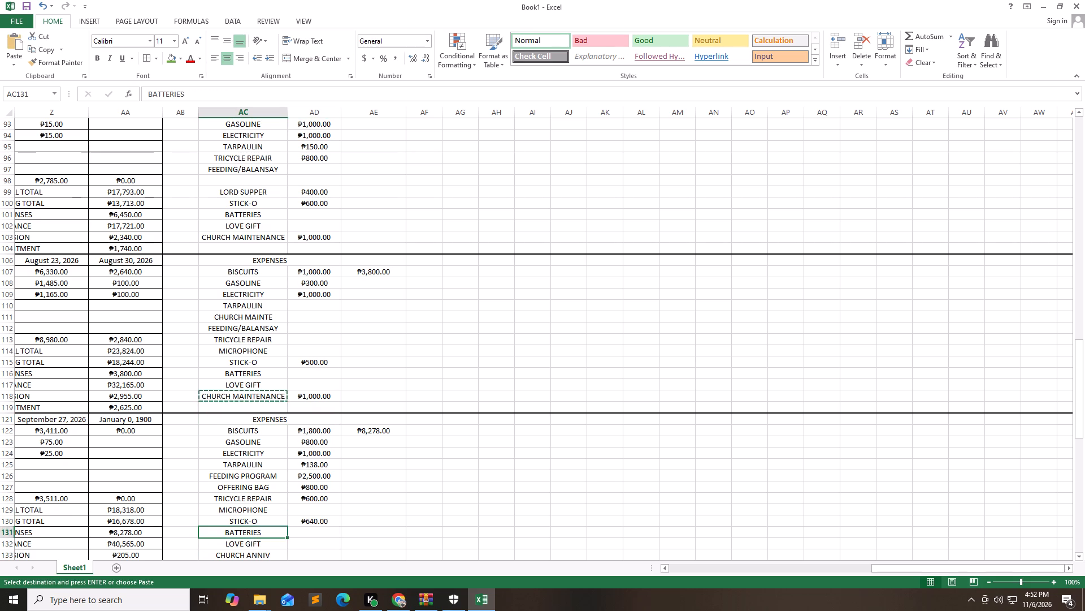
key("Down")
key("Down")
key("Down")
key("Up")
key("ctrl+v")
key("Right")
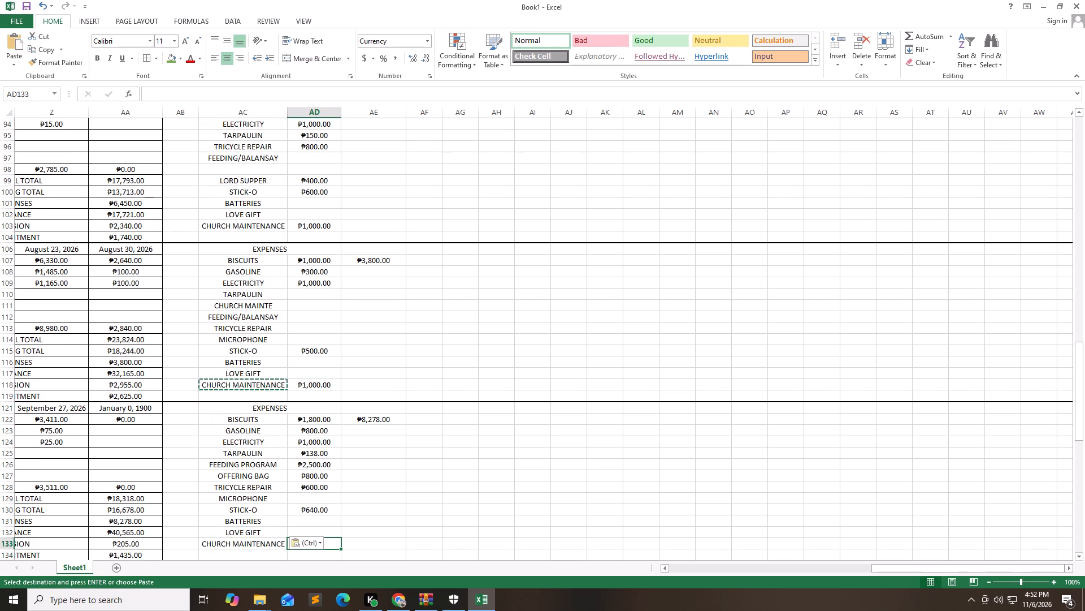
type("1000")
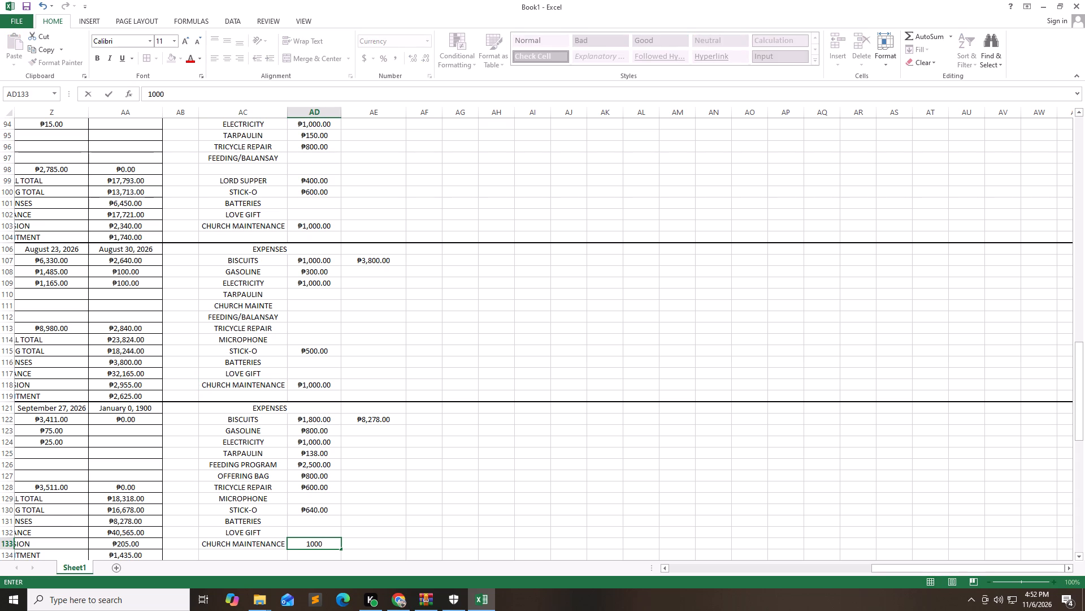
key("Down")
Enter October's expenses: 2400 for BISCUITS, 800 for GASOLINE, 1000 for ELECTRICITY and 135 for TARPAULIN.
key("Down")
key("Down")
key("Down")
key("Down")
key("Down")
key("Down")
key("Down")
key("Down")
key("Down")
key("Down")
key("Down")
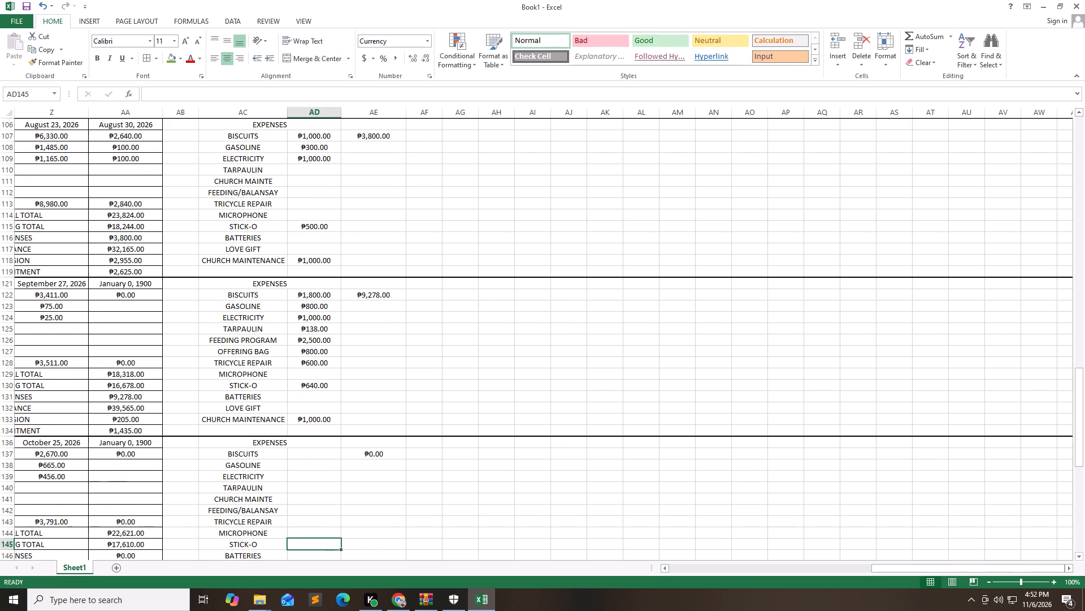
key("Up")
key("Up")
key("Up")
key("Up")
key("Up")
key("Up")
key("Up")
key("Up")
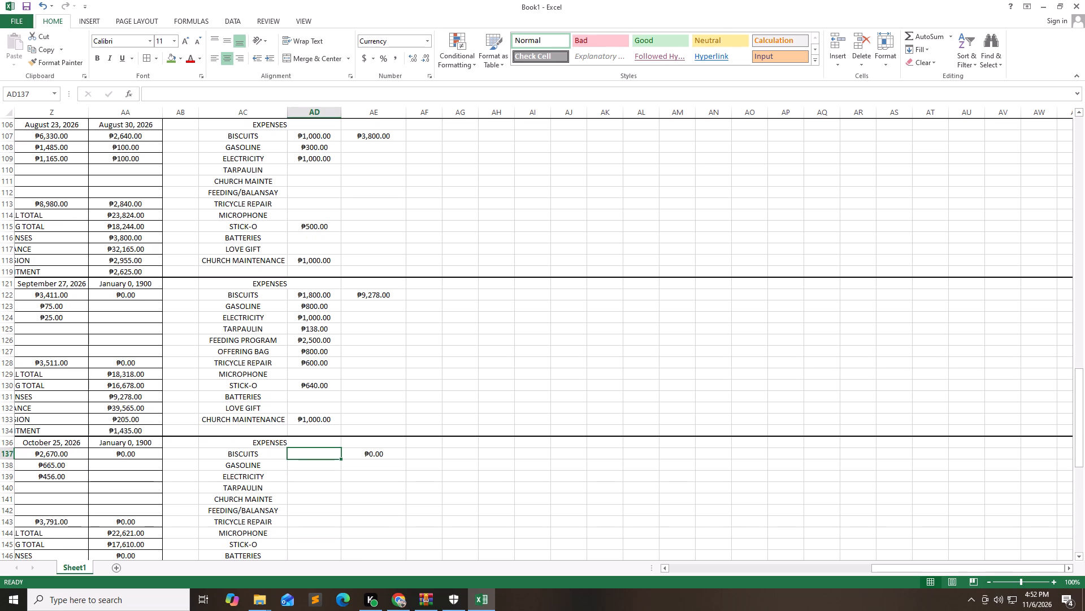
type("2400")
key("Down")
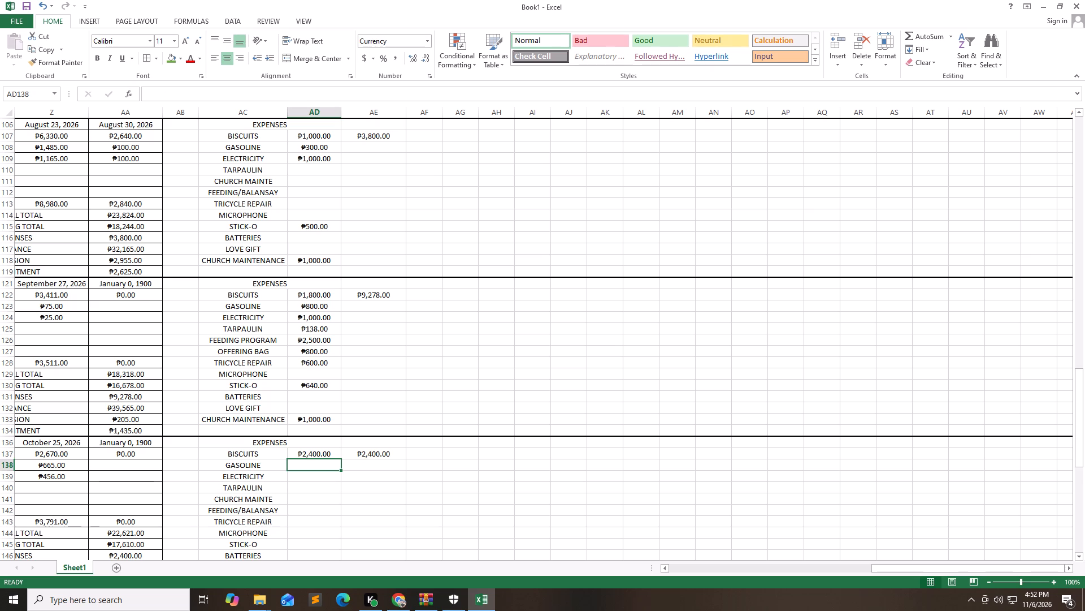
type("800")
key("Down")
type("1000")
key("Down")
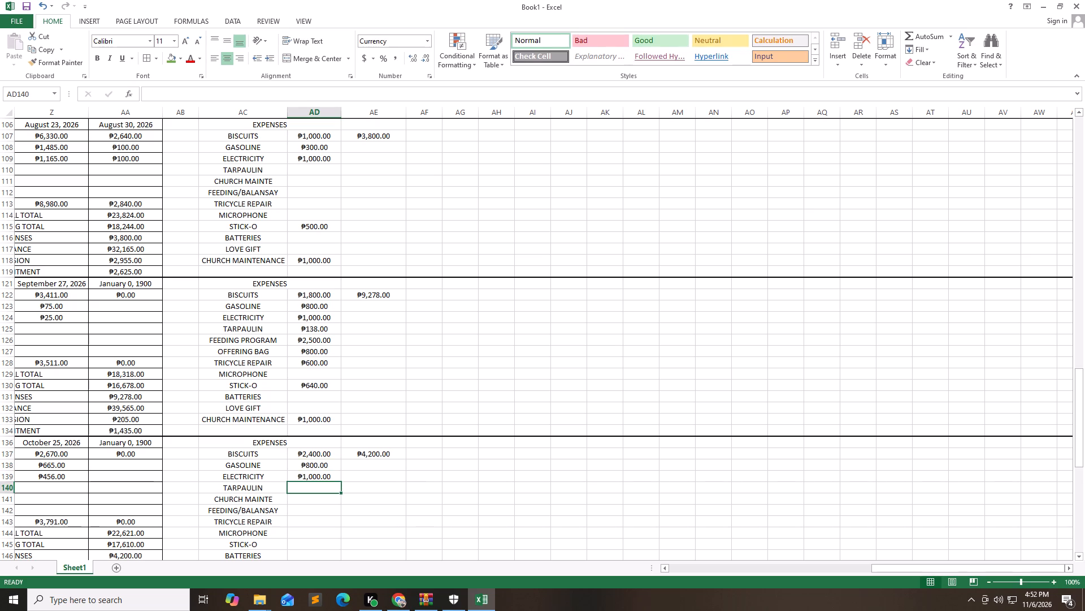
type("135")
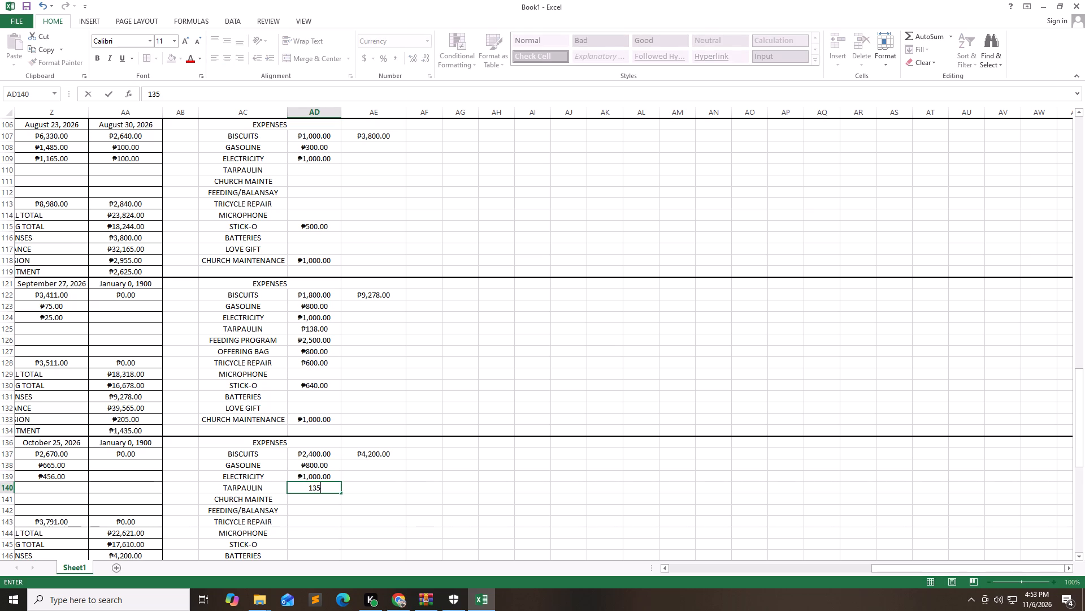
key("Down")
Enter 1500 as October's STICK-O expense, leaving the rows between TARPAULIN and STICK-O blank.
key("Down")
key("Down")
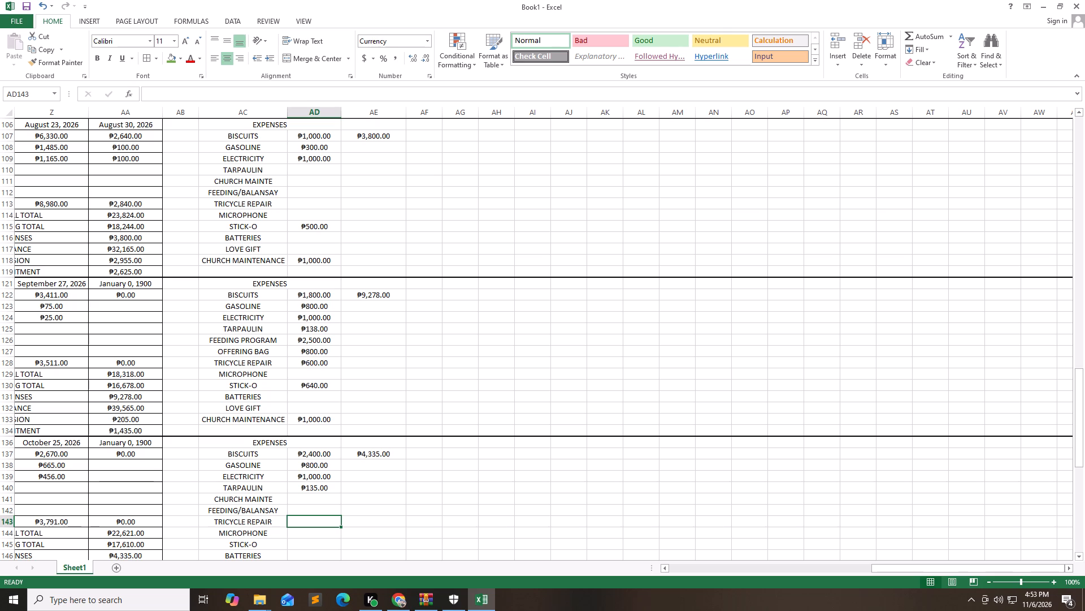
key("Down")
key("Down")
type("1500")
key("Down")
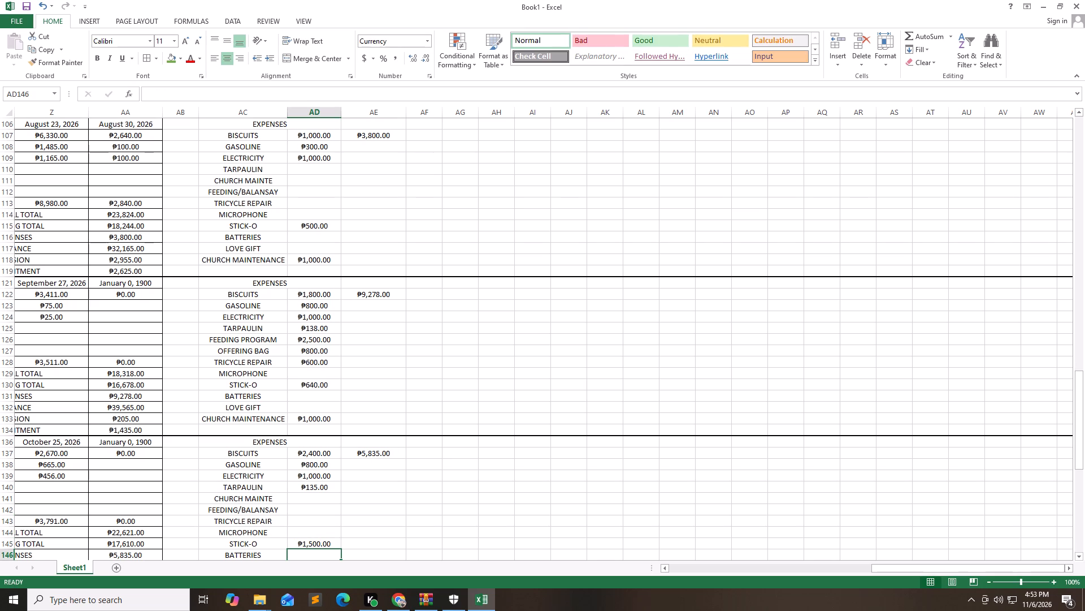
Replace October's CHURCH ANNIV label with a copy of September's CHURCH MAINTENANCE label.
key("Down")
key("Down")
key("Up")
key("Up")
key("Up")
key("Up")
key("Up")
key("Up")
key("Up")
key("Up")
key("Up")
key("Up")
key("Up")
key("Up")
key("Up")
key("Up")
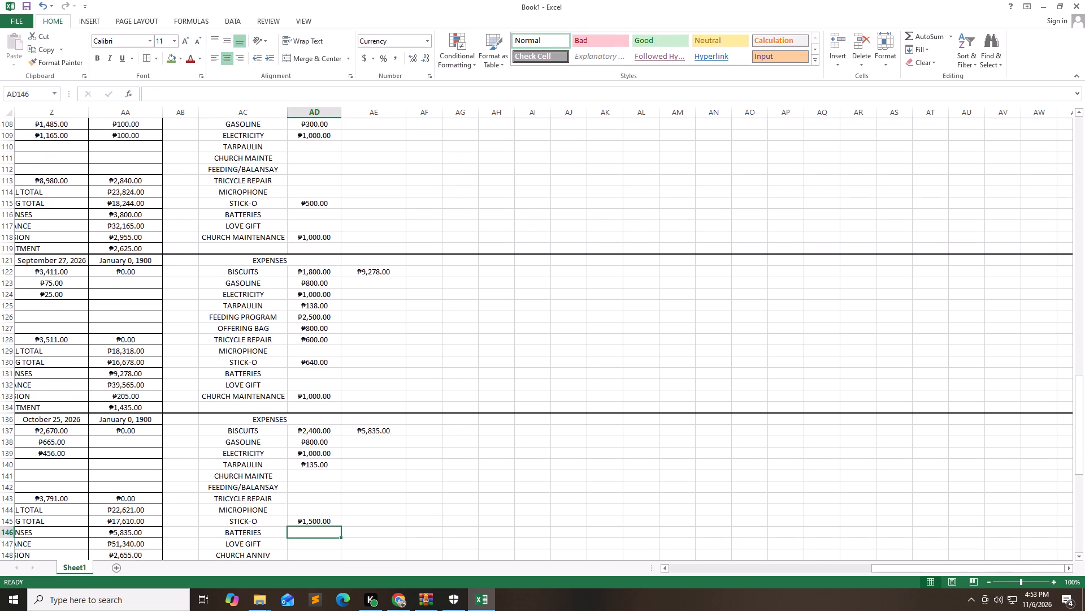
key("Up")
key("Left")
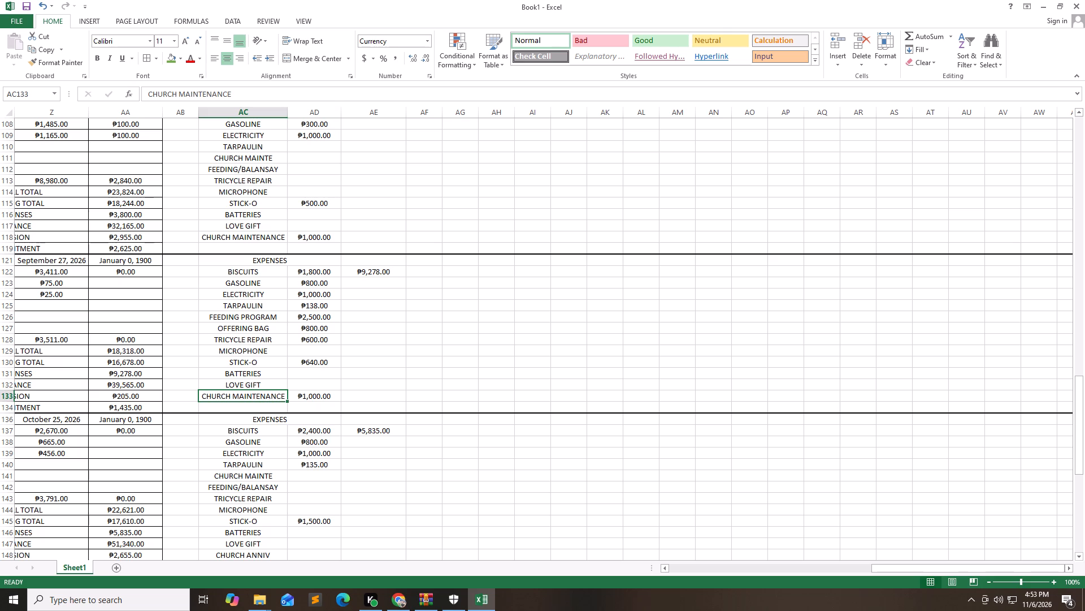
key("ctrl+c")
key("Down")
key("Down")
key("Down")
key("Down")
key("Down")
key("Down")
key("Down")
key("Down")
key("Down")
key("Down")
key("Down")
key("Down")
key("Down")
key("Down")
key("Down")
key("Down")
key("Down")
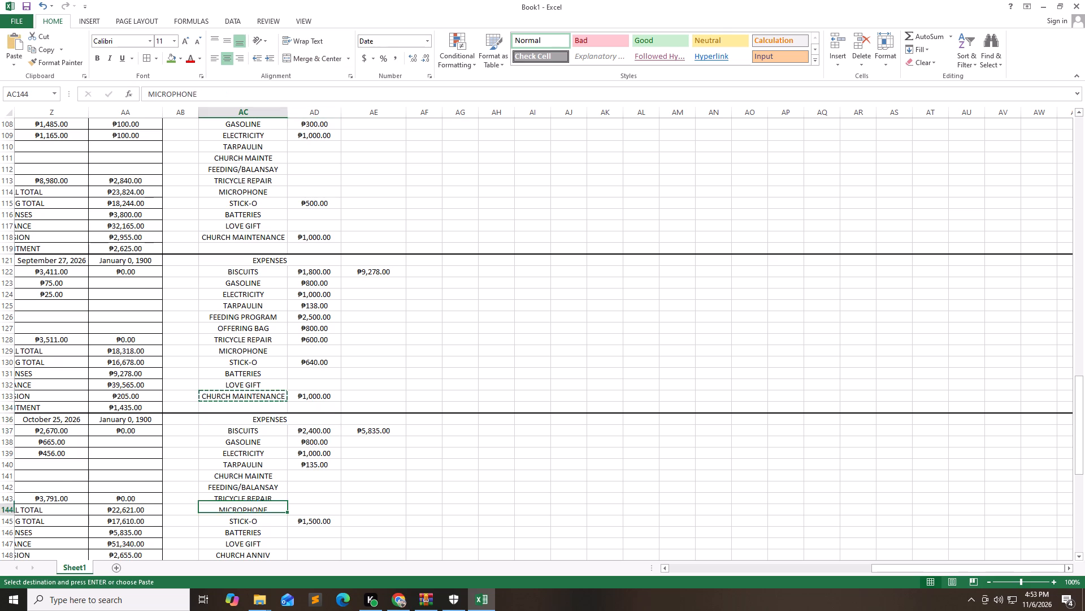
key("Down")
key("Up")
key("Up")
key("ctrl+v")
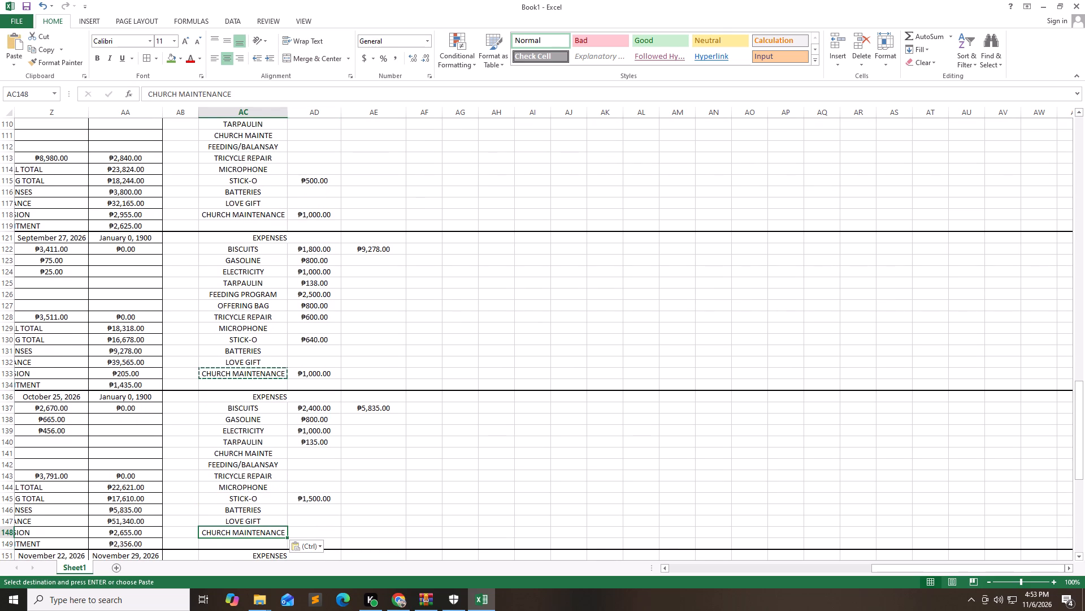
Enter 1000 as October's CHURCH MAINTENANCE expense.
key("Right")
type("100")
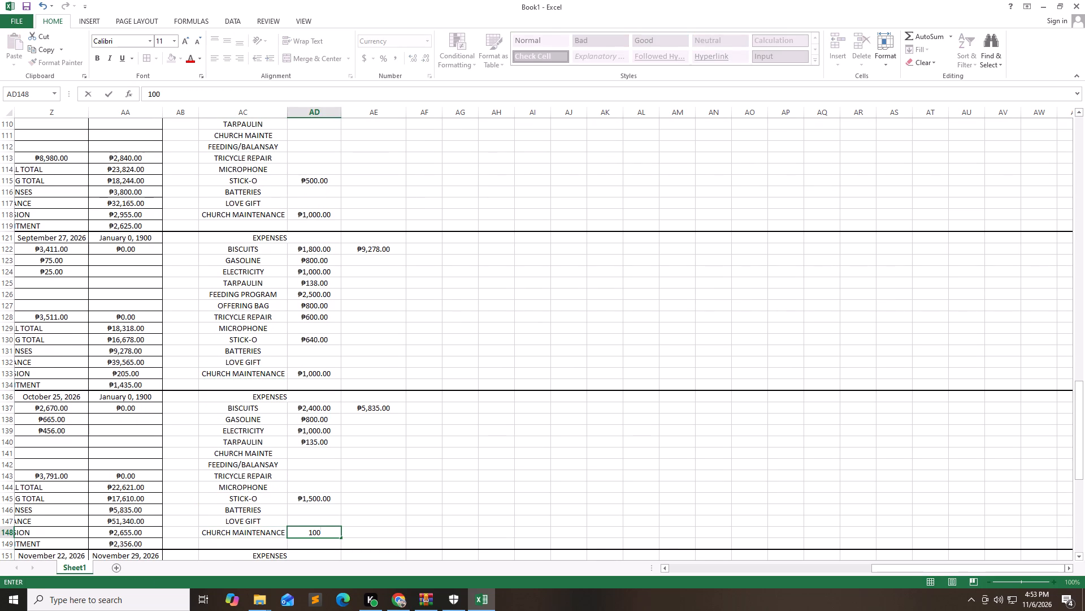
key("0")
key("Down")
Review the October, November and December 2026 summary blocks, including their offering rows, balances and expense lists, down to the end of the sheet.
key("Left")
key("Down")
key("Down")
key("Down")
key("Down")
key("Down")
key("Down")
key("Down")
key("Down")
key("Down")
key("Down")
key("Down")
key("Down")
key("Down")
key("Down")
key("Down")
key("Down")
key("Down")
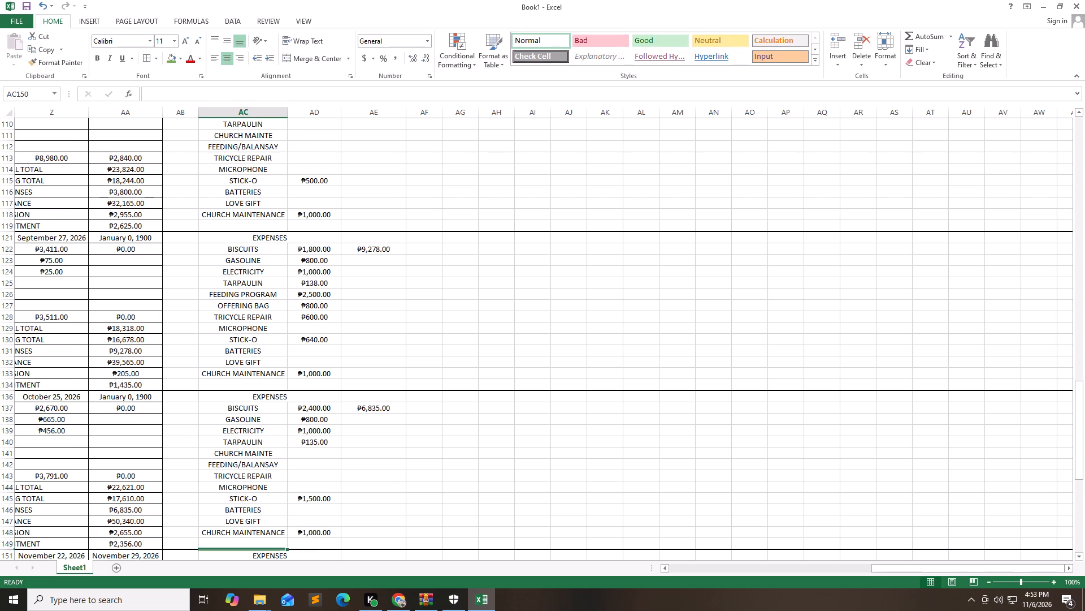
key("Left")
key("Left")
key("Left")
key("Left")
key("Left")
key("Left")
key("Left")
key("Left")
key("Left")
key("Left")
key("Left")
key("Left")
key("Left")
key("Left")
key("Left")
key("Left")
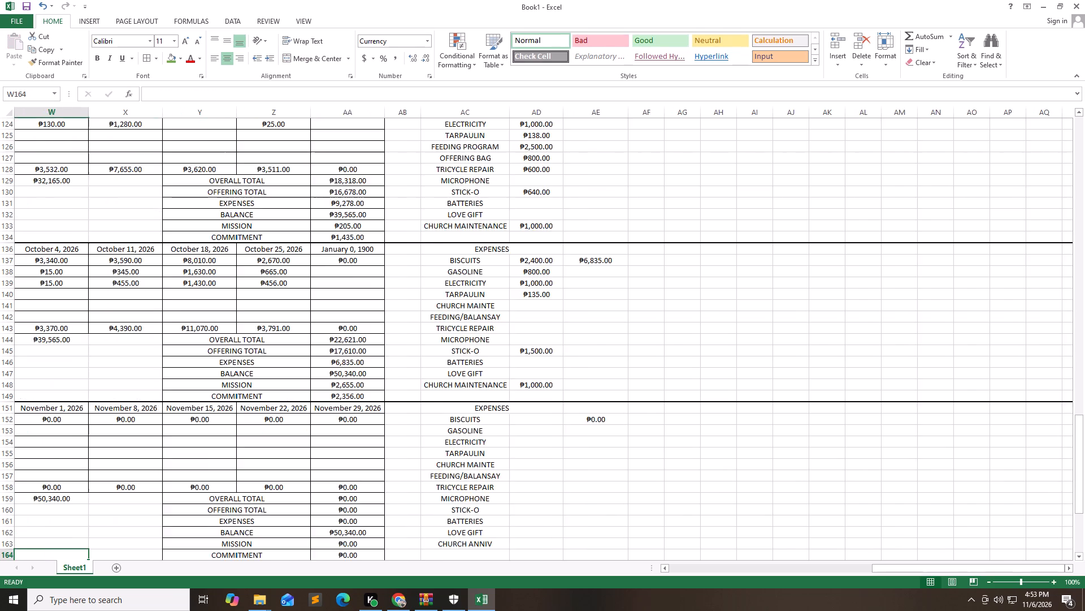
key("Right")
key("Right")
key("Down")
key("Down")
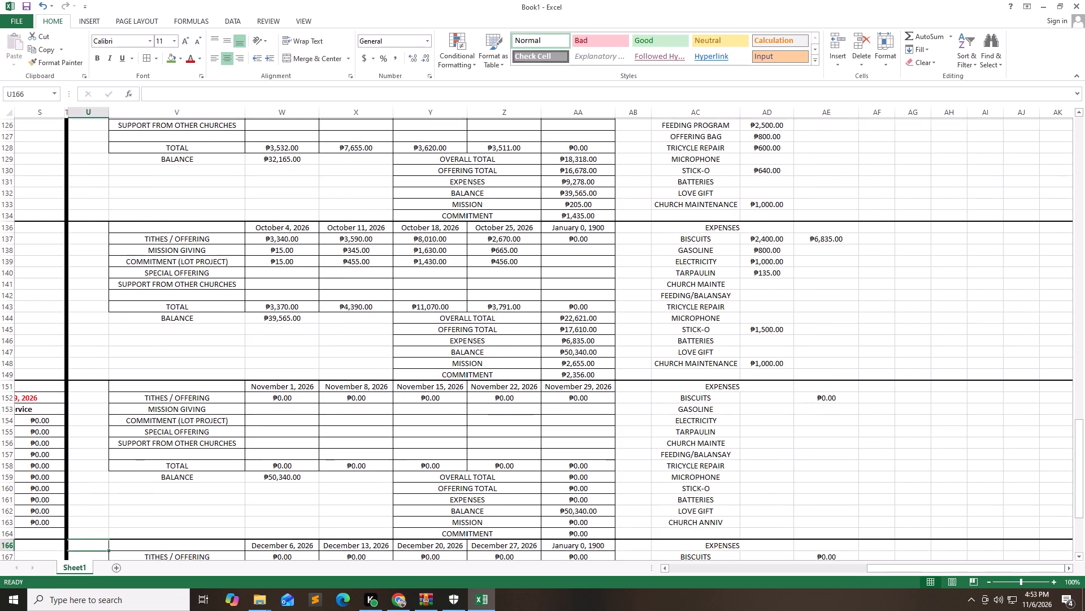
key("Down")
key("Down")
key("Down")
key("Down")
key("Down")
key("Down")
key("Down")
key("Down")
key("Down")
key("Down")
key("Down")
key("Down")
key("Down")
key("Down")
key("Down")
key("Down")
key("Down")
key("Down")
key("Down")
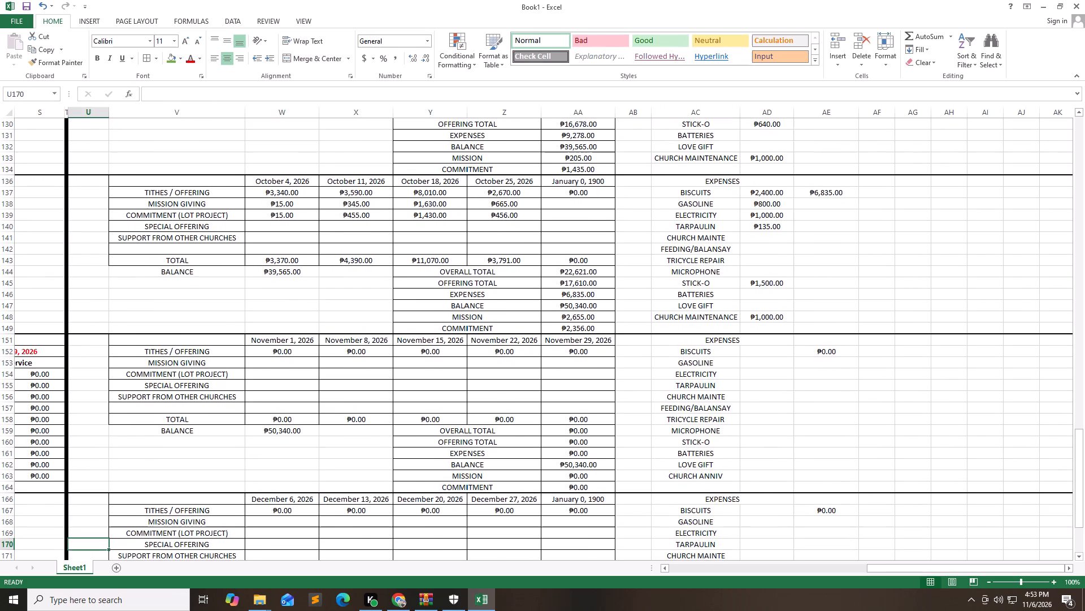
key("Up")
key("Up")
key("Up")
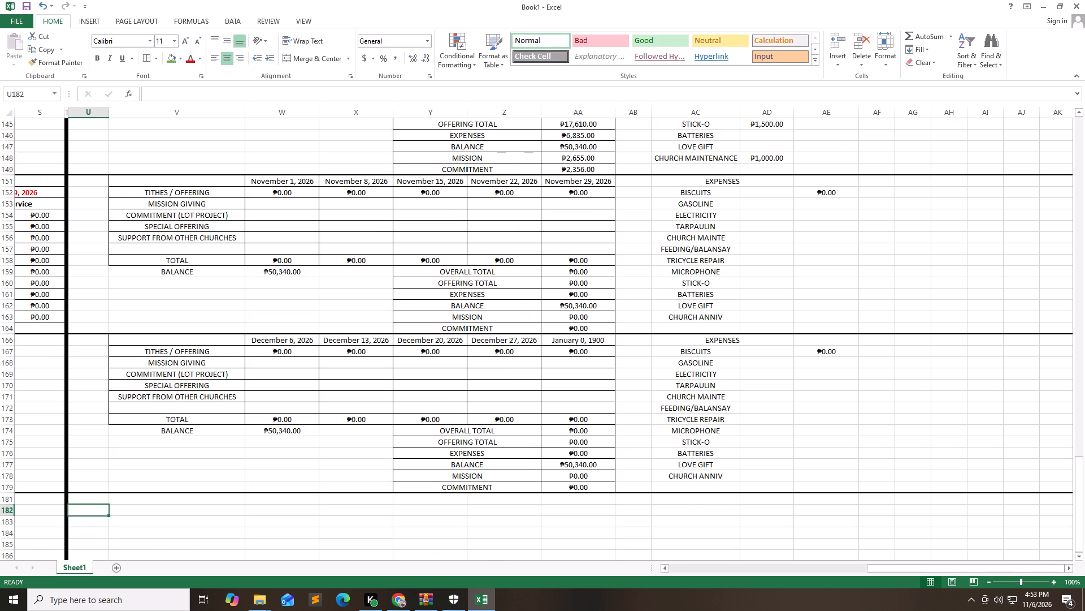
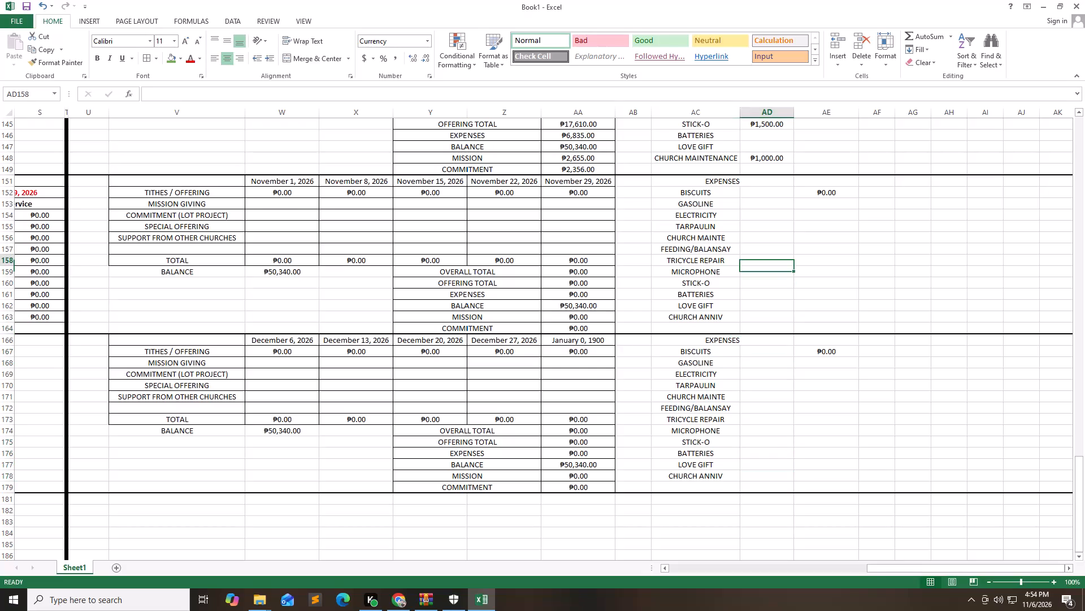
Review the monthly summary blocks and expense lists from November 2026 back up to the start of the year.
key("Up")
key("Up")
key("Up")
key("Up")
key("Up")
key("Up")
key("Up")
key("Up")
key("Up")
key("Up")
key("Up")
key("Up")
key("Up")
key("Up")
key("Up")
key("Up")
key("Up")
key("Up")
key("Up")
key("Up")
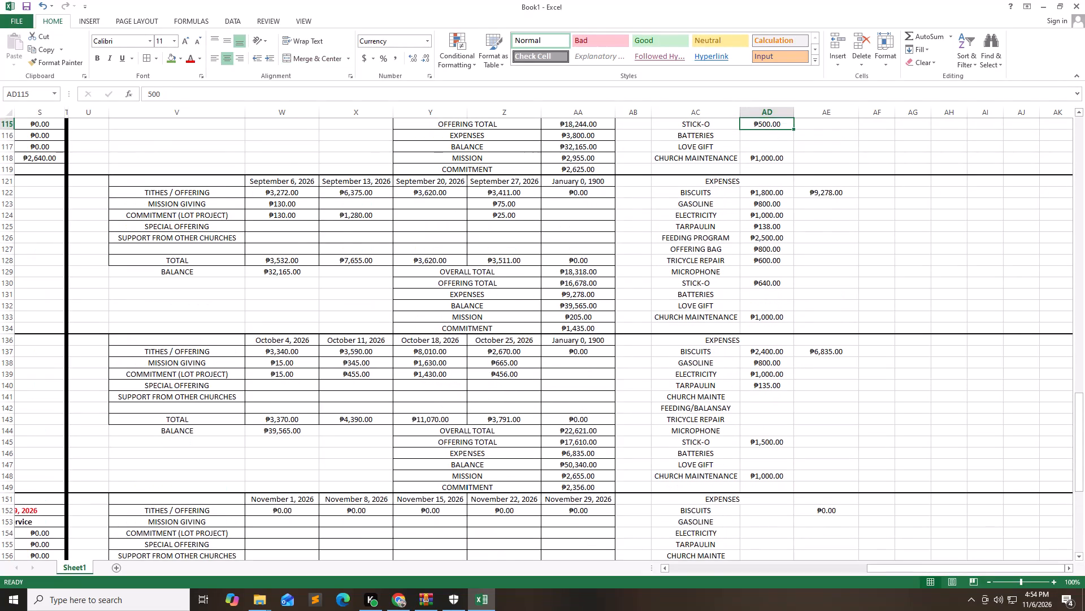
key("Up")
key("Up")
key("Up")
key("Up")
key("Up")
key("Up")
key("Up")
key("Up")
key("Up")
key("Up")
key("Up")
key("Up")
key("Up")
key("Up")
key("Up")
key("Up")
key("Up")
key("Up")
key("Up")
key("Up")
key("Up")
key("Up")
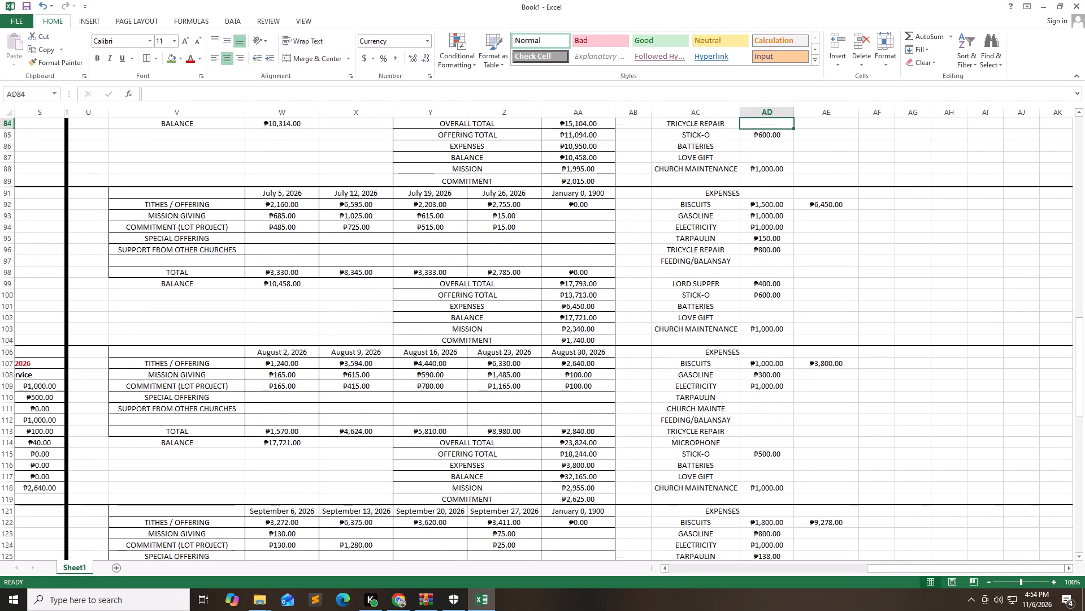
key("Up")
key("Up")
key("Up")
key("Up")
key("Up")
key("Up")
key("Up")
key("Up")
key("Up")
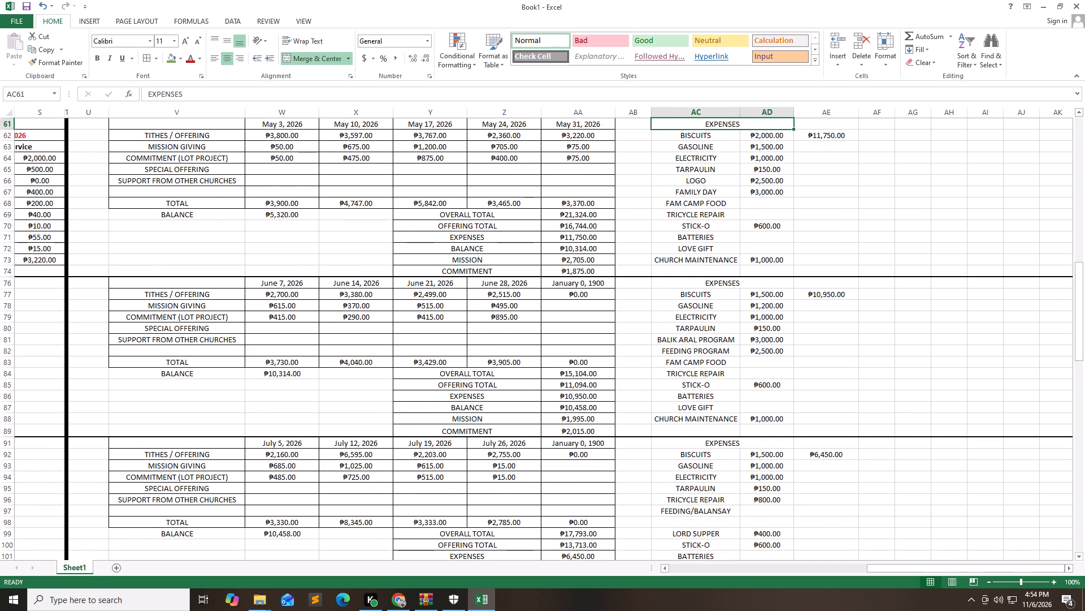
key("Up")
key("Up")
key("Up")
key("Up")
key("Up")
key("Up")
key("Up")
key("Up")
key("Up")
key("Up")
key("Up")
key("Up")
key("Up")
key("Up")
key("Up")
key("Up")
key("Up")
key("Up")
key("Up")
key("Up")
key("Up")
key("Up")
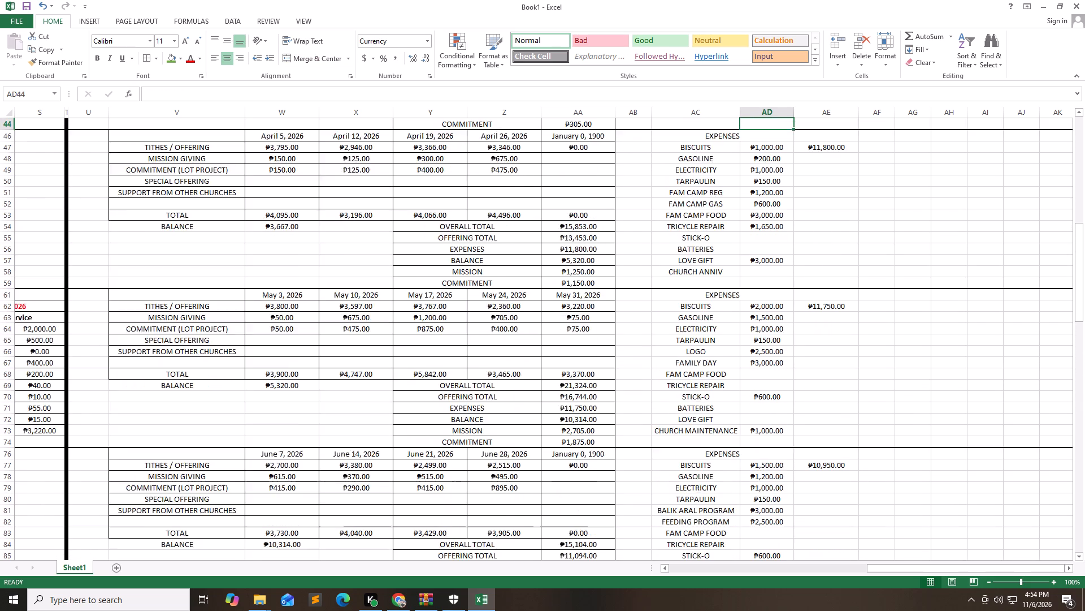
Review the records from April 2026 back to January, moving from the expense lists and monthly summaries across to the weekly cash counts.
key("Left")
key("Left")
key("Left")
key("Left")
key("Left")
key("Left")
key("Left")
key("Left")
key("Left")
key("Left")
key("Left")
key("Left")
key("Left")
key("Left")
key("Left")
key("Left")
key("Left")
key("Left")
key("Left")
key("Left")
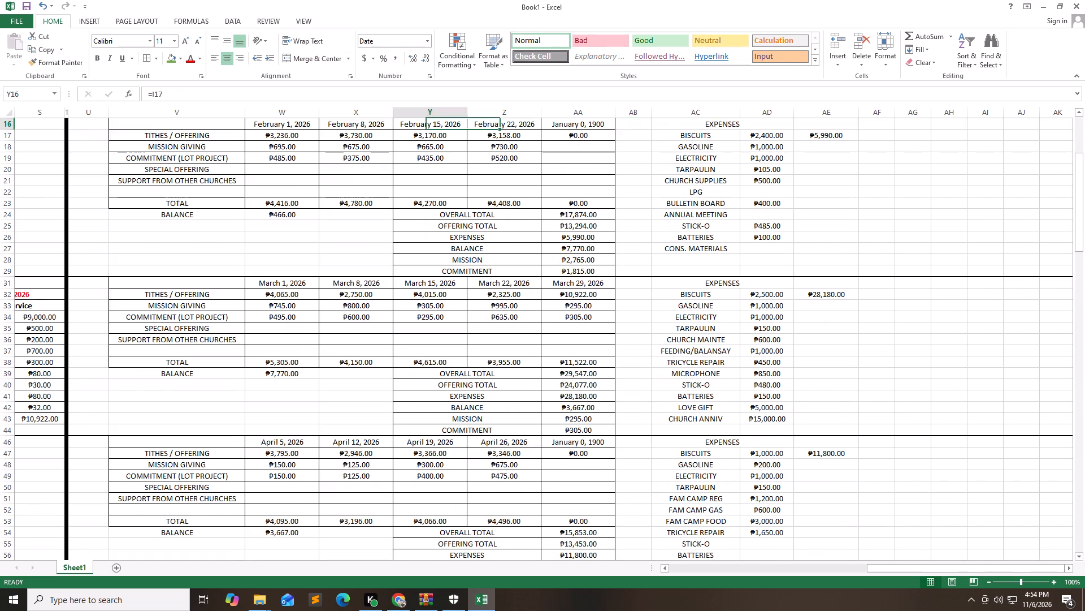
key("Left")
key("Left")
key("Up")
key("Up")
key("Up")
key("Up")
key("Up")
key("Up")
key("Up")
key("Up")
key("Up")
key("Up")
key("Up")
key("Up")
key("Up")
key("Up")
key("Up")
key("Up")
key("Up")
key("Up")
key("Up")
key("Up")
key("Up")
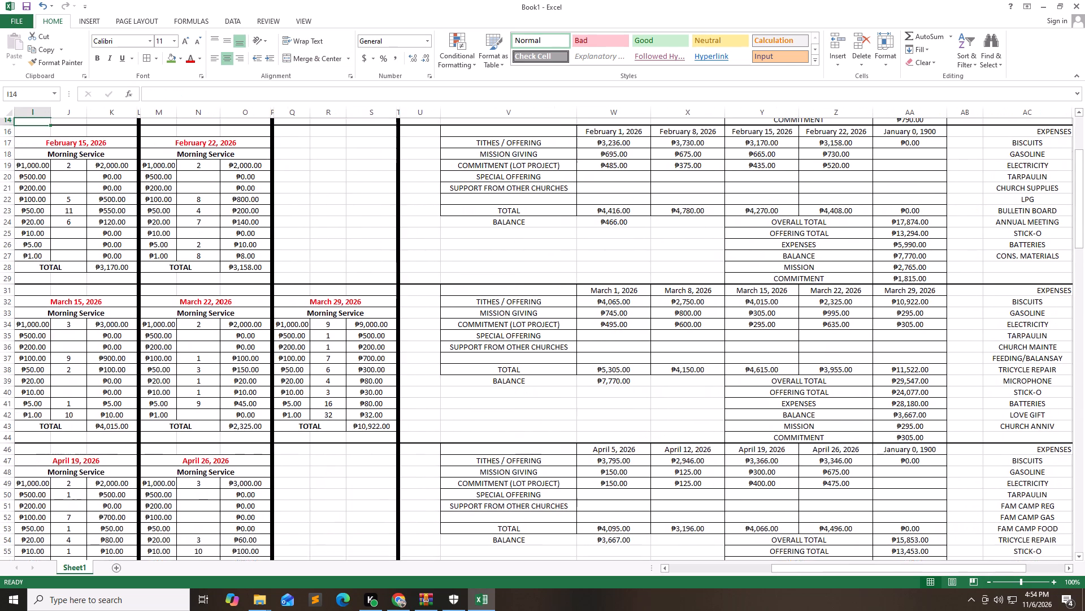
key("Left")
key("Left")
key("Left")
key("Left")
key("Left")
key("Left")
key("Left")
key("Left")
key("Left")
key("Left")
key("Left")
key("Left")
key("Left")
key("Left")
key("Left")
key("Left")
key("Left")
key("Left")
key("Left")
key("Left")
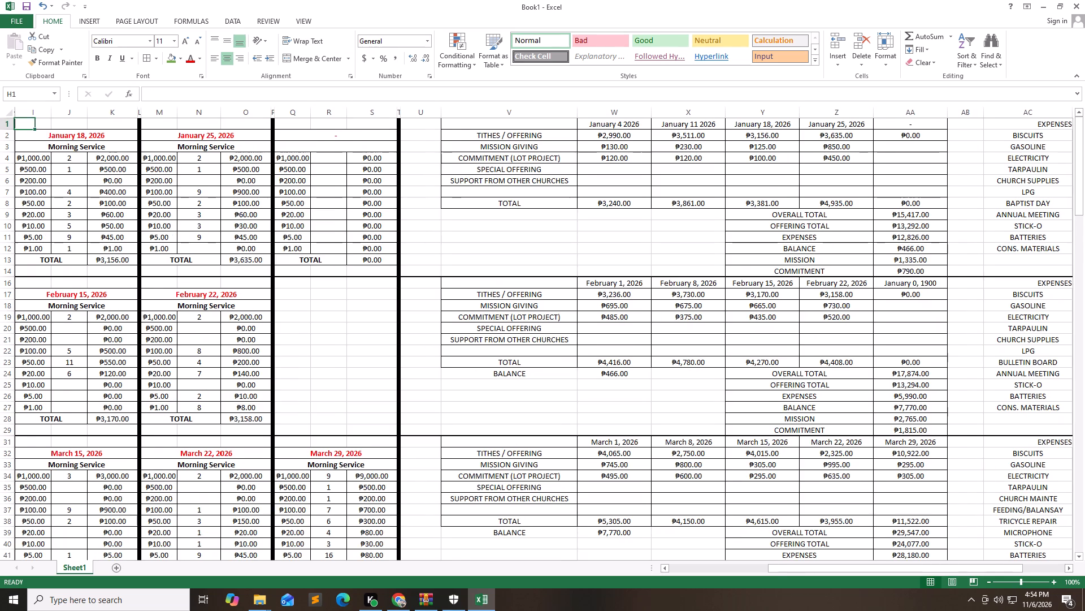
Examine the January and February 2026 Morning Service cash counts week by week, including the fifth-week area beside them.
key("Down")
key("Down")
key("Down")
key("Down")
key("Down")
key("Down")
key("Down")
key("Down")
key("Down")
key("Down")
key("Down")
key("Down")
key("Down")
key("Down")
key("Down")
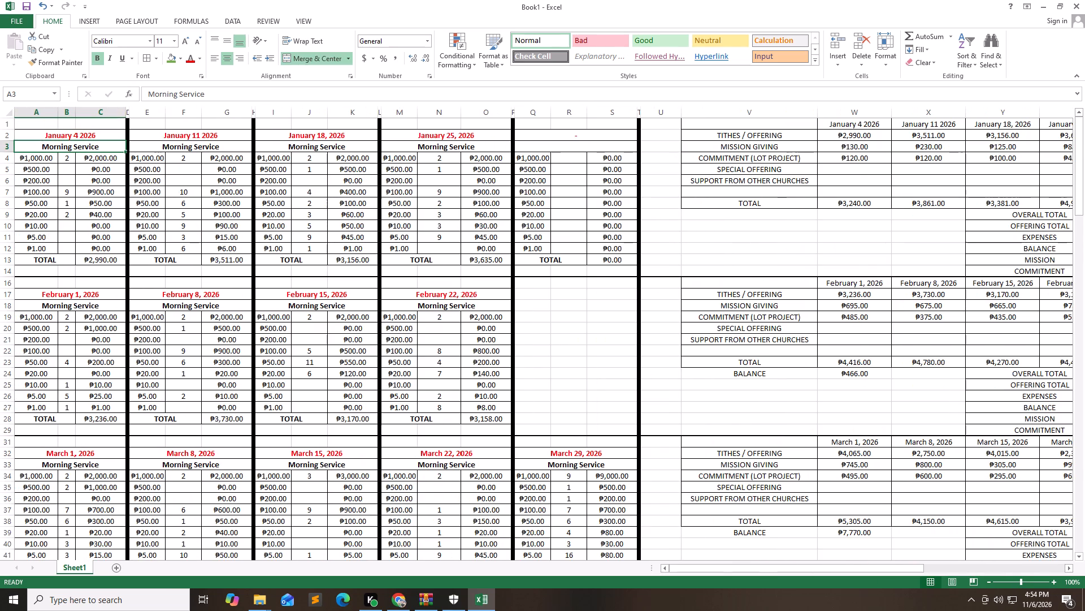
key("Down")
key("Right")
key("Right")
key("Right")
key("Right")
key("Right")
key("Right")
key("Right")
key("Right")
key("Right")
key("Right")
key("Right")
key("Right")
key("Right")
key("Right")
key("Right")
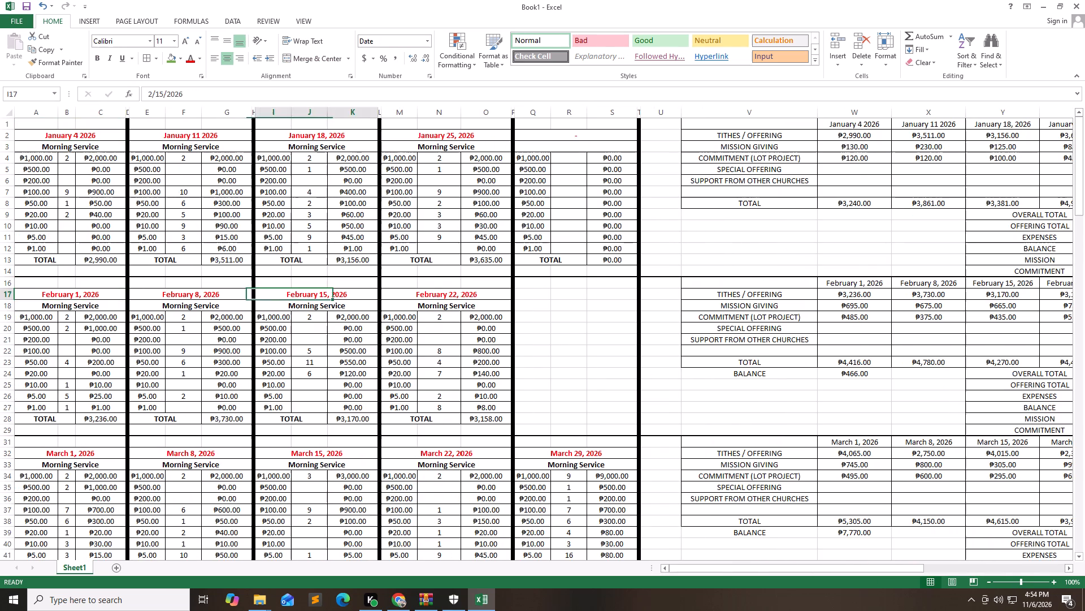
key("Left")
key("Left")
key("Left")
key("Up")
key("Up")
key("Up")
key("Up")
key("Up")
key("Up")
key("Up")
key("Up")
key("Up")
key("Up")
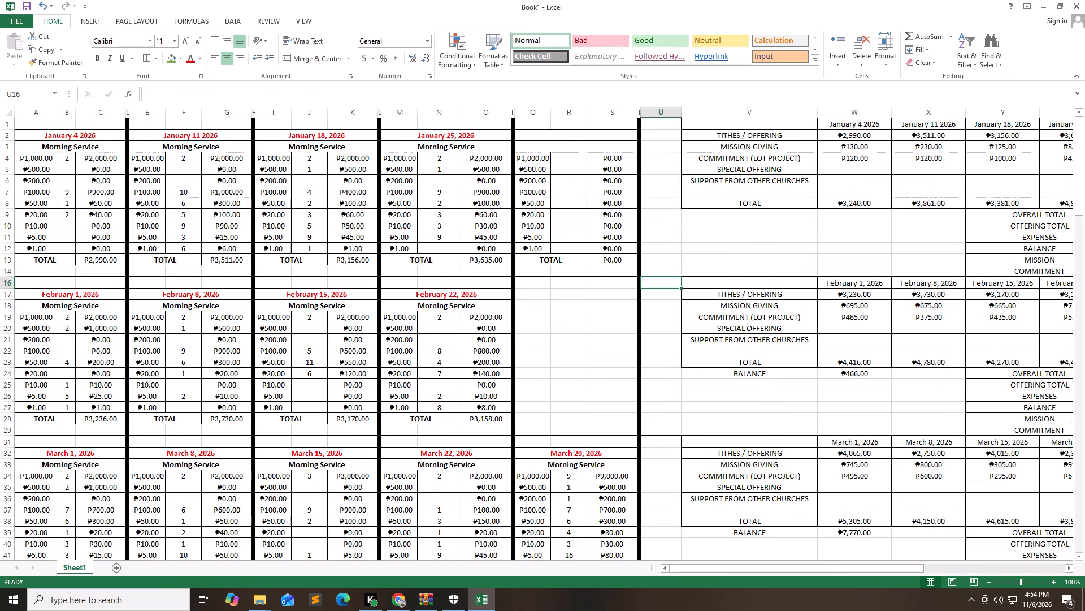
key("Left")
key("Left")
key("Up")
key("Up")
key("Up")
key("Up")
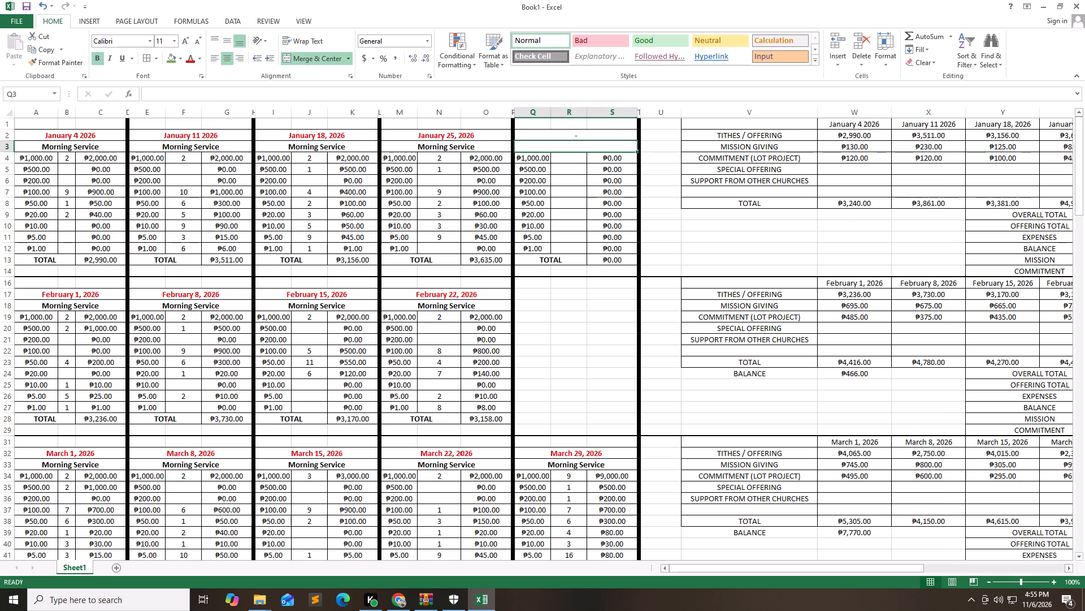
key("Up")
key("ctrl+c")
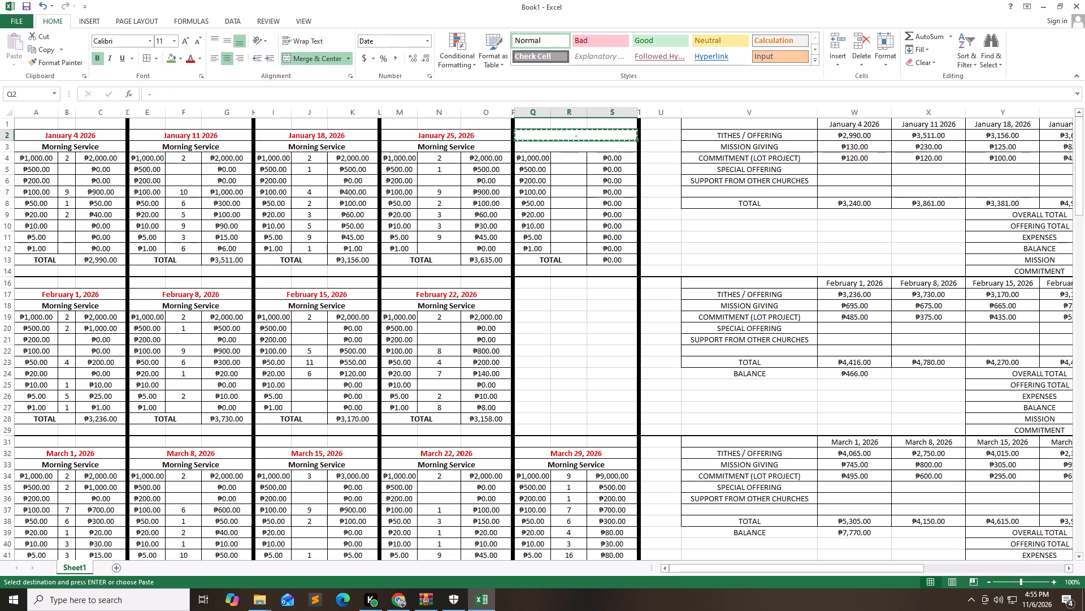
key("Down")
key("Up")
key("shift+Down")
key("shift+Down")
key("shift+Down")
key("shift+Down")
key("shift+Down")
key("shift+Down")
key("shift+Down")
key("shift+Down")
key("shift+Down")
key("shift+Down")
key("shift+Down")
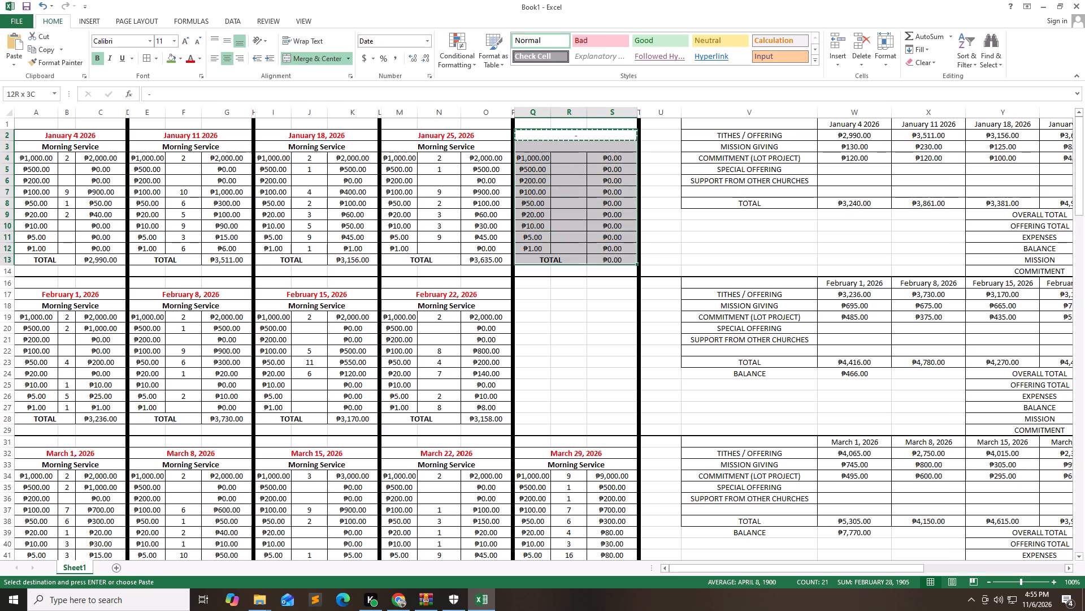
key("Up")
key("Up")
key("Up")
Copy January 2026's blank fifth-week cash count block, range Q1:S14, including the empty rows above and below it.
key("Left")
key("Left")
key("shift+Right")
key("shift+Right")
key("shift+Down")
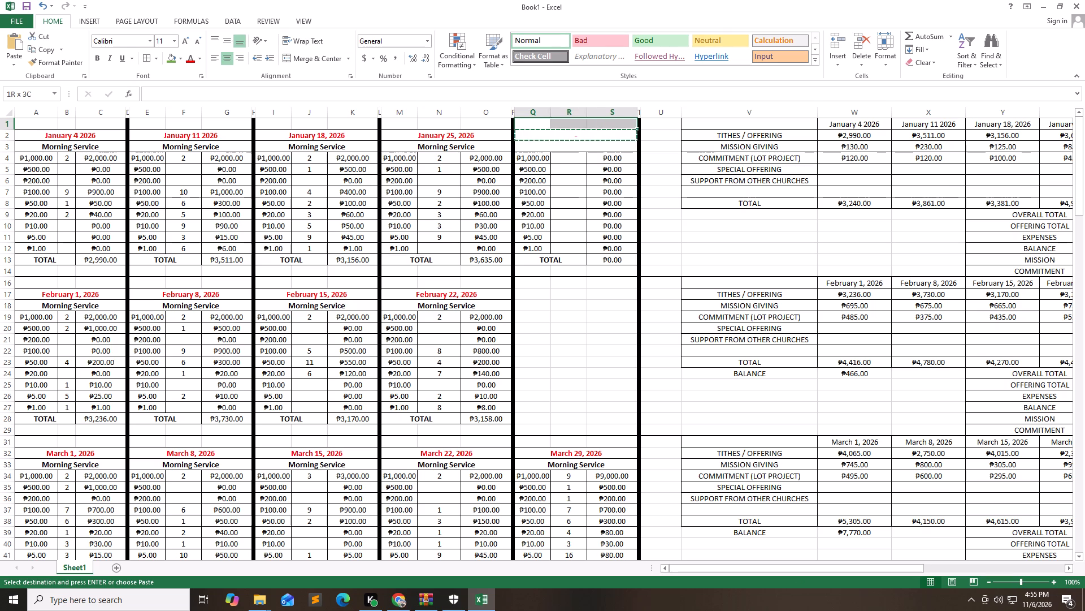
key("shift+Down")
key("shift+Down")
key("shift+Down")
key("shift+Down")
key("shift+Down")
key("shift+Down")
key("shift+Down")
key("shift+Down")
key("shift+Down")
key("shift+Down")
key("shift+Down")
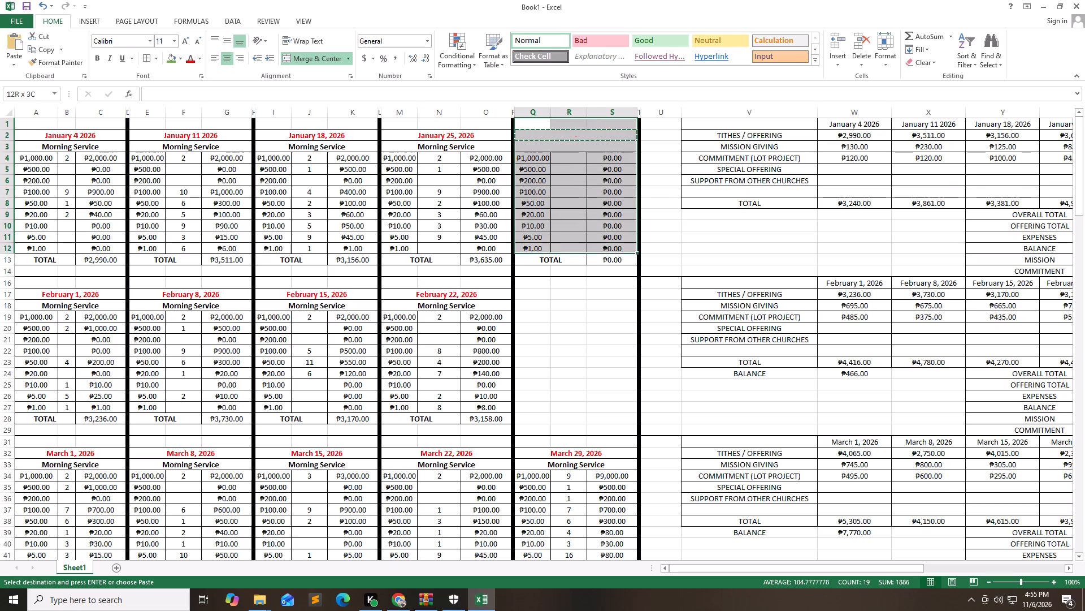
key("shift+Down")
key("ctrl+c")
Paste the copied blank cash count block into February 2026's empty fifth-week area, starting at cell Q16.
key("Down")
key("Down")
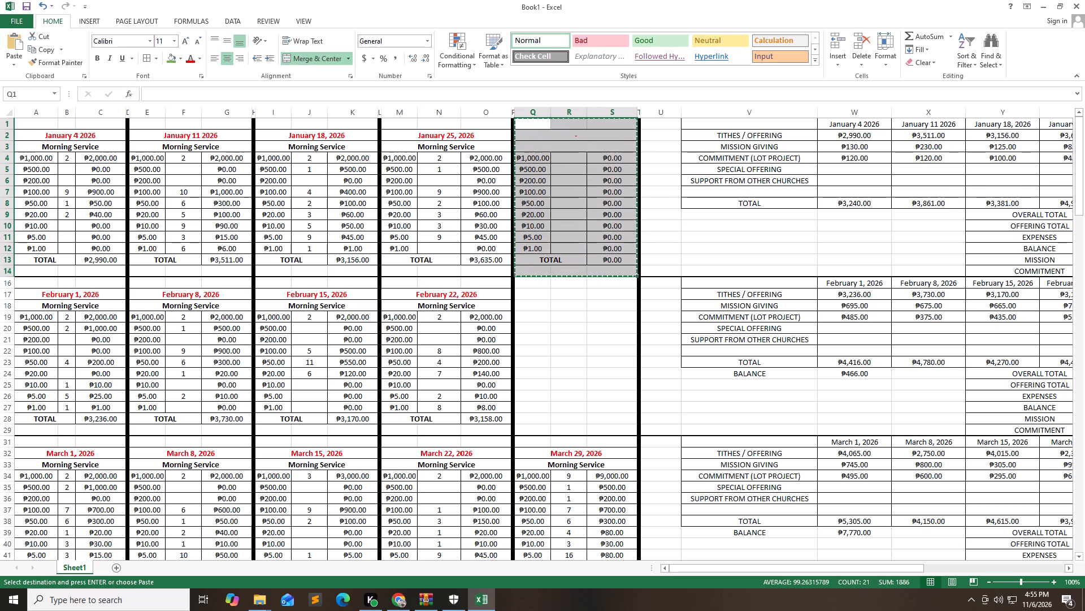
key("Down")
key("Down")
key("Down")
key("Down")
key("Down")
key("Down")
key("Down")
key("Down")
key("Down")
key("Down")
key("Down")
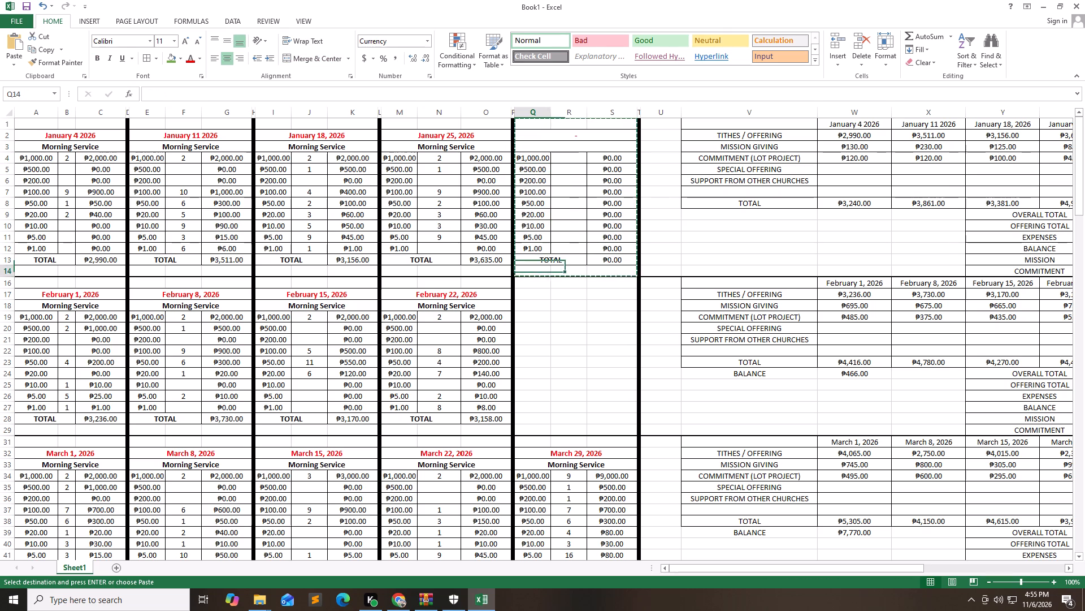
key("Down")
key("Down")
key("ctrl+v")
Paste the same blank cash count block into April 2026's empty fifth-week area, starting at cell Q46.
key("Down")
key("Down")
key("Down")
key("Down")
key("Down")
key("Down")
key("Down")
key("Down")
key("Down")
key("Down")
key("Down")
key("Down")
key("Down")
key("Down")
key("Down")
key("Down")
key("Down")
key("Down")
key("Down")
key("Down")
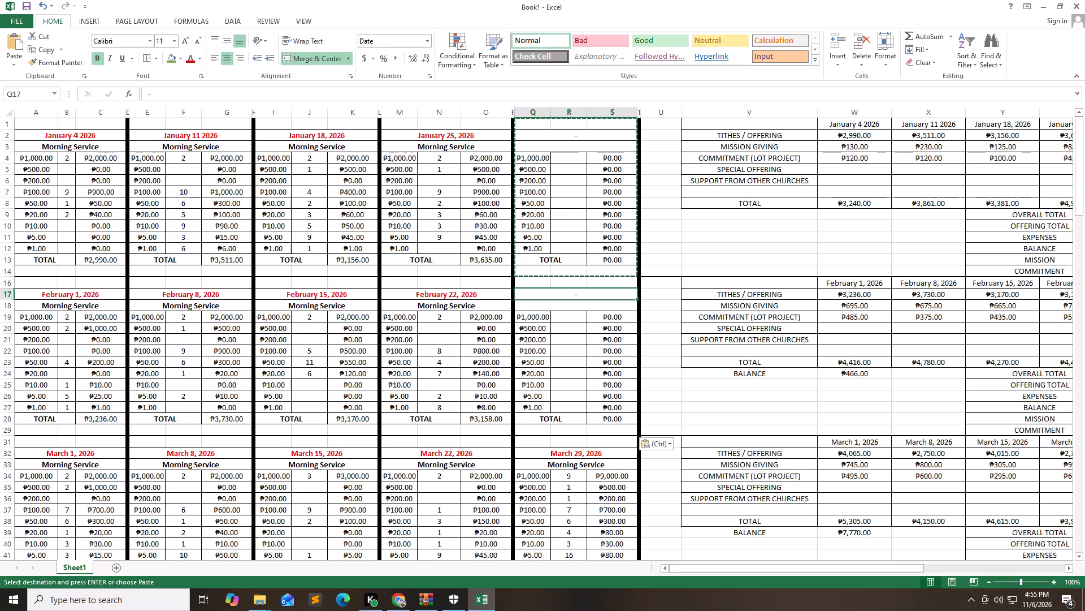
key("Down")
key("Down")
key("Down")
key("Down")
key("Down")
key("Down")
key("Down")
key("Down")
key("Down")
key("Down")
key("Down")
key("Down")
key("Down")
key("Down")
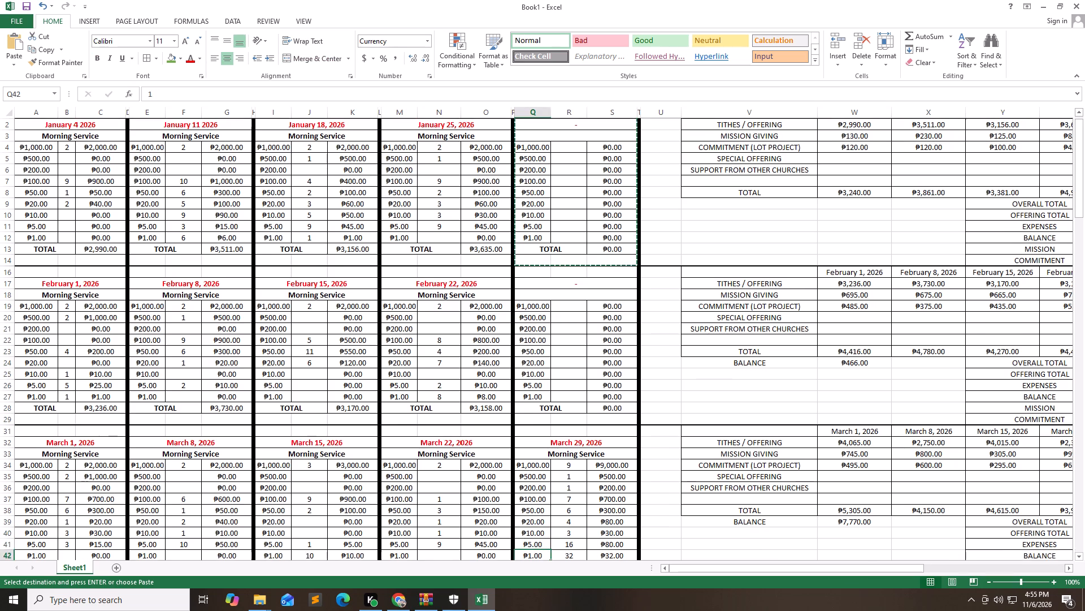
key("Up")
key("Up")
key("Up")
key("Up")
key("ctrl+v")
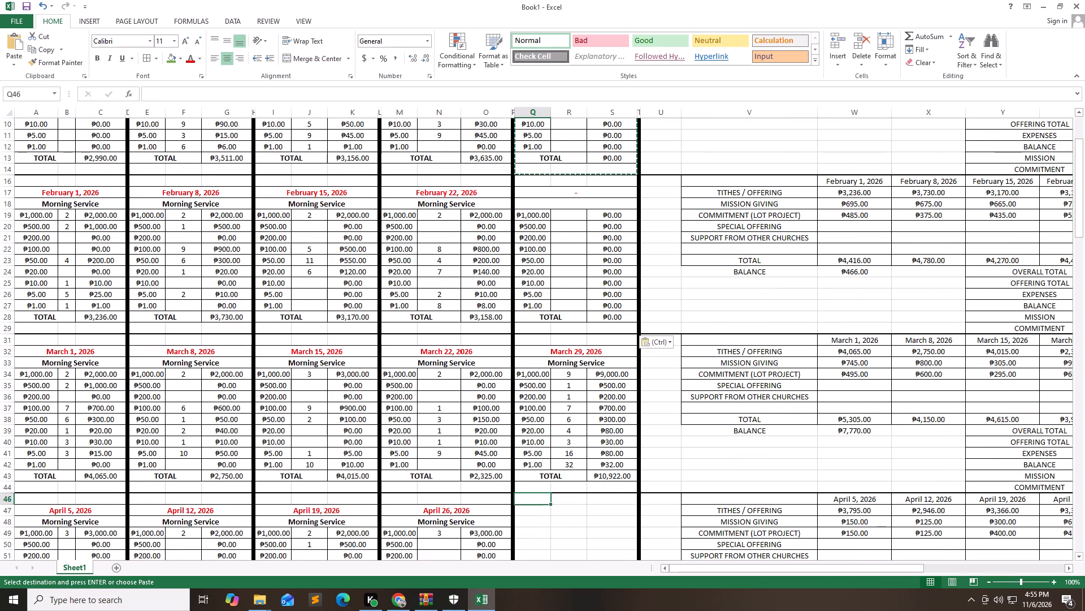
Paste the blank cash count block into June 2026's empty fifth-week area, starting at cell Q76.
key("Down")
key("Down")
key("Down")
key("Down")
key("Down")
key("Down")
key("Down")
key("Down")
key("Down")
key("Down")
key("Down")
key("Down")
key("Down")
key("Down")
key("Down")
key("Down")
key("Down")
key("Down")
key("Down")
key("Down")
key("Down")
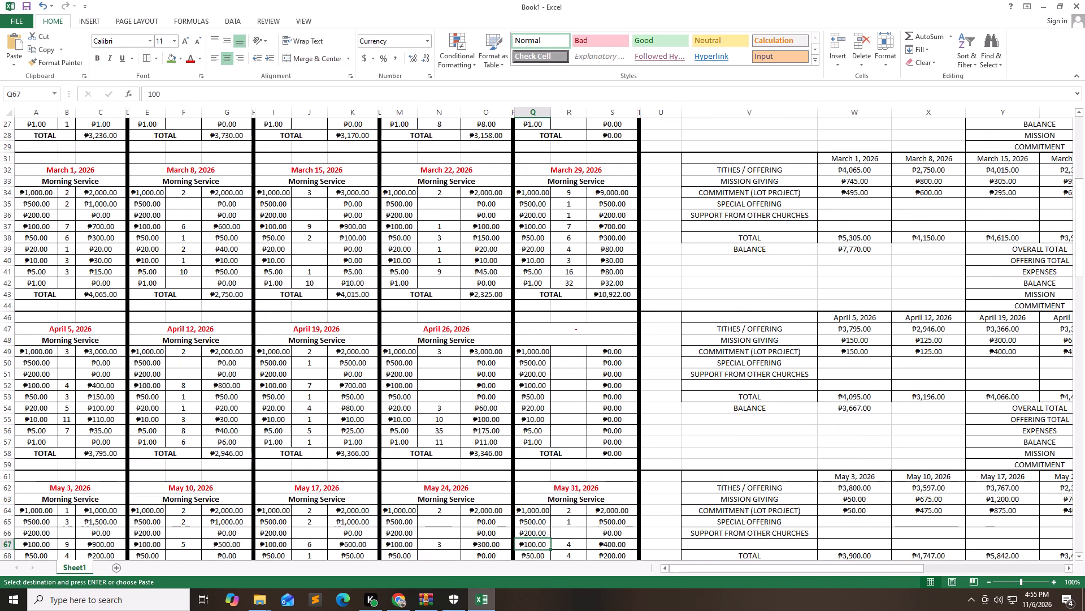
key("Down")
key("Down")
key("Down")
key("Down")
key("Down")
key("Down")
key("Down")
key("Down")
key("Down")
key("Down")
key("Down")
key("Down")
key("Down")
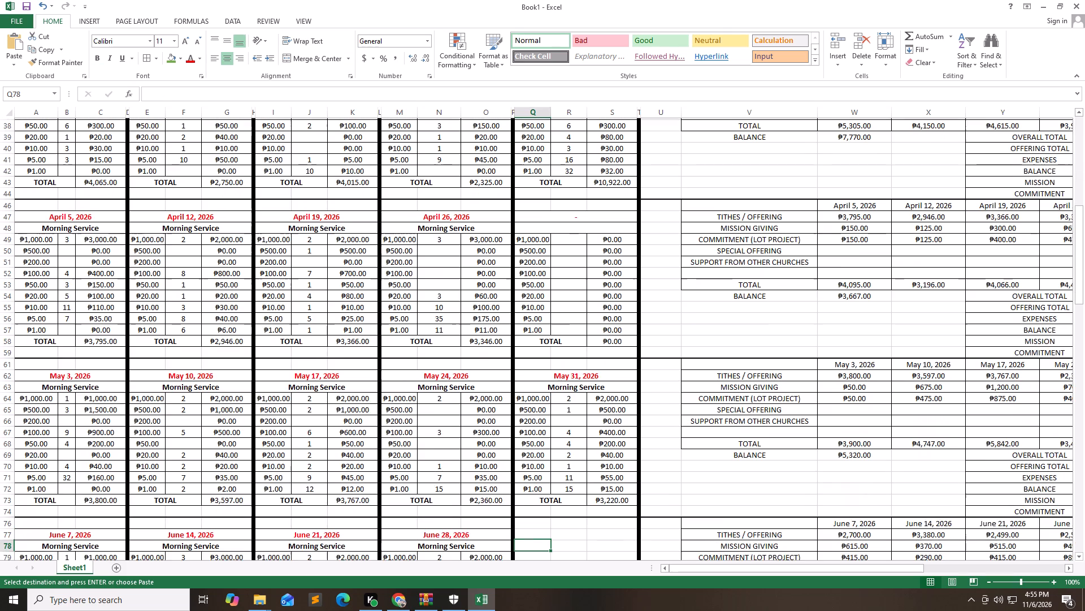
key("Down")
key("Up")
key("Up")
key("Up")
key("ctrl+v")
Paste the blank cash count block into July 2026's empty fifth-week area, starting at cell Q91.
key("Down")
key("Down")
key("Down")
key("Down")
key("Down")
key("Down")
key("Down")
key("Down")
key("Down")
key("Down")
key("Down")
key("Down")
key("Down")
key("Down")
key("Down")
key("Down")
key("Down")
key("Down")
key("Down")
key("Down")
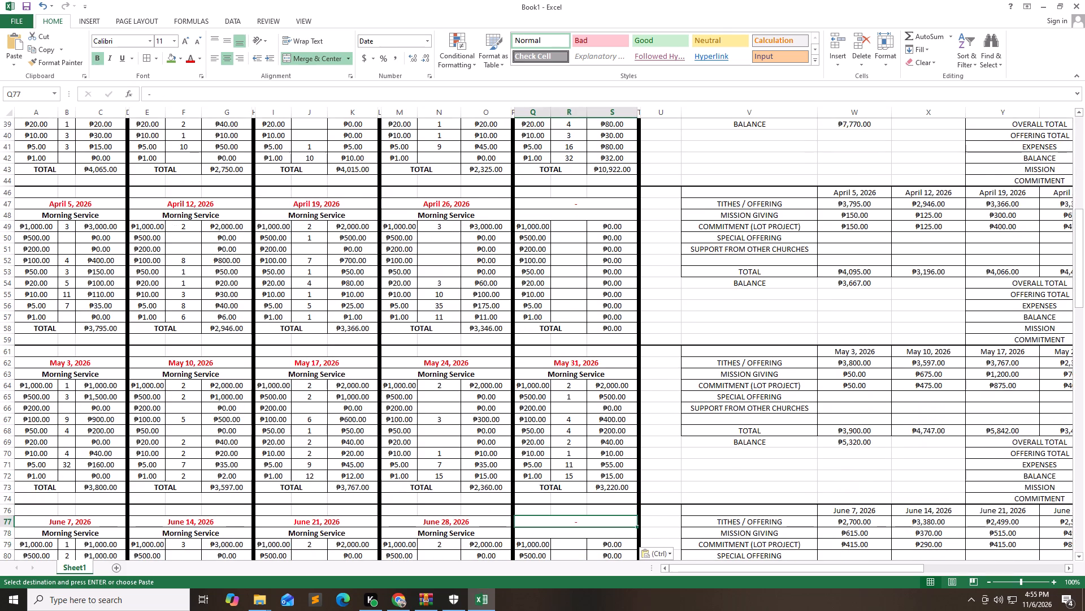
key("Down")
key("Down")
key("Down")
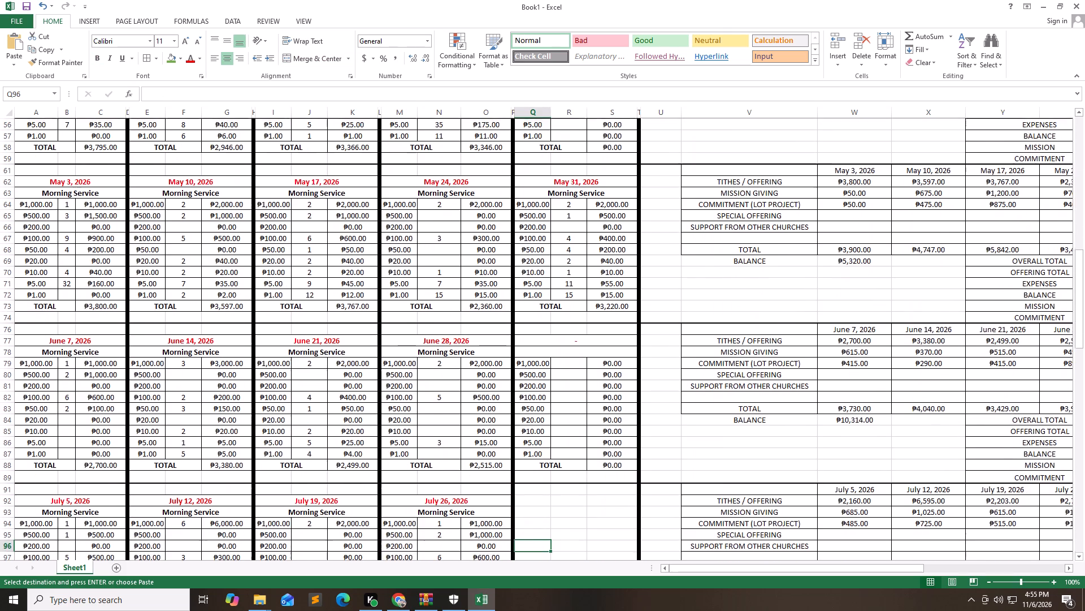
key("Up")
key("Up")
key("Up")
key("Up")
key("Up")
key("ctrl+v")
Paste the blank cash count block into September 2026's empty fifth-week area, starting at cell Q121.
key("Down")
key("Down")
key("Down")
key("Down")
key("Down")
key("Down")
key("Down")
key("Down")
key("Down")
key("Down")
key("Down")
key("Down")
key("Down")
key("Down")
key("Down")
key("Down")
key("Down")
key("Down")
key("Down")
key("Down")
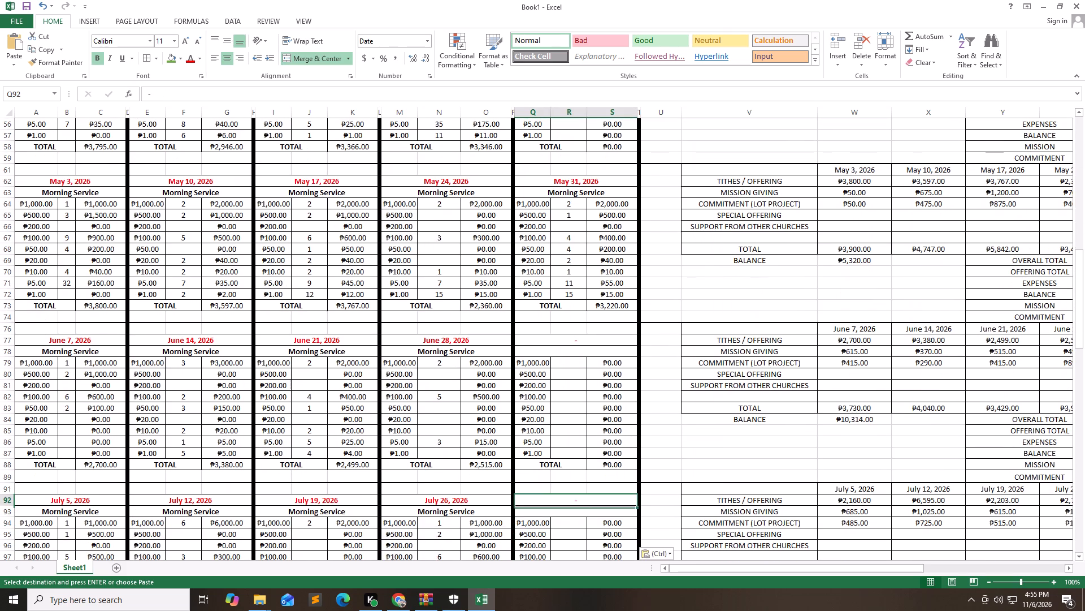
key("Down")
key("Down")
key("Up")
key("Up")
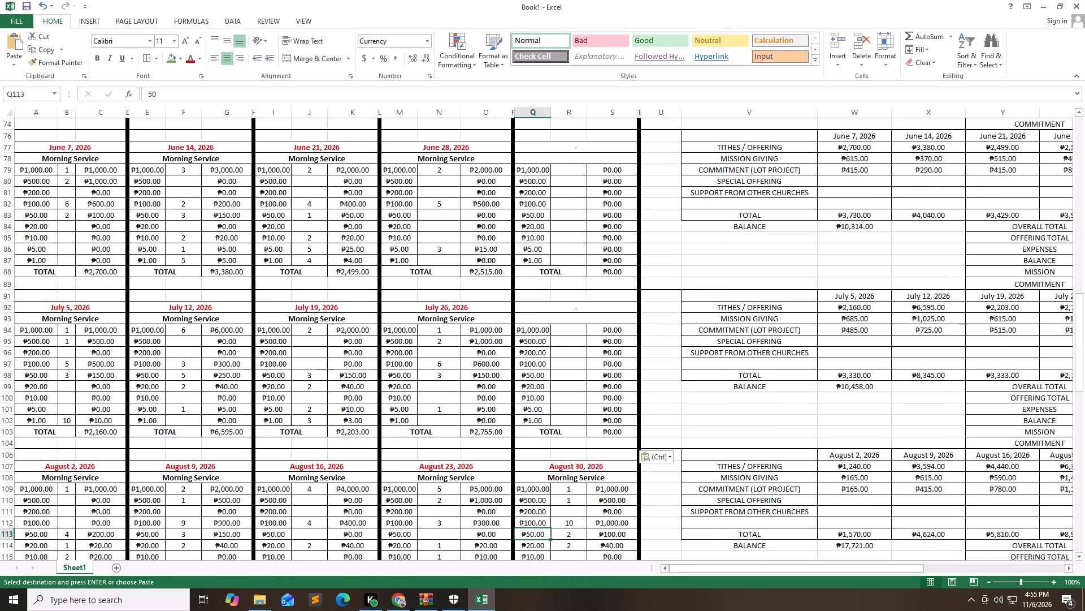
key("Up")
key("Down")
key("Down")
key("Down")
key("Down")
key("Down")
key("Down")
key("Down")
key("Down")
key("Down")
key("Down")
key("Down")
key("Down")
key("Down")
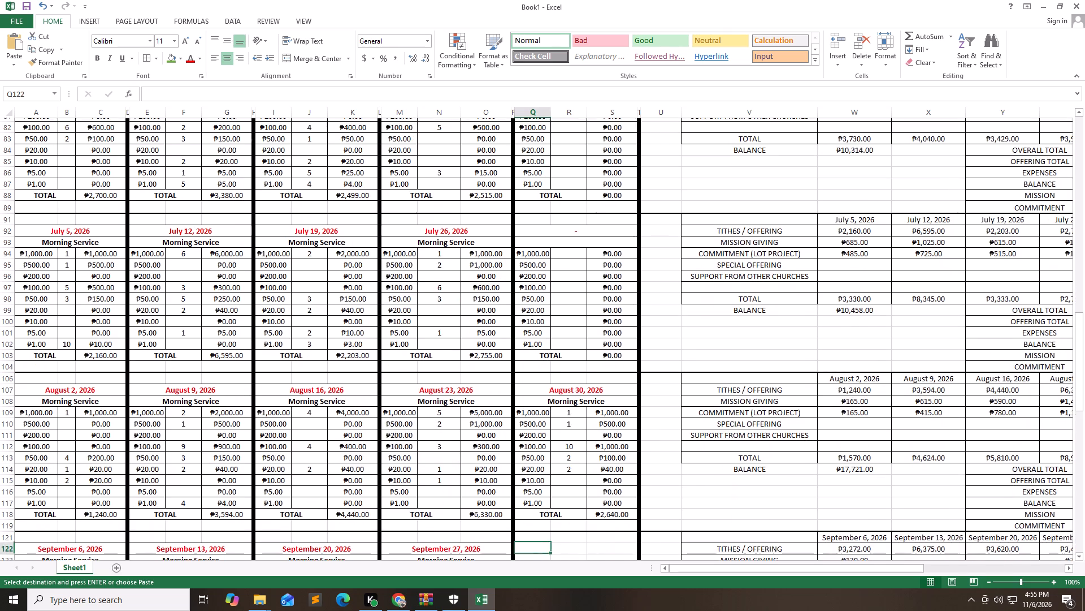
key("Up")
key("ctrl+v")
Paste the blank cash count block into October 2026's empty fifth-week area, starting at cell Q136.
key("Down")
key("Down")
key("Down")
key("Down")
key("Down")
key("Down")
key("Down")
key("Down")
key("Down")
key("Down")
key("Down")
key("Down")
key("Down")
key("Down")
key("Down")
key("Down")
key("Down")
key("Down")
key("Down")
key("Down")
key("Down")
key("Down")
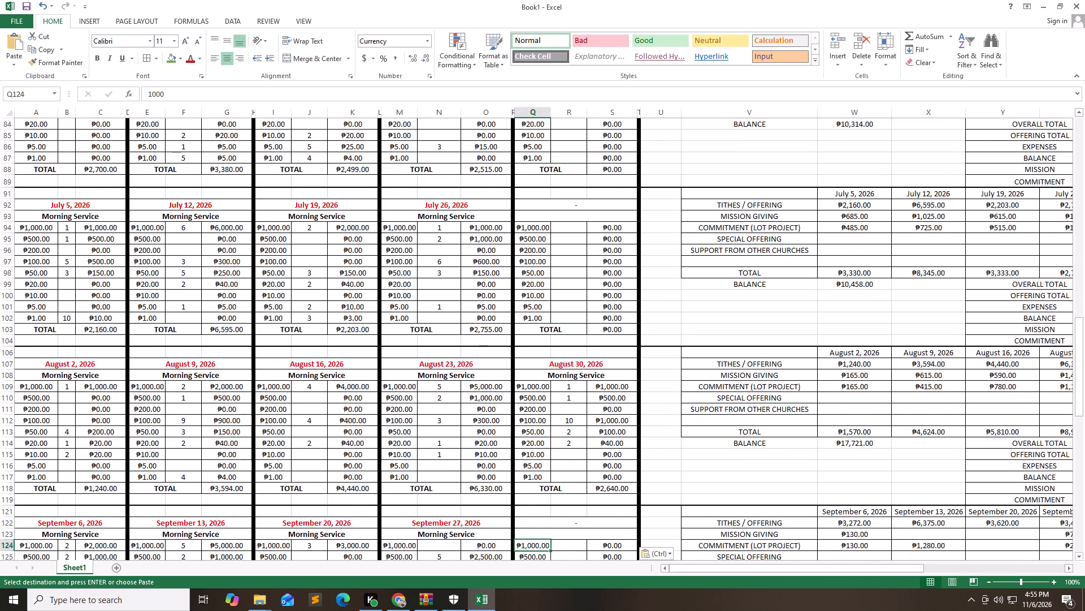
key("Down")
key("Down")
key("Down")
key("Up")
key("Up")
key("Up")
key("Up")
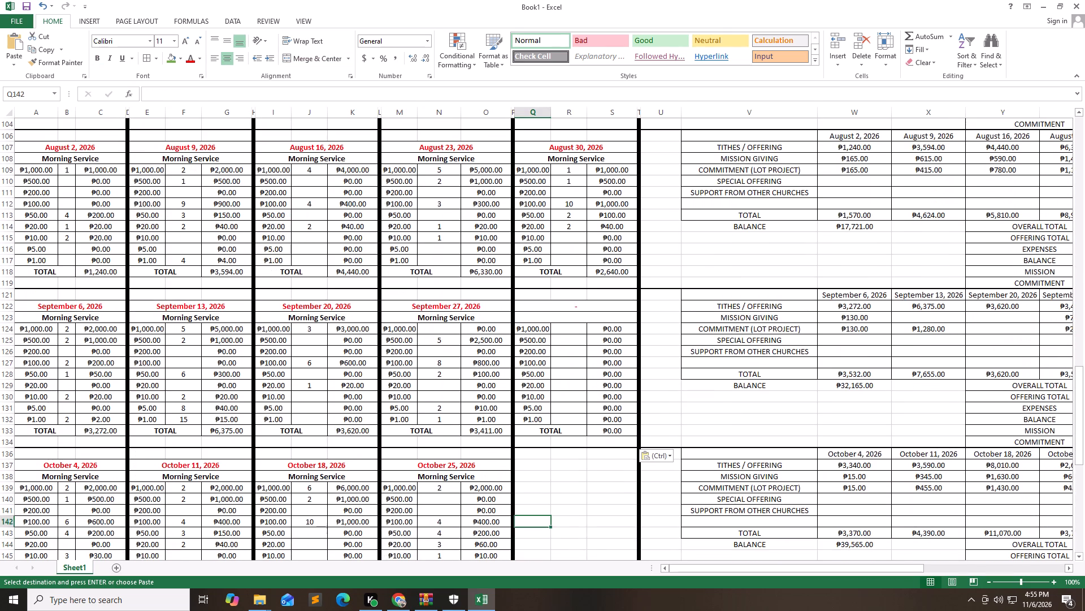
key("Up")
key("Up")
key("Up")
key("Up")
key("ctrl+v")
Paste the blank cash count block into December 2026's empty fifth-week area, starting at cell Q166.
key("Down")
key("Down")
key("Down")
key("Down")
key("Down")
key("Down")
key("Down")
key("Down")
key("Down")
key("Down")
key("Down")
key("Down")
key("Down")
key("Down")
key("Down")
key("Down")
key("Down")
key("Down")
key("Down")
key("Down")
key("Down")
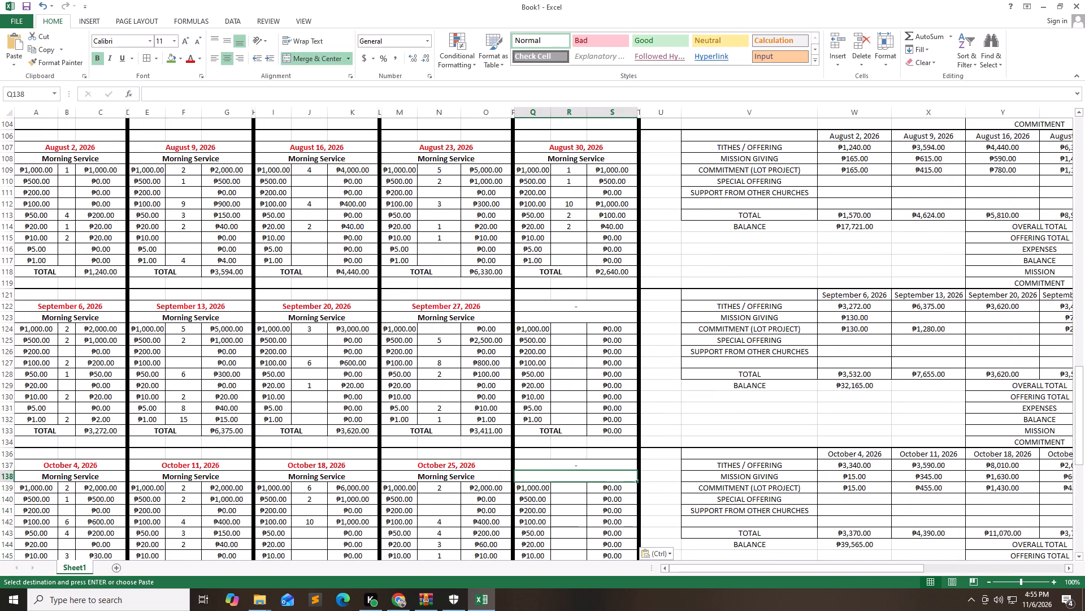
key("Down")
key("Down")
key("Down")
key("Down")
key("Down")
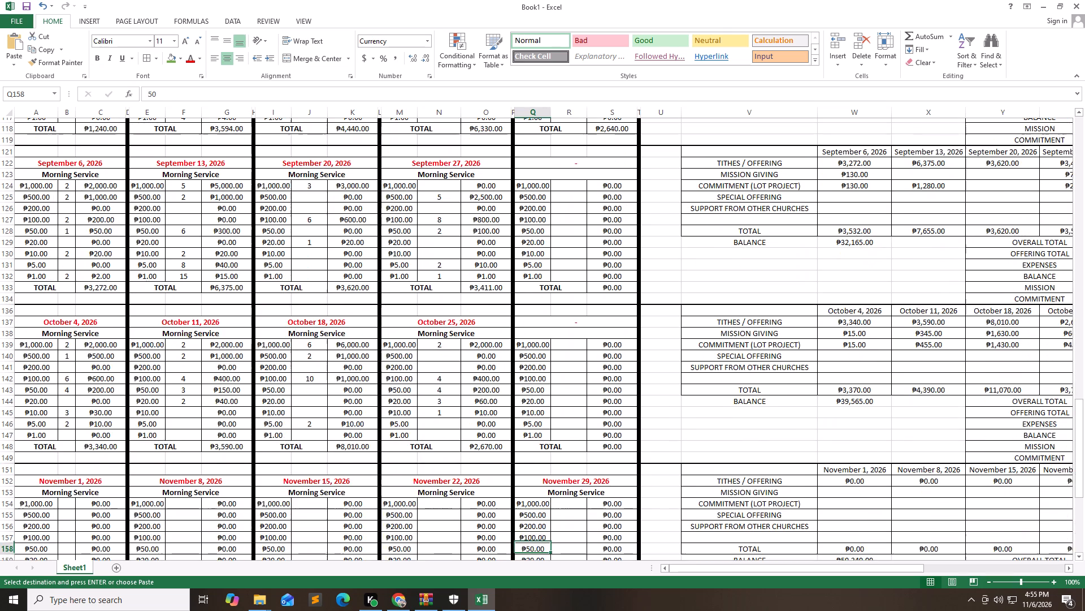
key("Down")
key("Down")
key("Down")
key("Down")
key("Down")
key("Down")
key("Down")
key("Down")
key("Down")
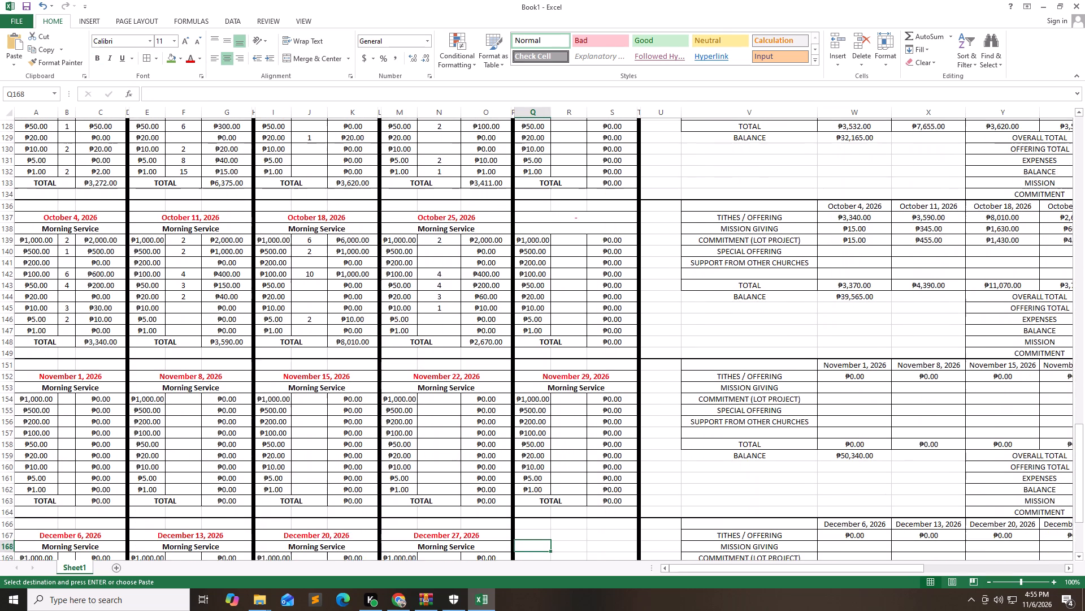
key("Up")
key("Up")
key("ctrl+v")
key("Down")
key("Down")
key("Down")
key("Down")
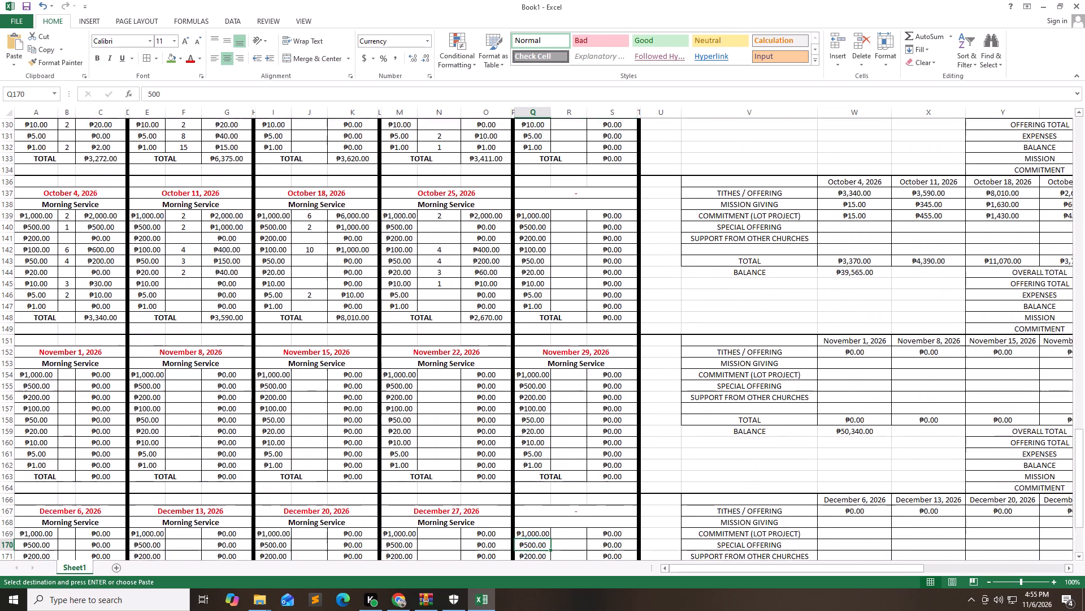
Look back over the monthly cash count blocks from December 2026 up to September 2026.
key("Down")
key("Down")
key("Down")
key("Up")
key("Up")
key("Up")
key("Up")
key("Up")
key("Up")
key("Up")
key("Up")
key("Up")
key("Up")
key("Up")
key("Up")
key("Up")
key("Up")
key("Up")
key("Up")
key("Up")
key("Up")
key("Up")
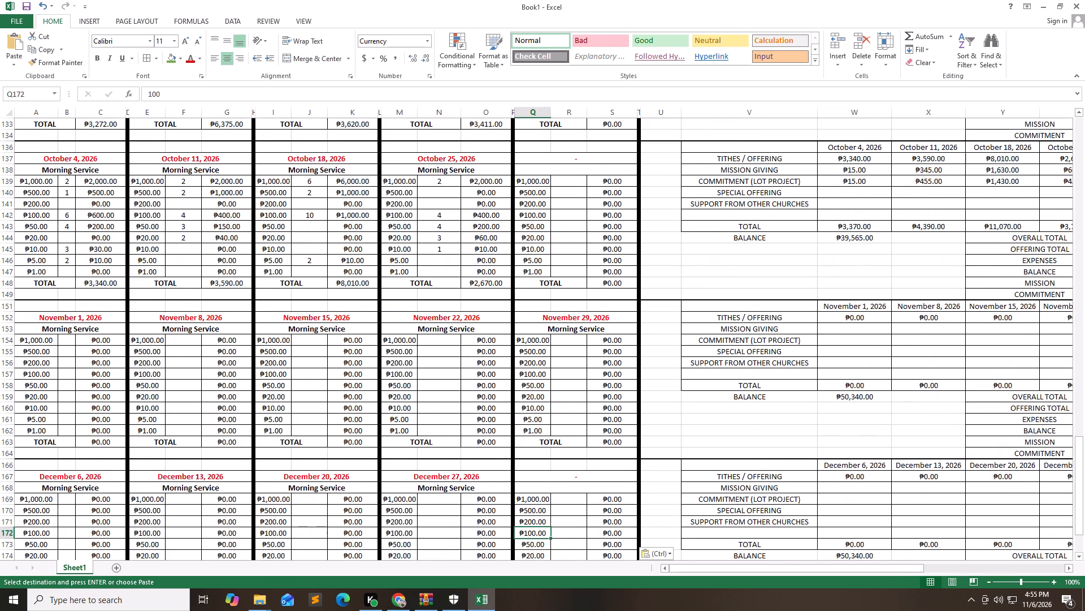
key("Up")
key("Up")
key("Up")
key("Left")
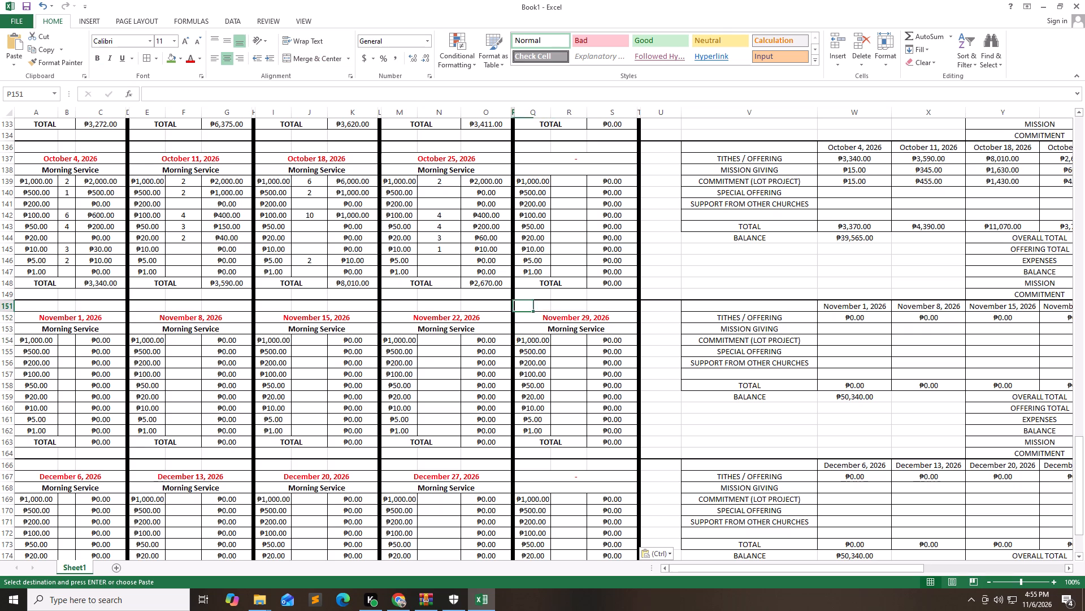
key("Left")
key("Left")
key("Up")
key("Up")
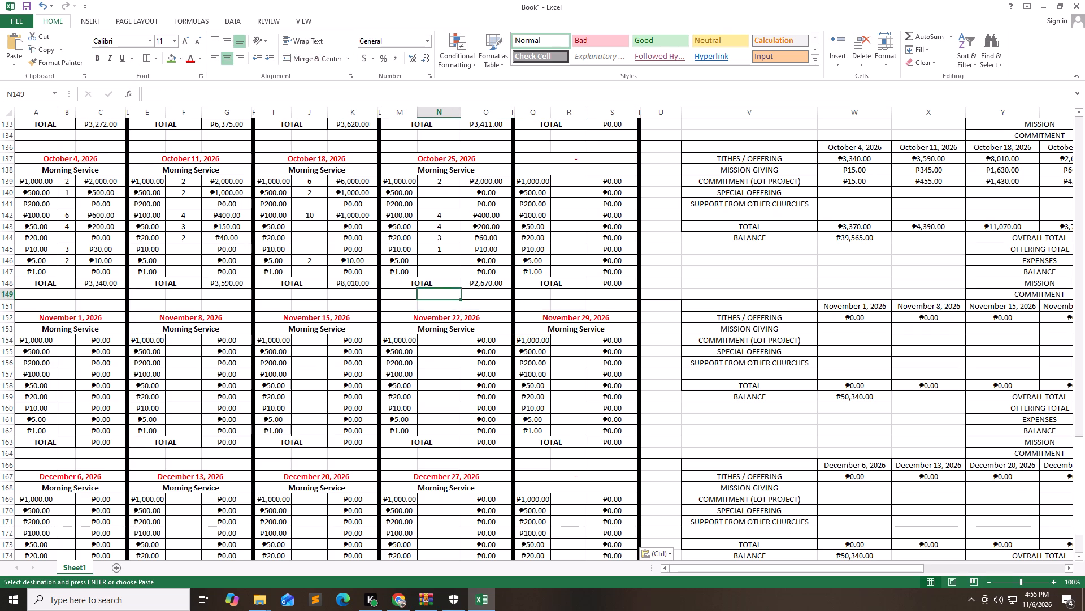
key("Up")
key("Up")
key("Up")
key("Up")
key("Up")
key("Up")
key("Up")
key("Up")
key("Up")
key("Up")
key("Up")
key("Up")
key("Up")
key("Up")
key("Up")
key("Up")
key("Up")
key("Up")
key("Up")
key("Up")
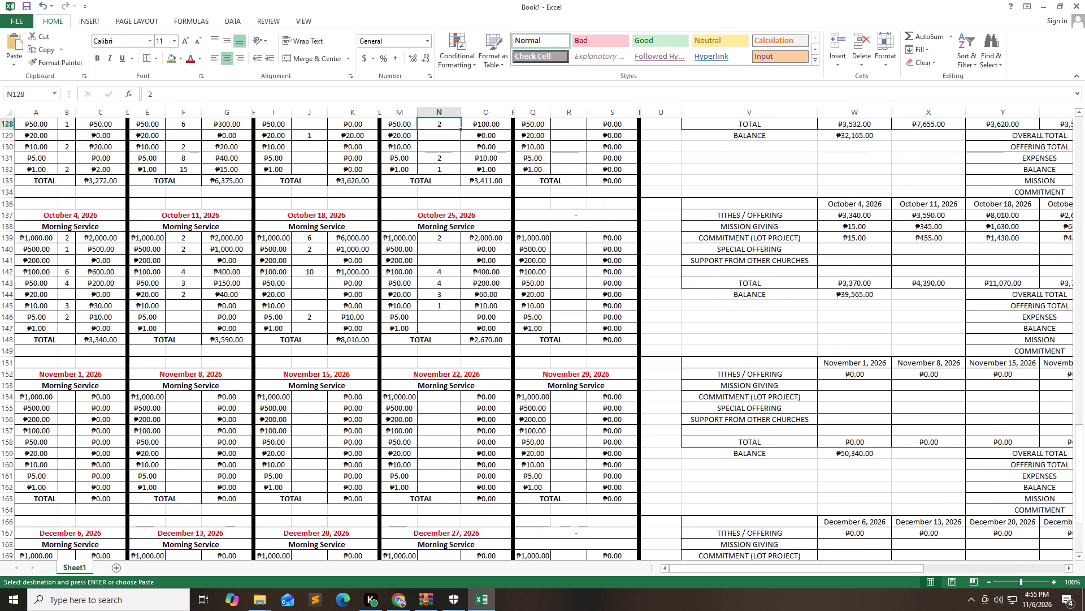
Review the denomination counts in the October 18, 2026 cash count block.
key("Left")
key("Left")
key("Left")
key("Left")
key("Down")
key("Down")
key("Down")
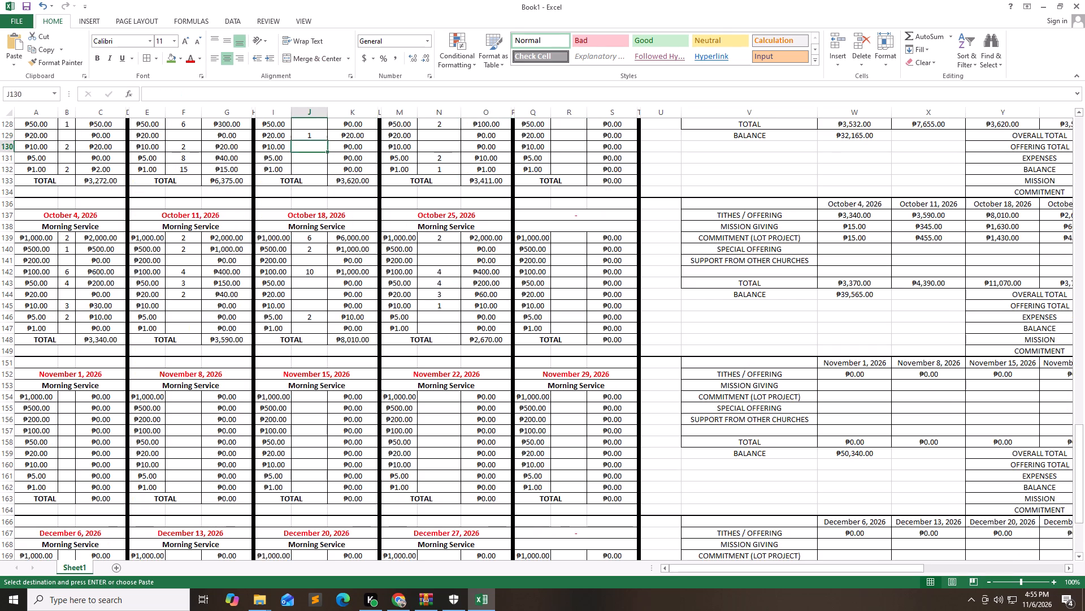
key("Down")
key("Down")
key("Down")
key("Down")
key("Down")
key("Down")
key("Down")
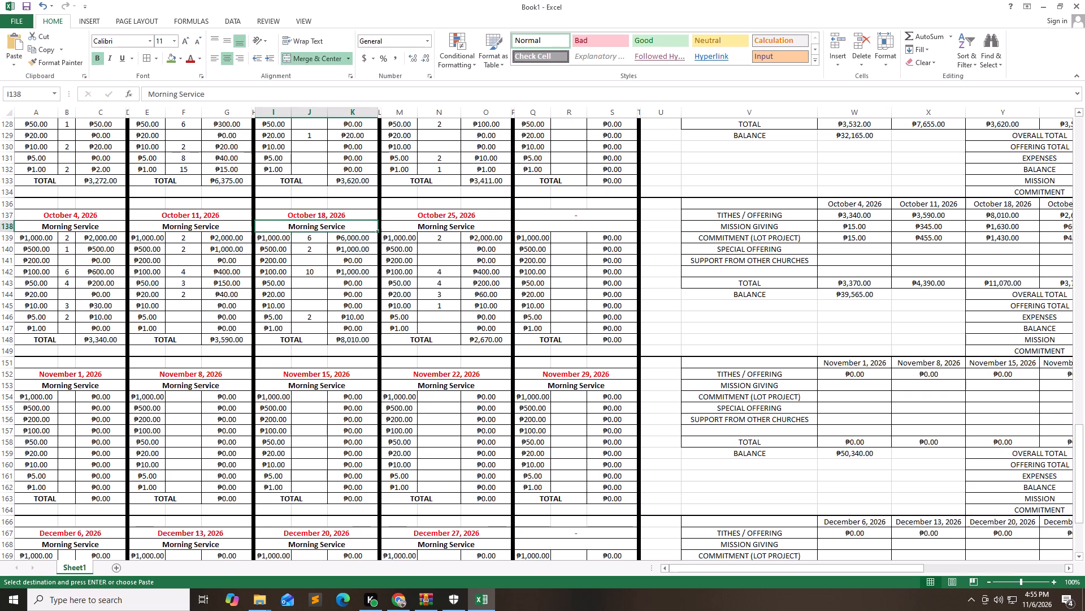
key("Down")
key("Down")
key("Down")
key("Down")
key("Down")
key("Down")
key("Down")
key("Down")
key("Down")
key("Down")
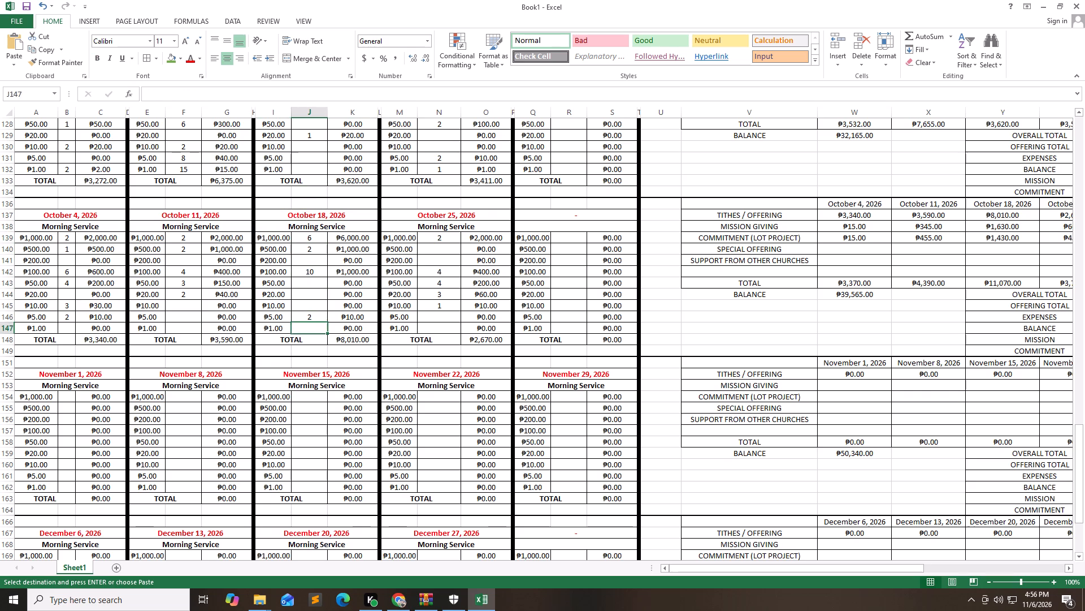
key("Up")
key("Up")
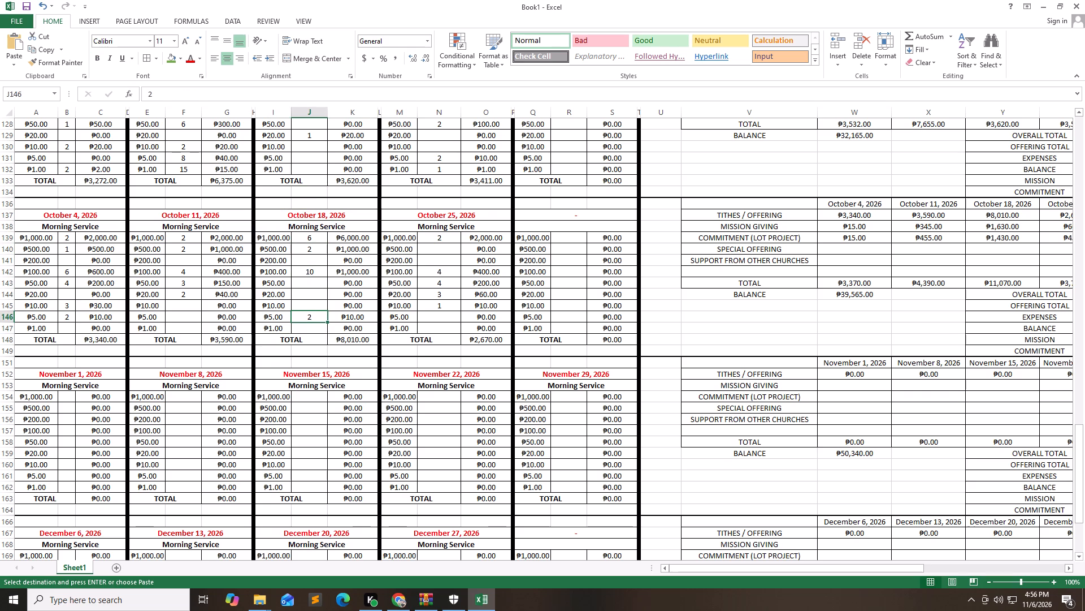
key("Up")
key("Up")
key("Up")
key("Up")
key("Up")
key("Up")
key("Up")
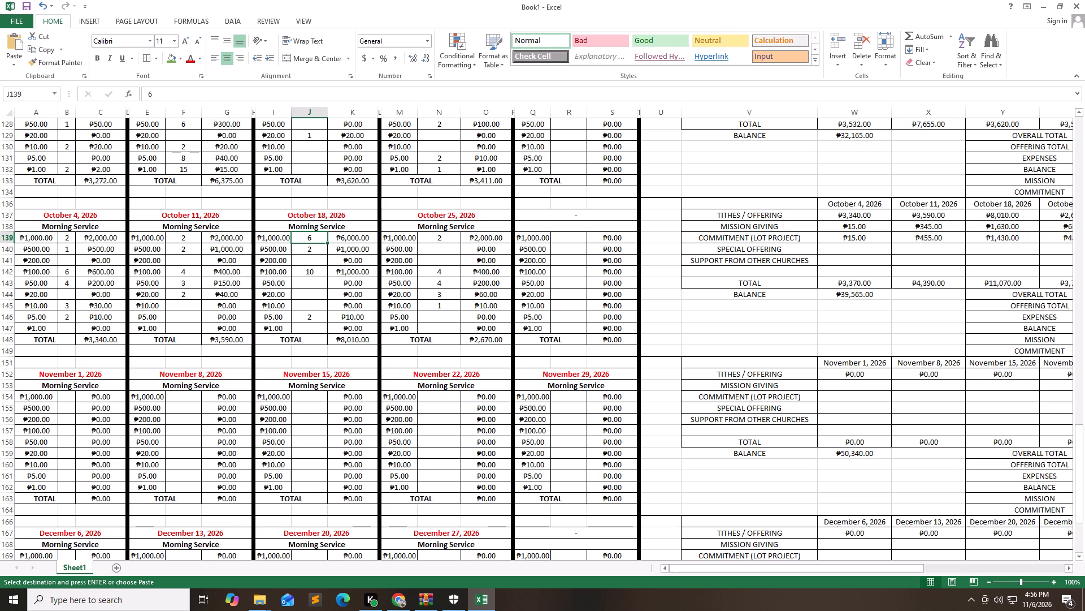
key("Right")
key("Left")
key("Down")
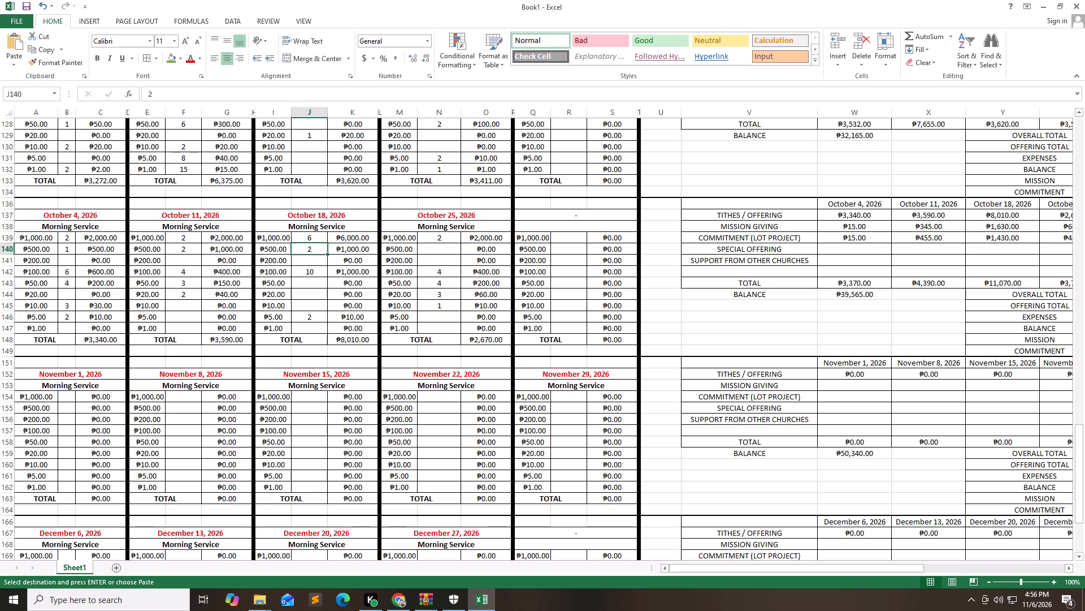
key("Up")
key("Down")
key("Up")
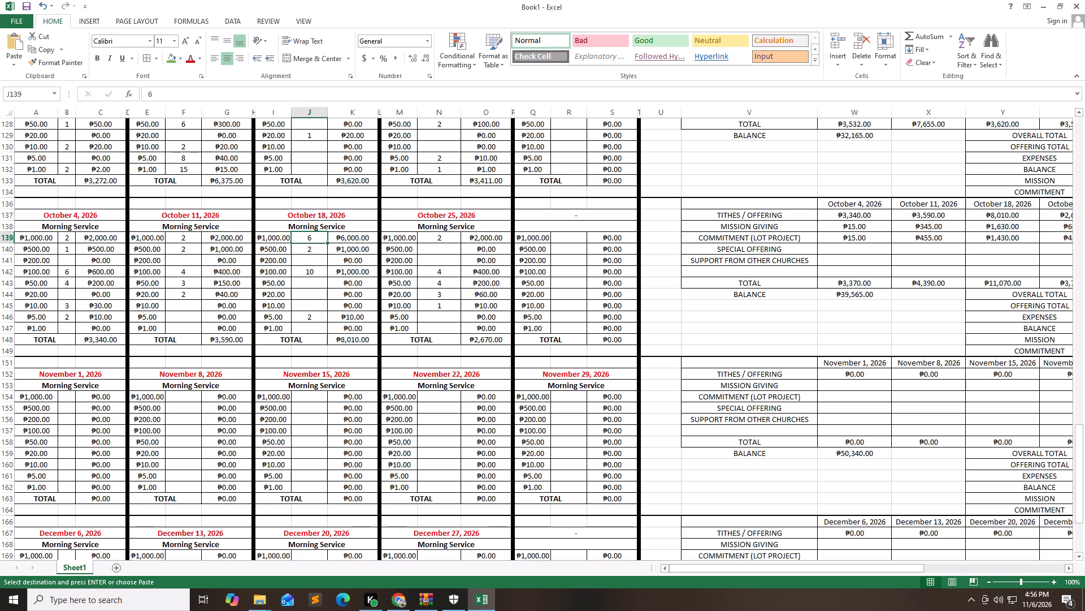
key("Up")
key("Down")
key("Up")
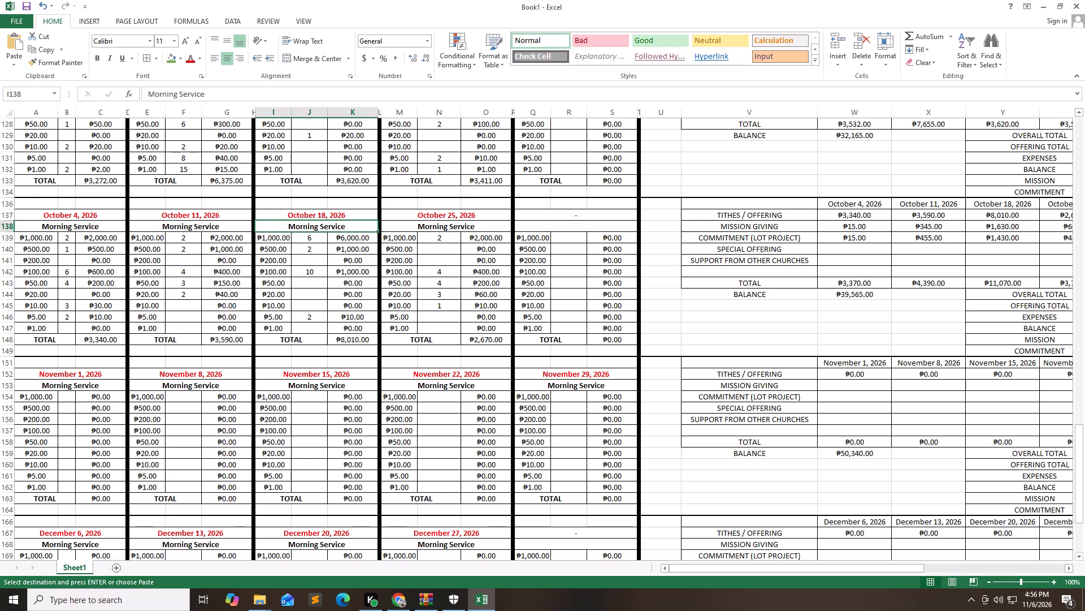
key("Down")
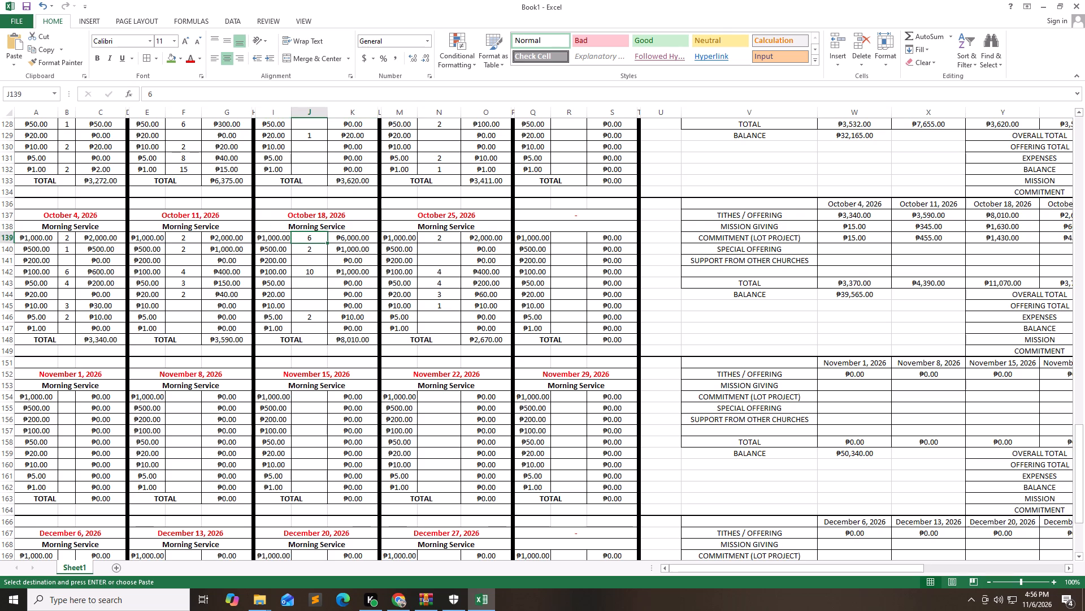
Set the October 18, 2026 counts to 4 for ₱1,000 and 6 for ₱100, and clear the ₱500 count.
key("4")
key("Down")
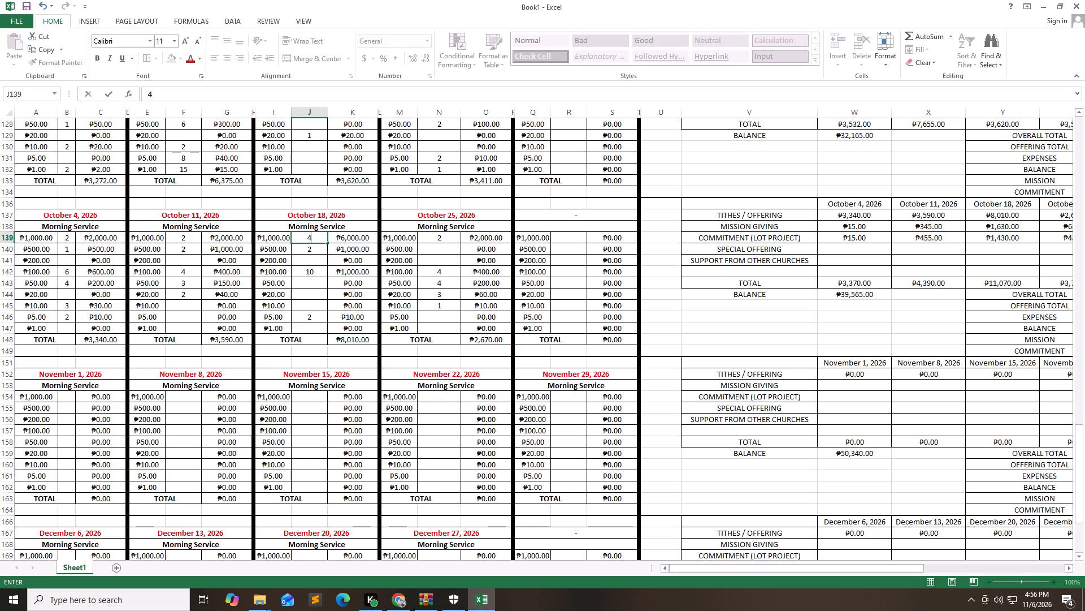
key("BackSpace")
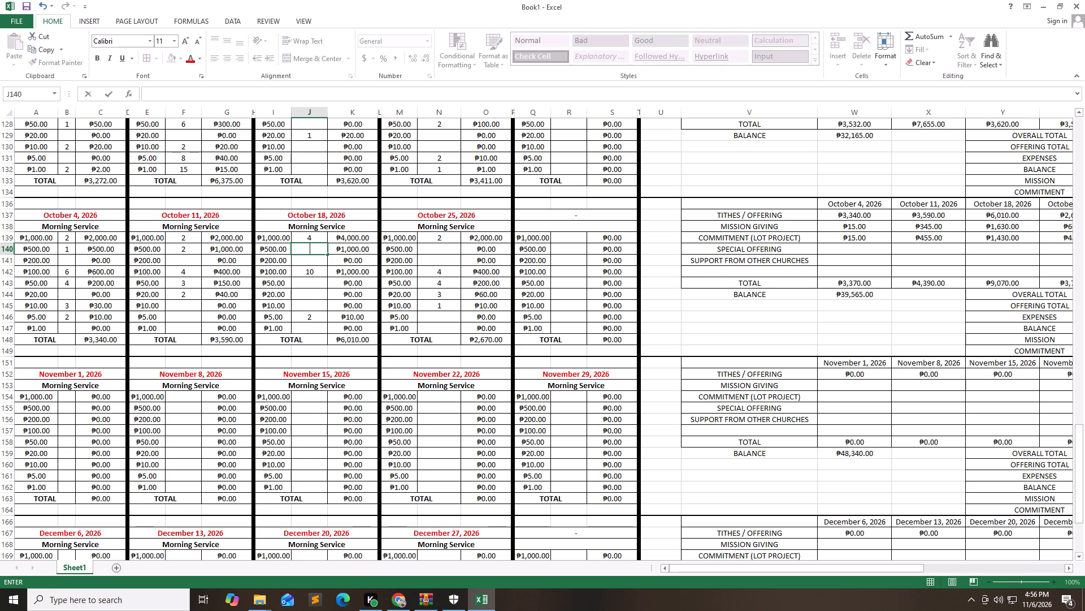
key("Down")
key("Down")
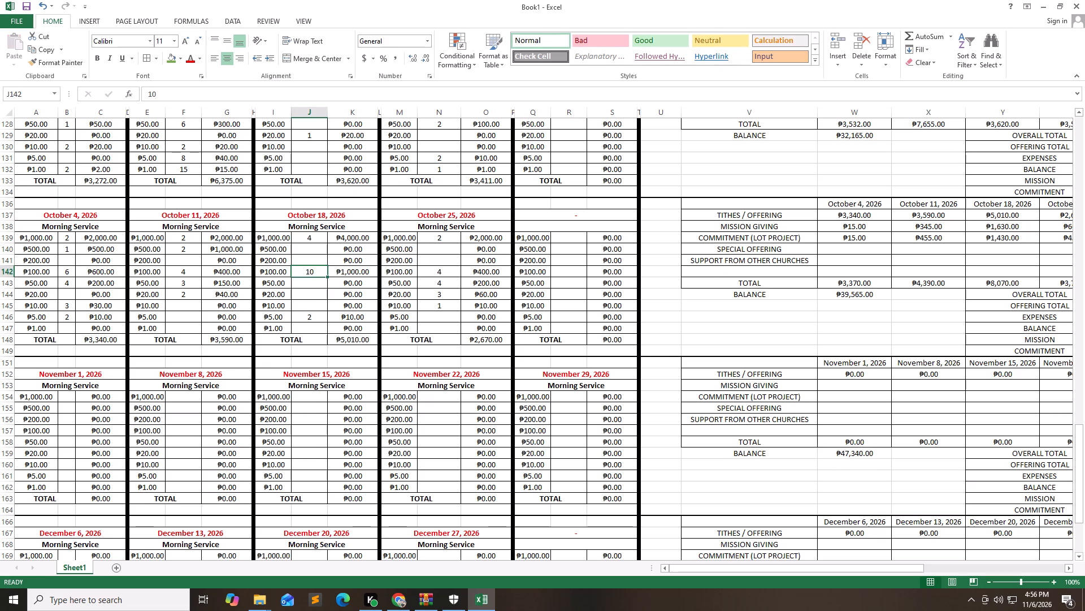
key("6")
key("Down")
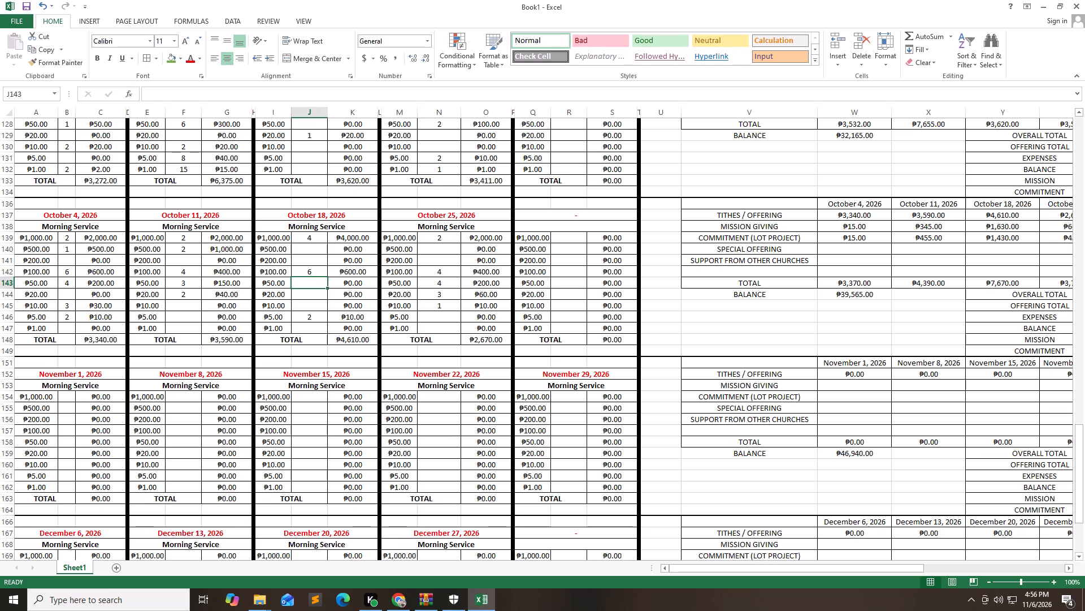
Check the changed October 18, 2026 denomination counts, from the ₱500 row down to the ₱5 row.
key("Down")
key("Down")
key("Down")
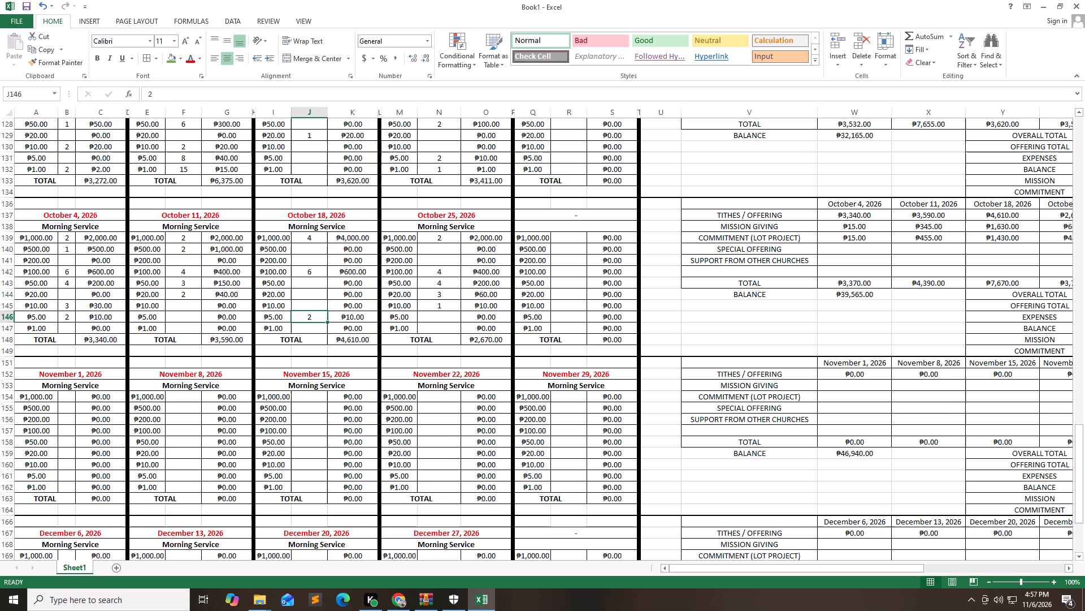
key("Up")
key("Up")
key("Up")
key("Up")
key("Up")
key("Up")
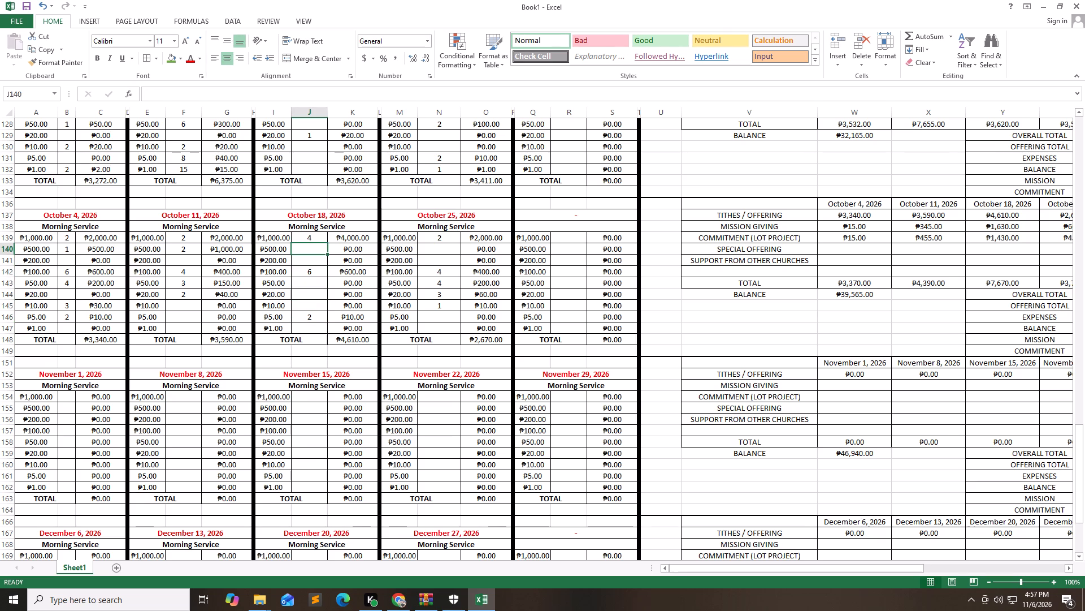
key("Down")
key("Down")
key("Down")
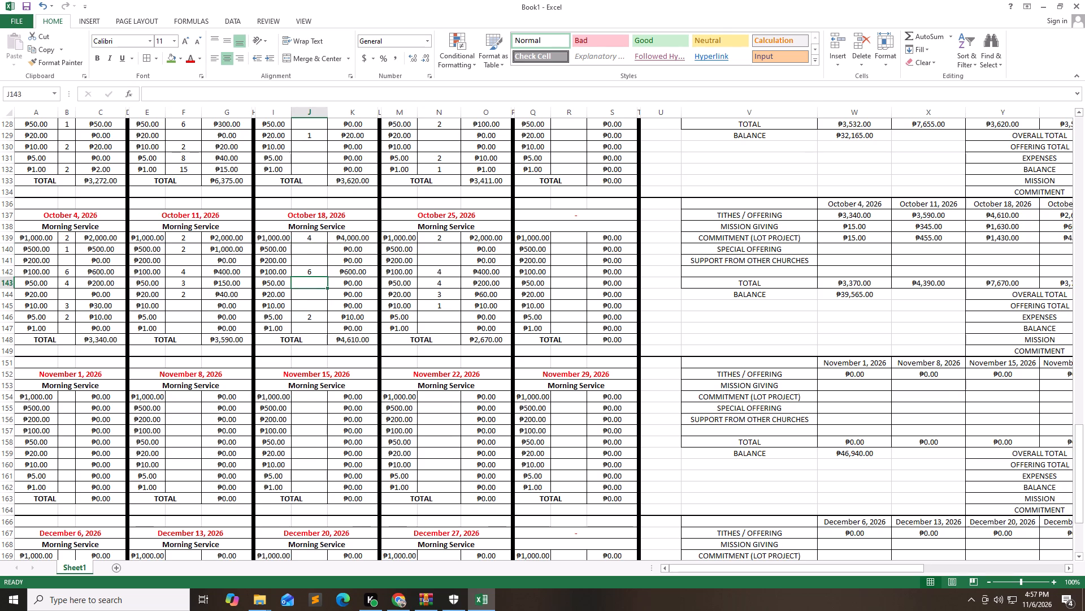
key("Up")
key("Up")
key("Up")
key("Down")
key("Down")
key("Down")
key("Up")
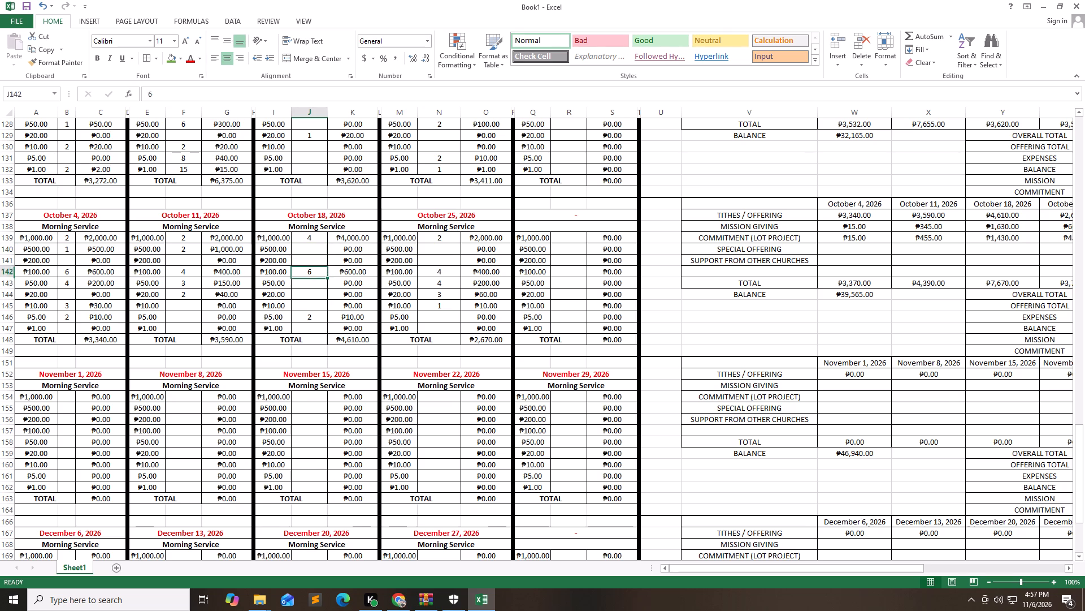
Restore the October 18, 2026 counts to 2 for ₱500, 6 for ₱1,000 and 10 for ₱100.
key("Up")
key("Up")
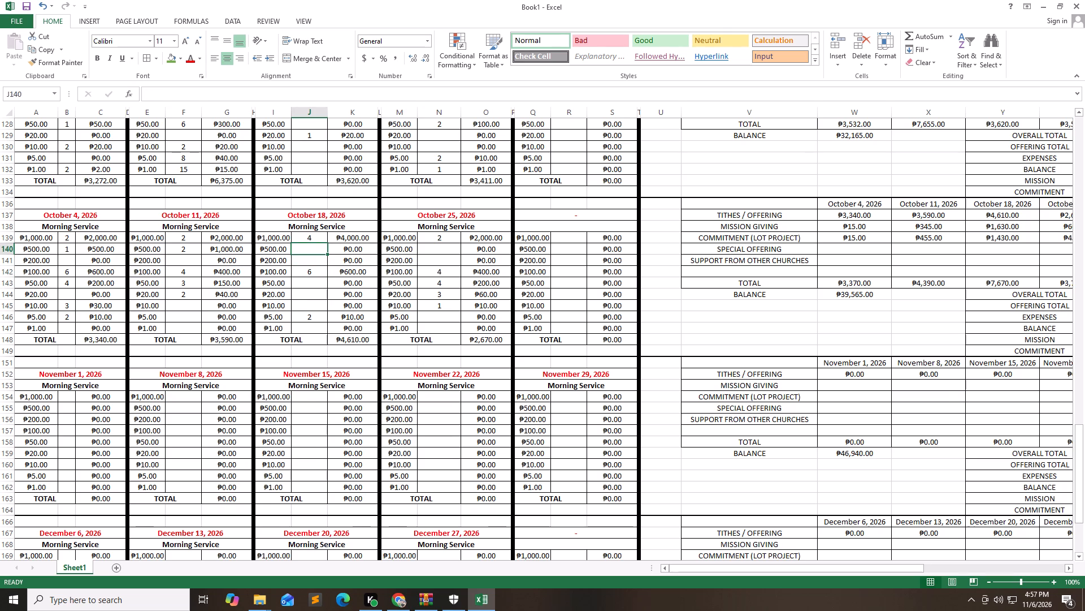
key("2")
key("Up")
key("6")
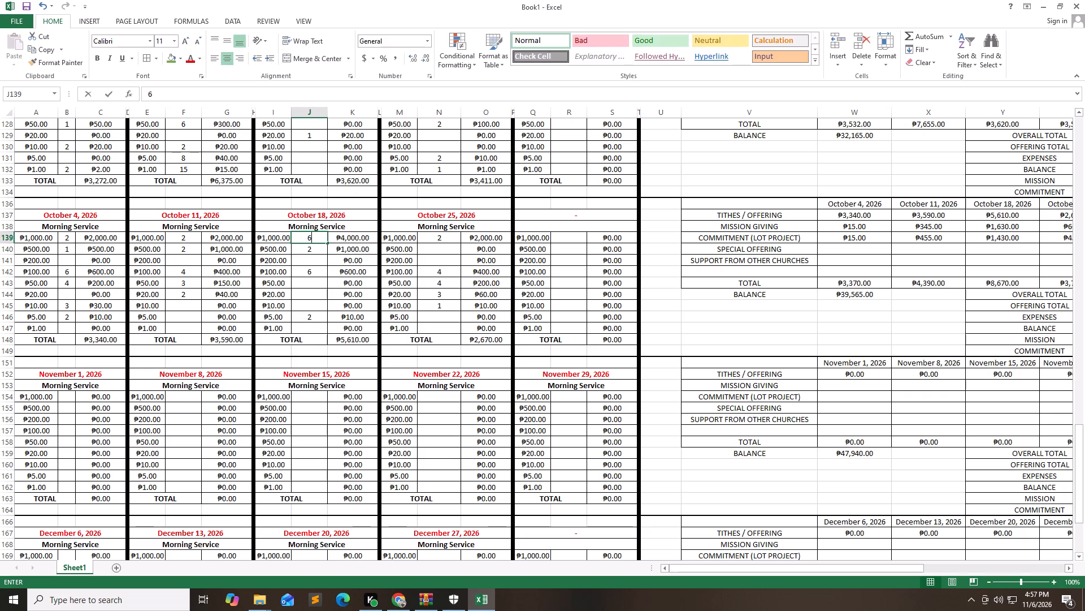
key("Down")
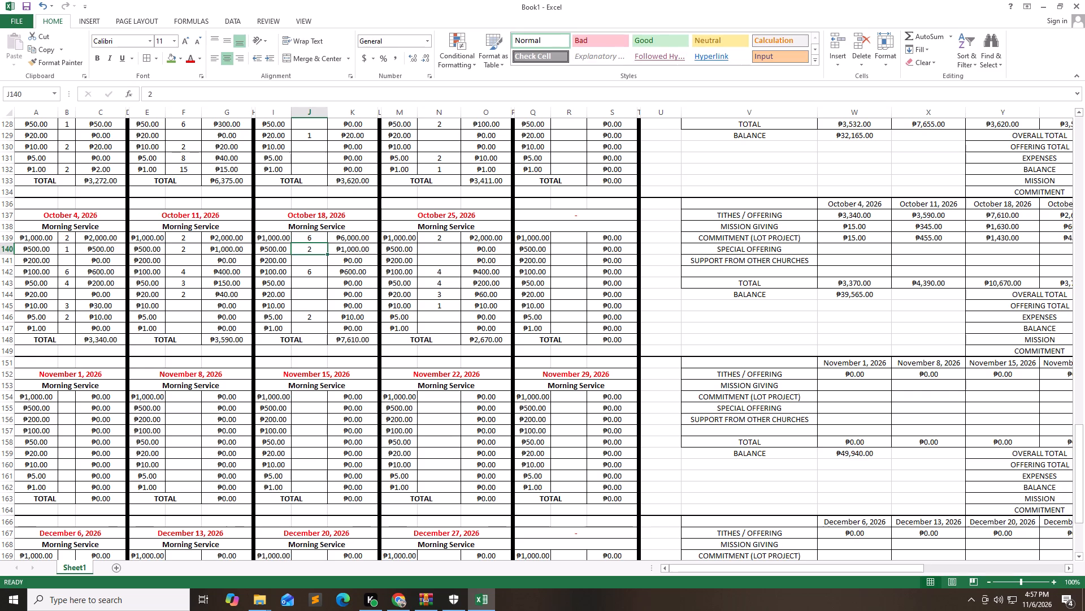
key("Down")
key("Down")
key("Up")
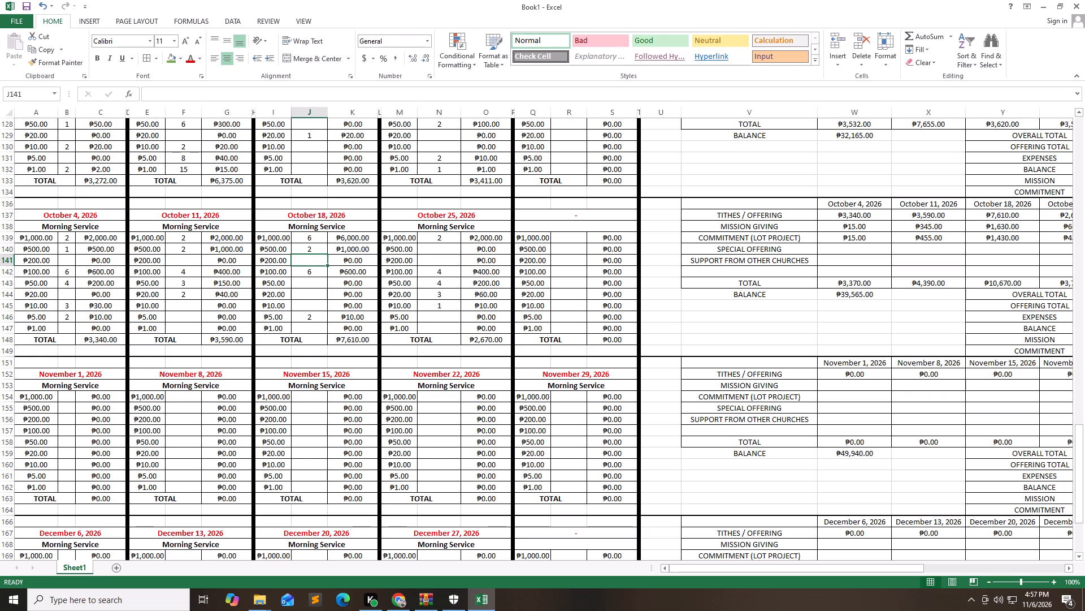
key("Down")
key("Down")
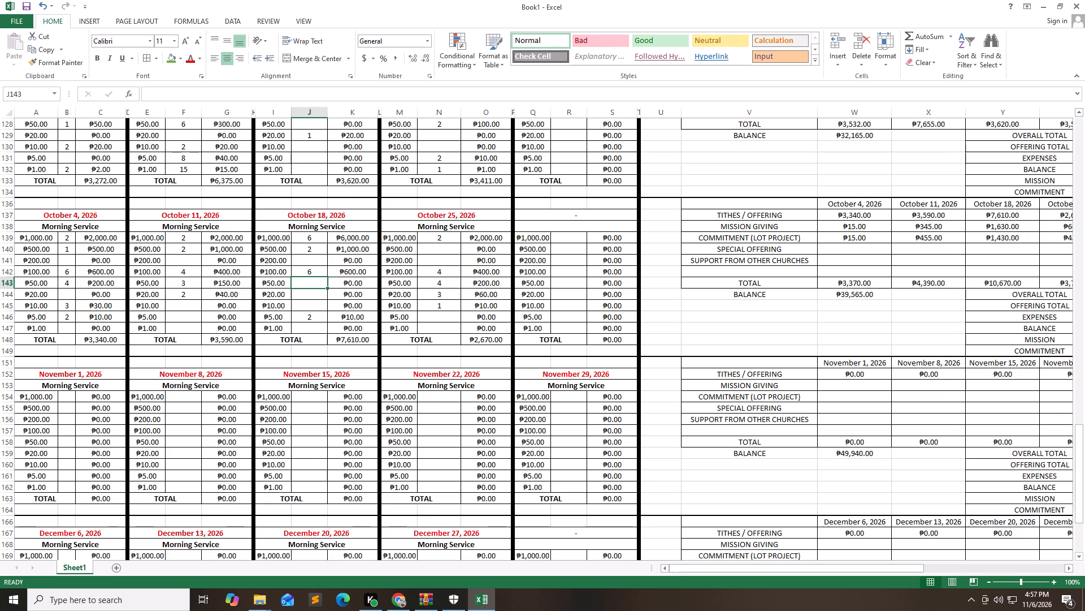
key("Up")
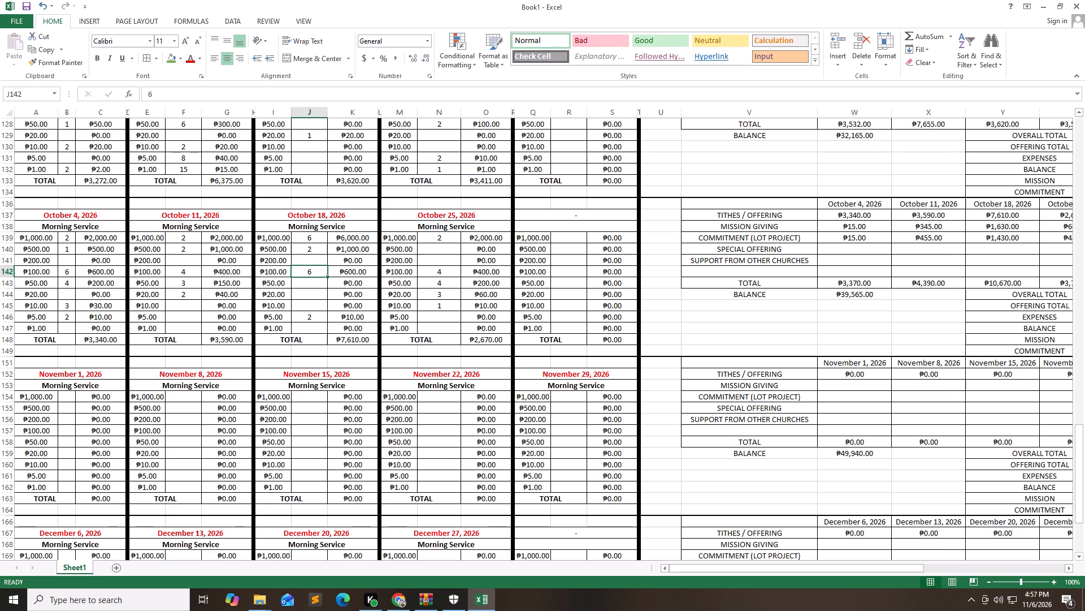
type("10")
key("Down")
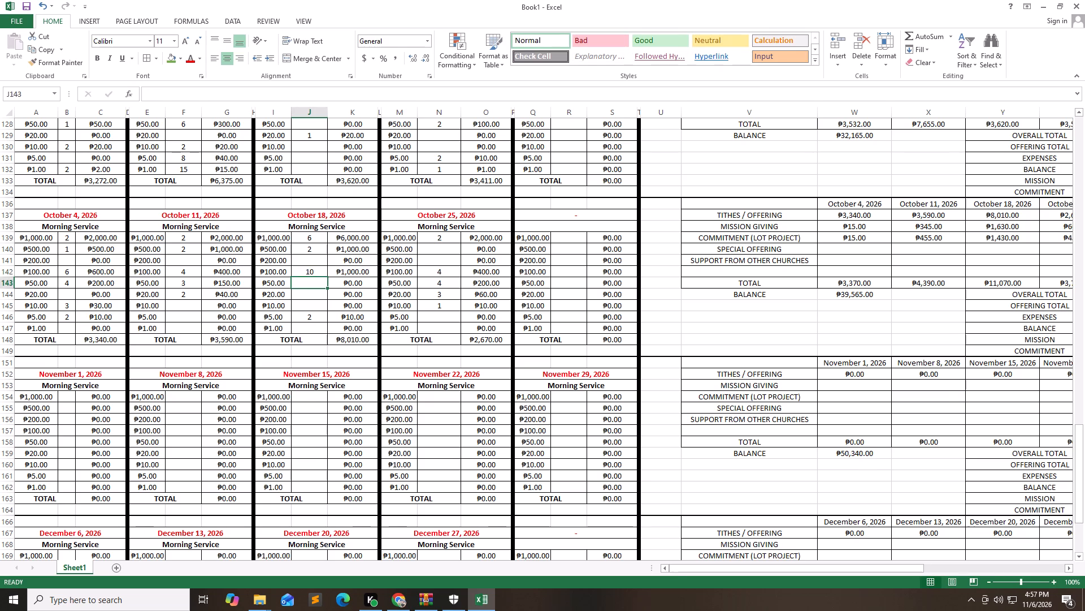
Below the October 18, 2026 cash count total, reference the October 11 total (G148) in cell J149.
key("Down")
key("Down")
key("Down")
key("Down")
key("Down")
key("Down")
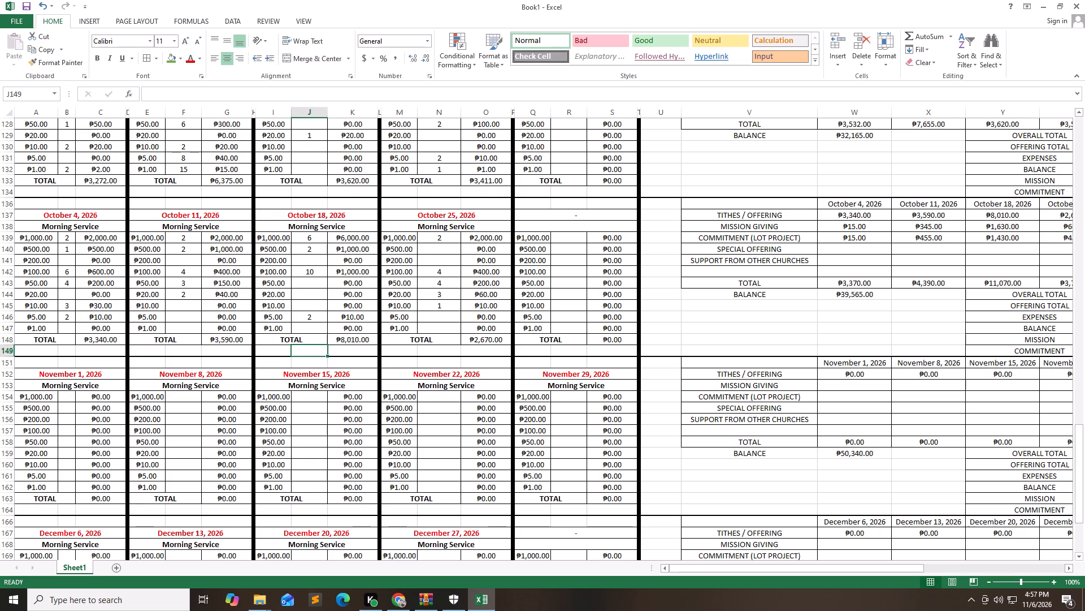
key("Up")
key("Down")
key("Left")
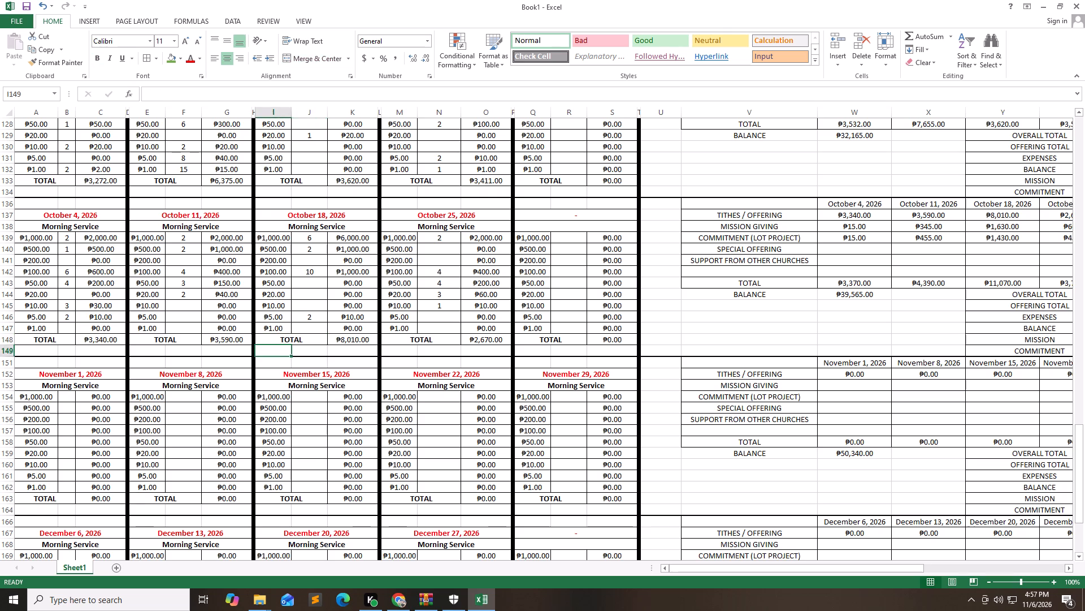
key("Up")
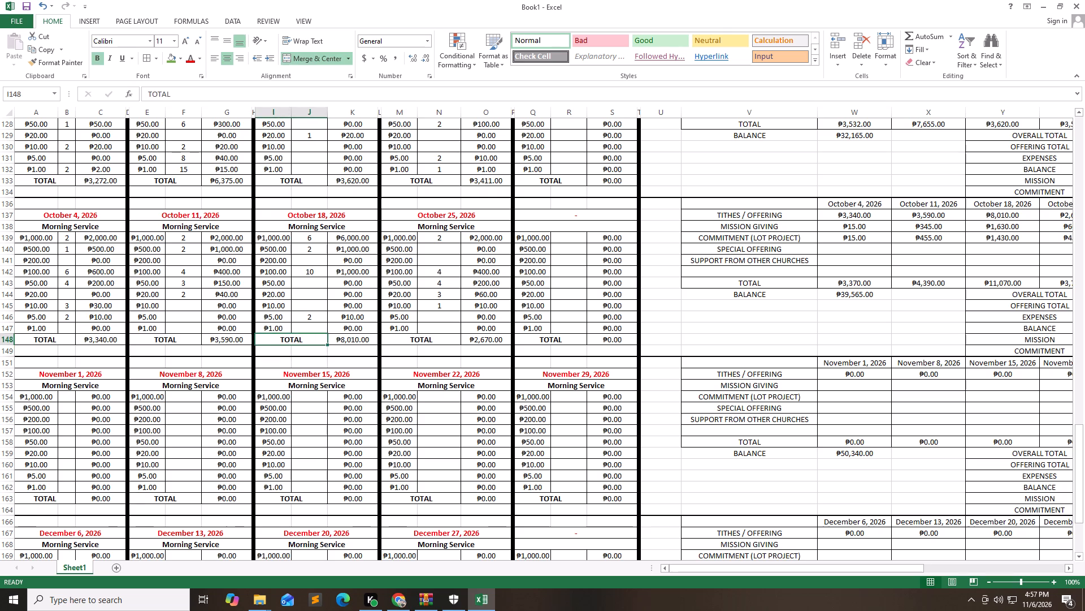
key("Left")
key("Left")
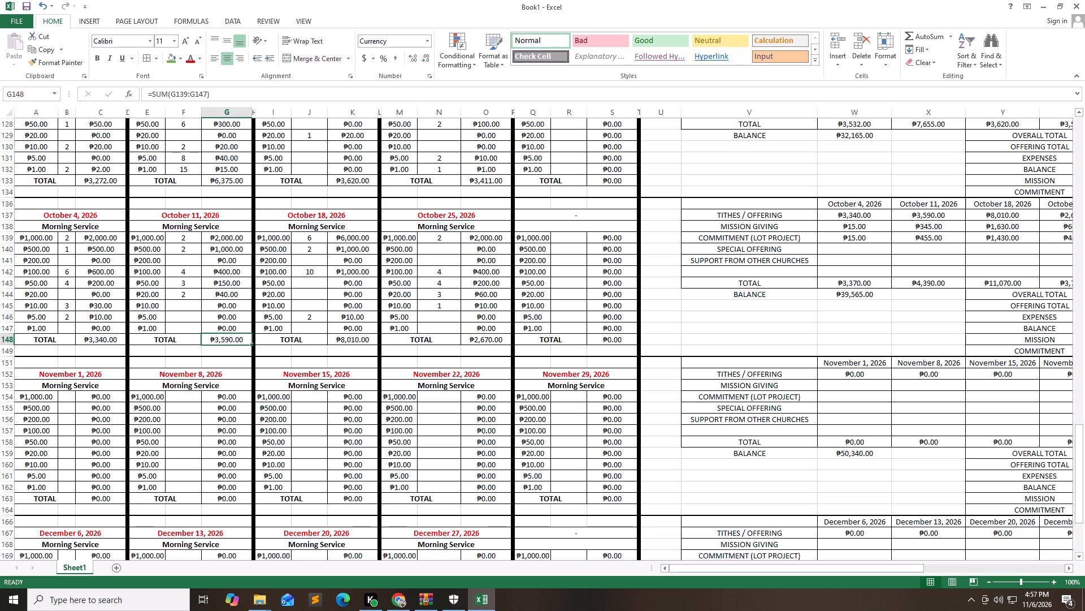
key("Right")
key("Down")
key("Right")
key("Right")
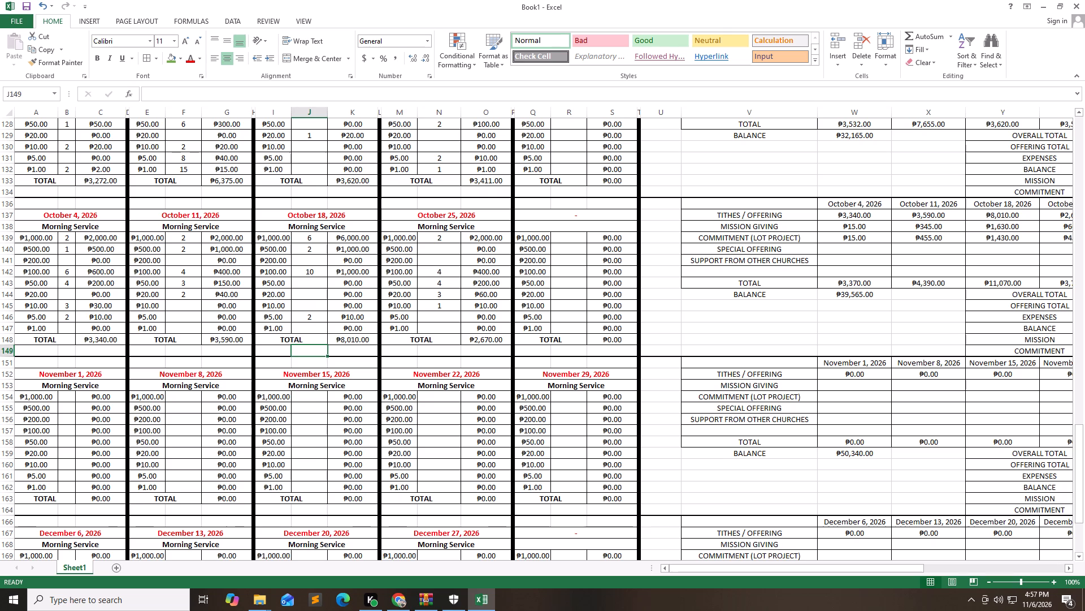
key("equal")
key("Left")
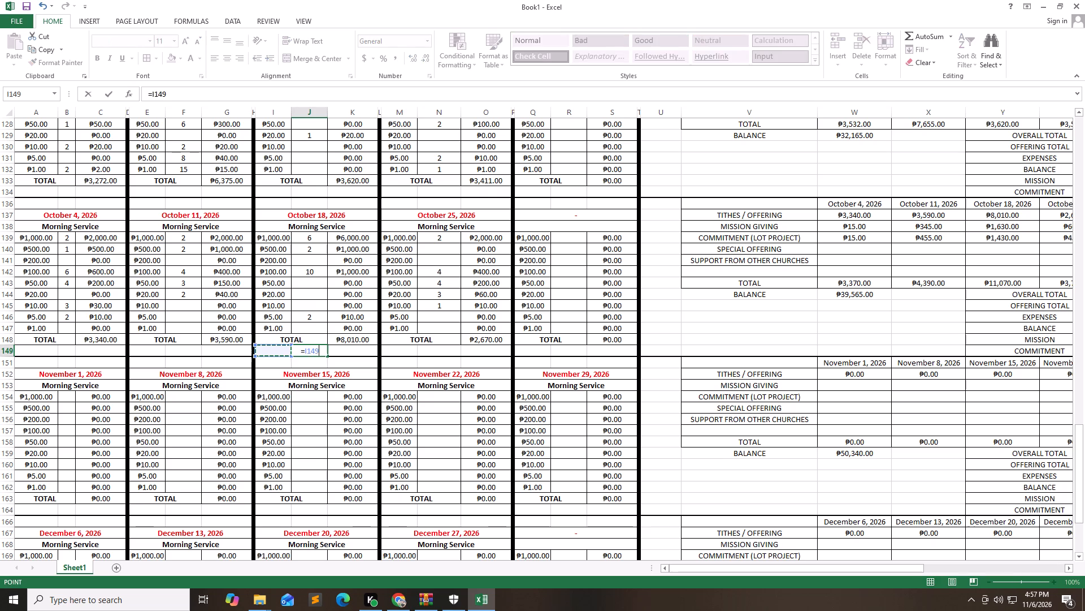
key("Up")
key("Left")
key("Left")
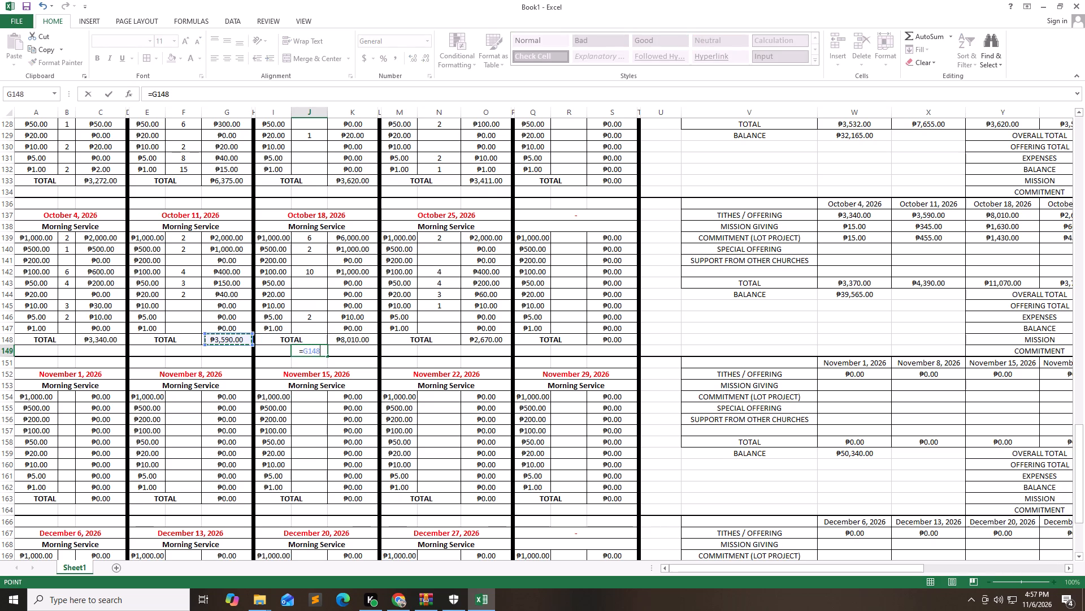
key("Return")
Label the referenced October 11 amount as "OCT 11" in the adjoining cell I149.
key("Down")
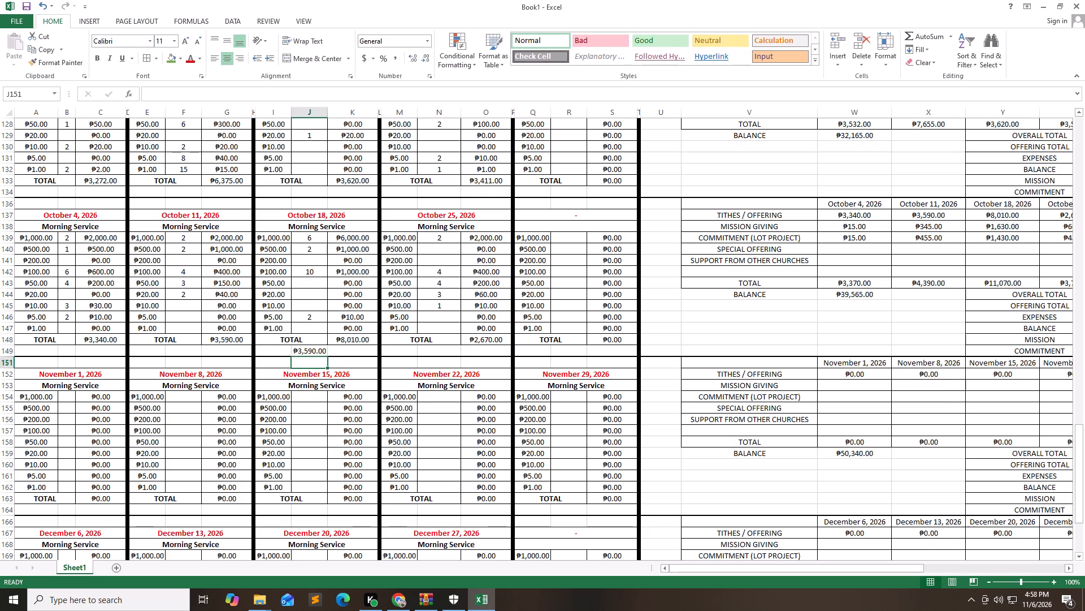
key("Up")
key("Left")
key("Left")
key("Right")
key("Up")
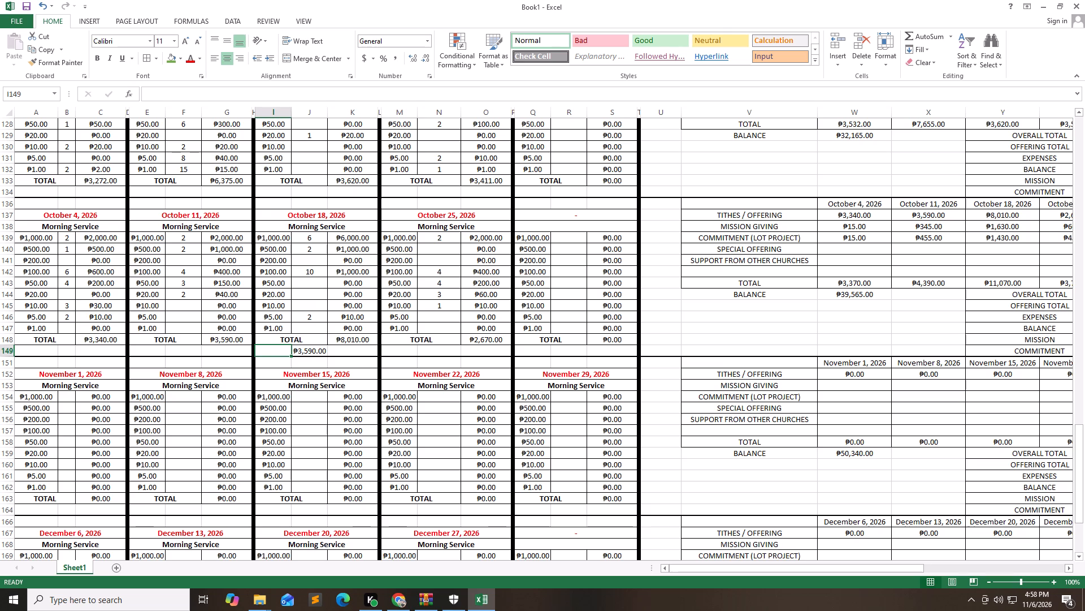
key("shift+o")
key("BackSpace")
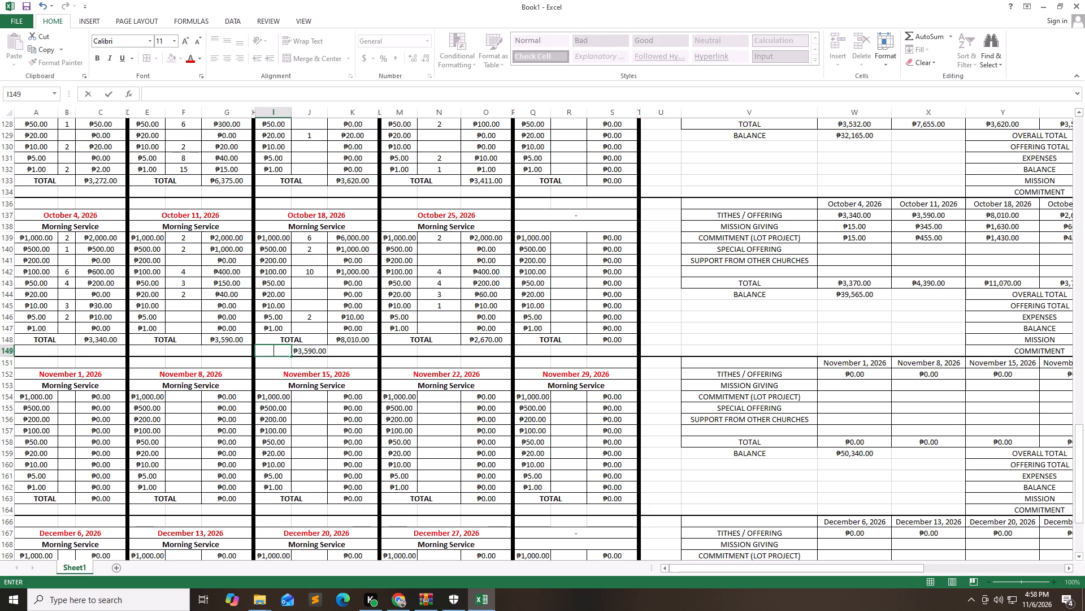
type("OCT")
key("space")
type("11")
key("Right")
In K149, subtract the referenced October 11 amount in J149 from the October 18 total in K148.
key("Right")
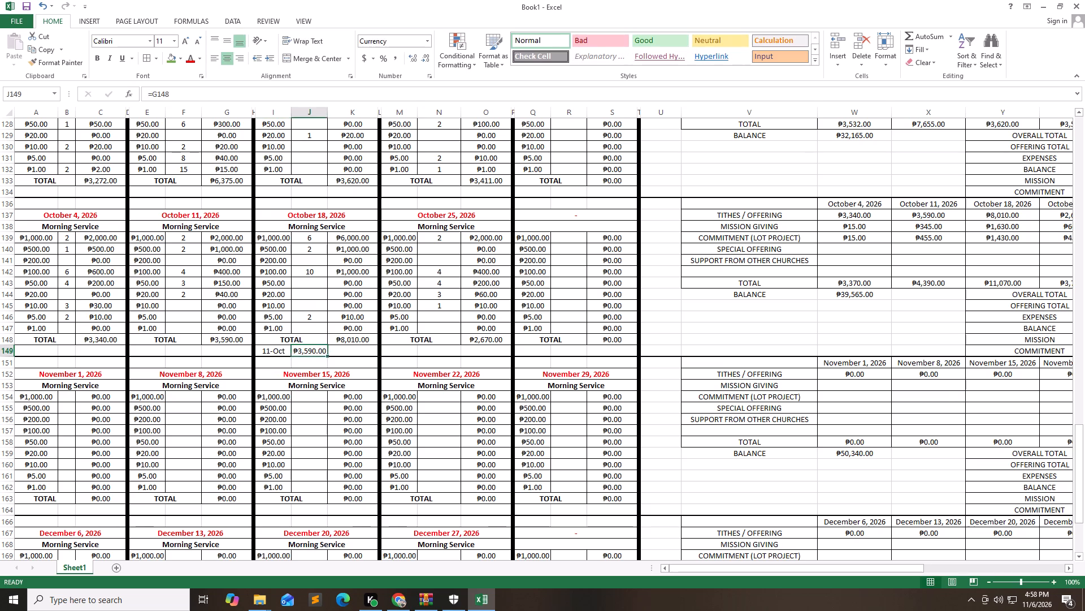
key("equal")
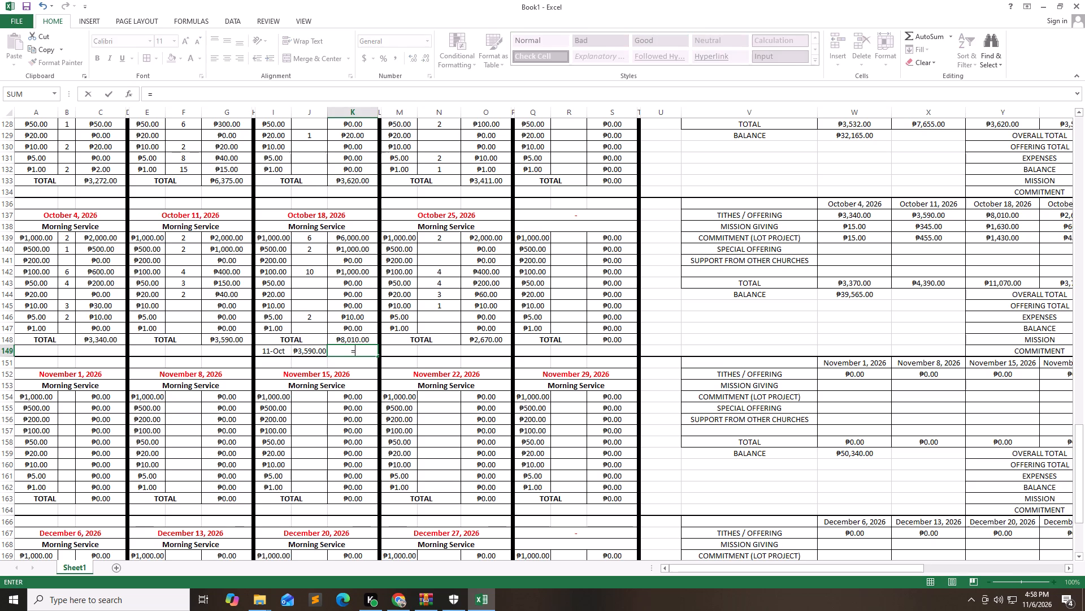
key("Up")
key("minus")
key("Down")
key("Left")
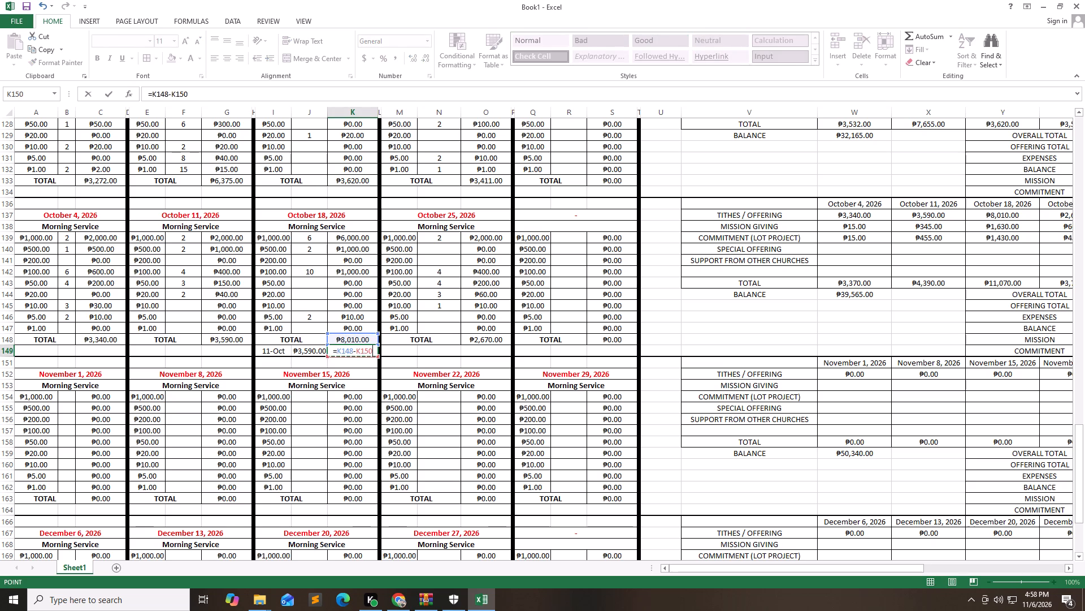
key("Up")
key("Return")
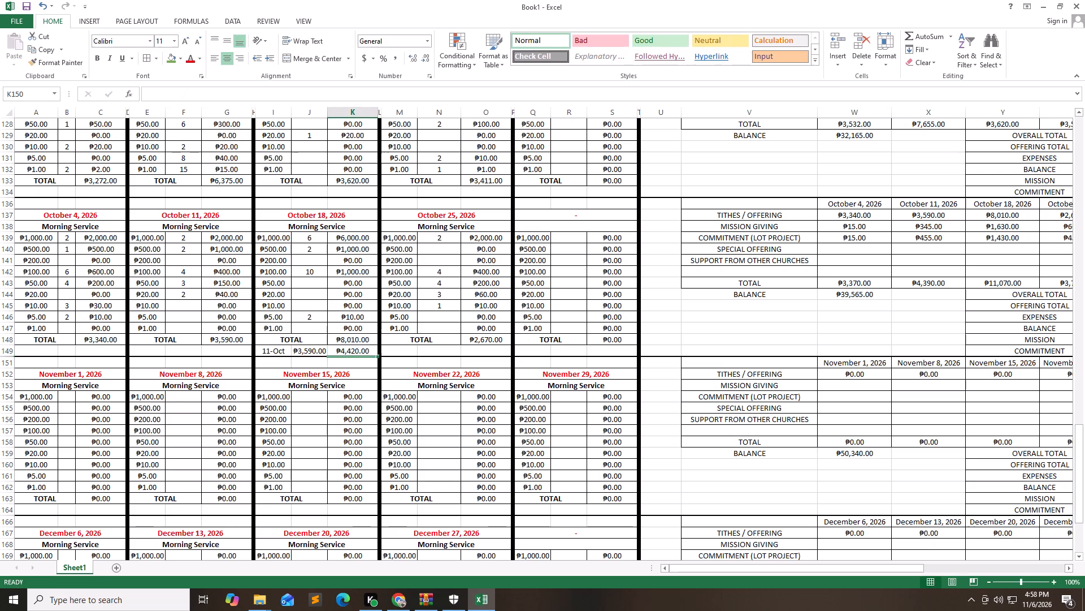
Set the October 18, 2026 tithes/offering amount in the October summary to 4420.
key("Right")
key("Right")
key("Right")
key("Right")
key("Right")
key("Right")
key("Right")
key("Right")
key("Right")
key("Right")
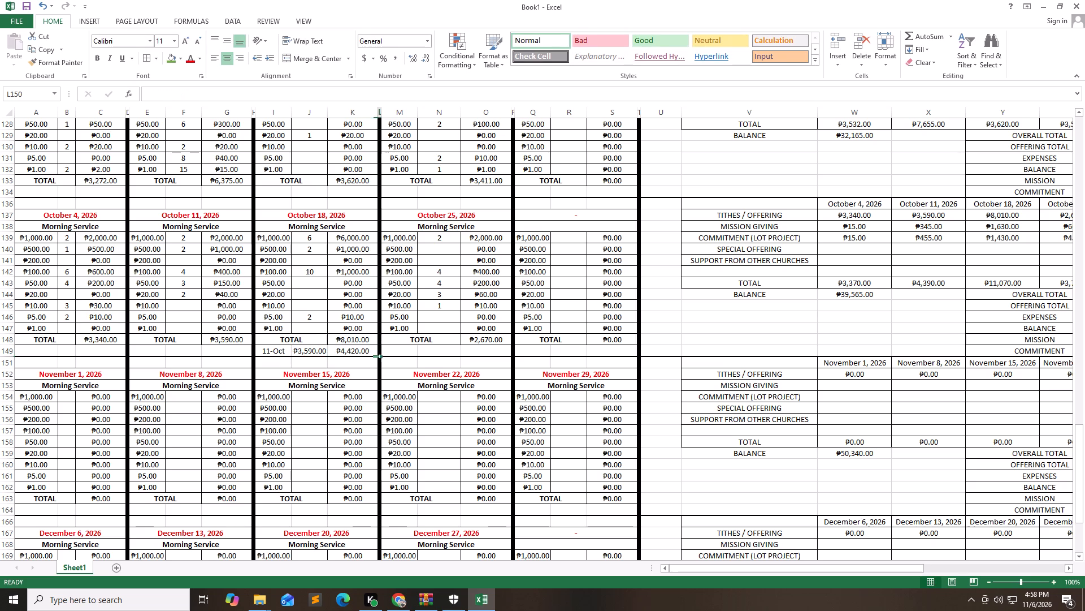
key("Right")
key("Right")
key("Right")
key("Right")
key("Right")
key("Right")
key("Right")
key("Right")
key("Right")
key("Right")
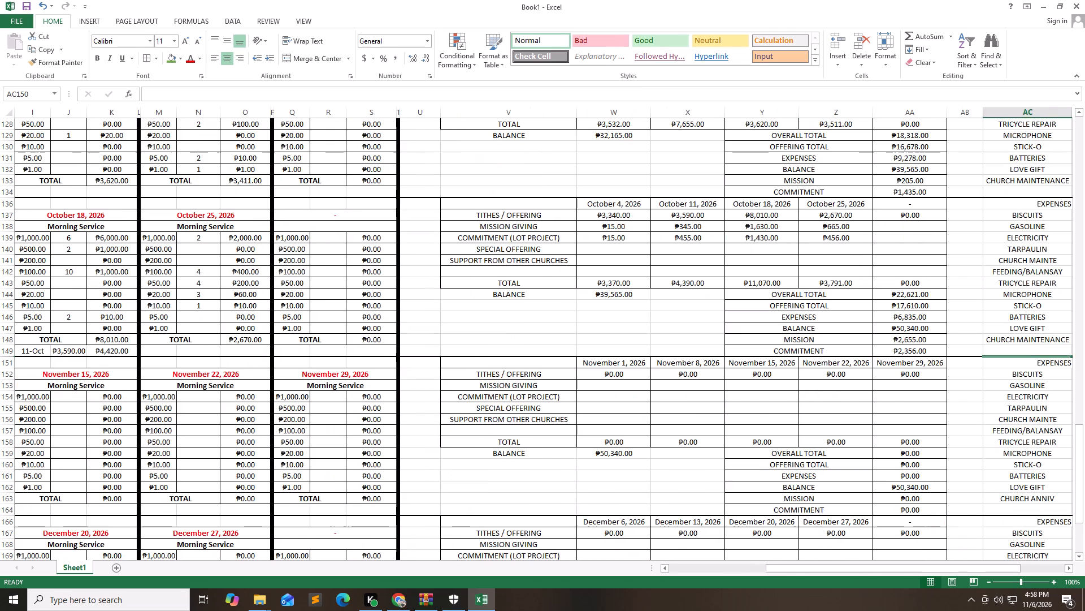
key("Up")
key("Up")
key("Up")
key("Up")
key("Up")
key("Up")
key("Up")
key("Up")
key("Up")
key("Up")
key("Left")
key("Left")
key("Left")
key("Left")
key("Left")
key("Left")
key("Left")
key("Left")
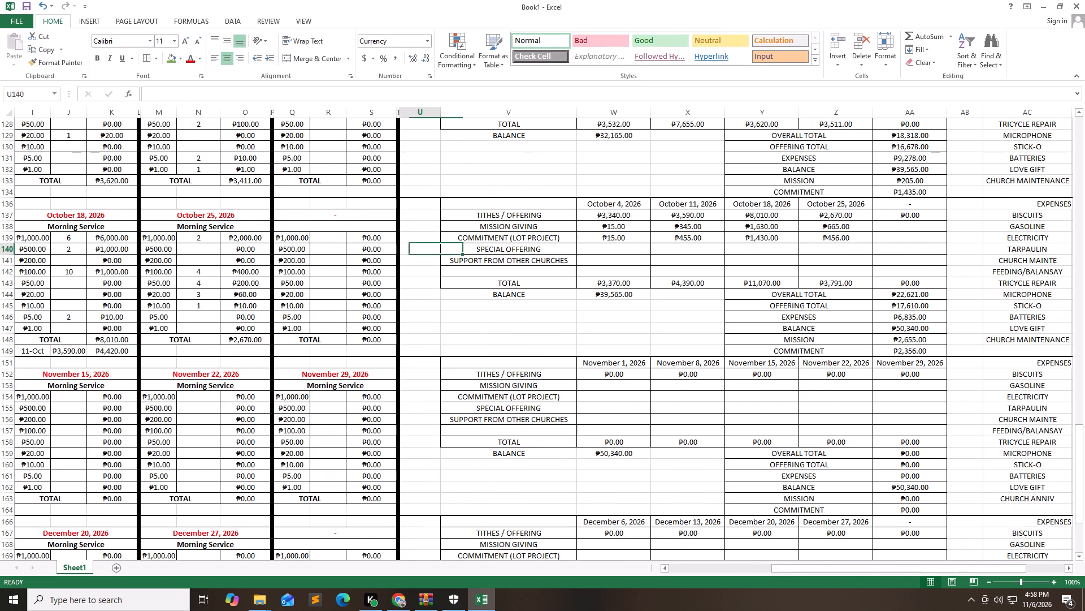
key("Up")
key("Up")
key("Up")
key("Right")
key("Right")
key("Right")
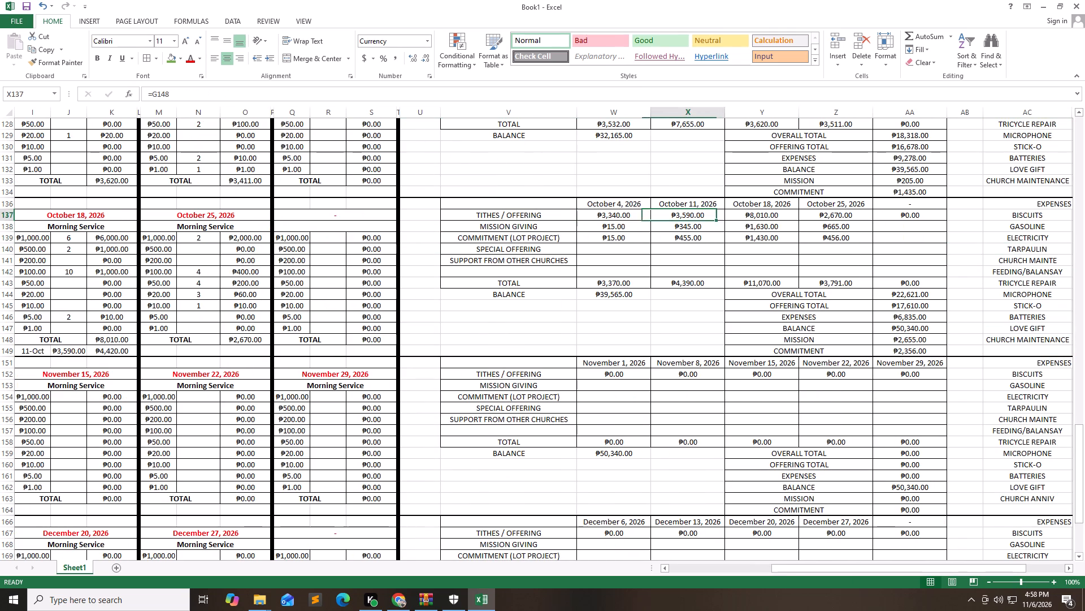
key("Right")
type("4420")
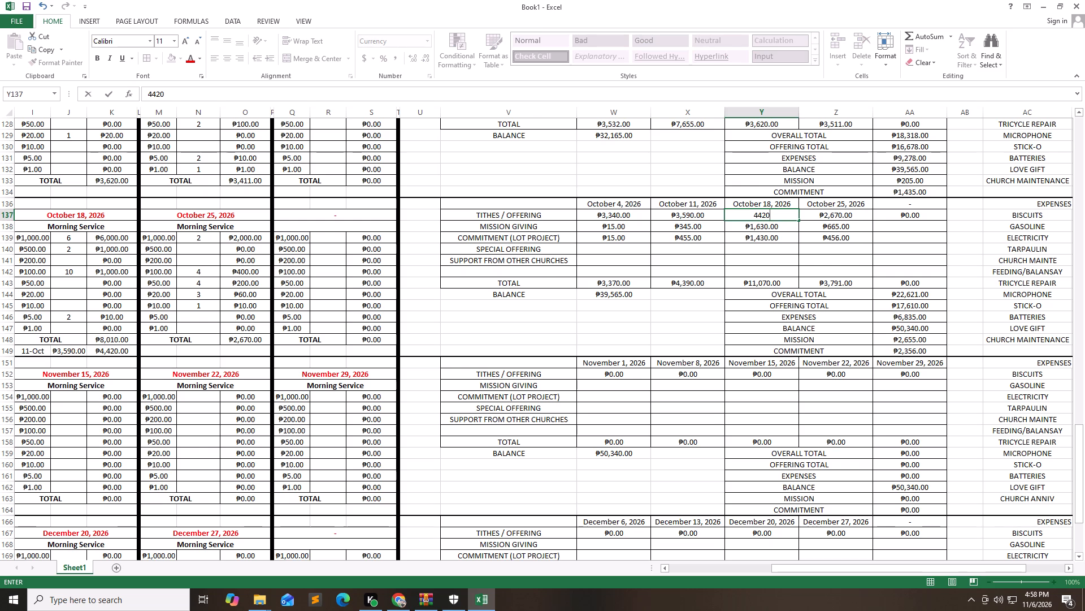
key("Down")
Check the October and November 2026 summary totals and balances after the tithes/offering change.
key("Down")
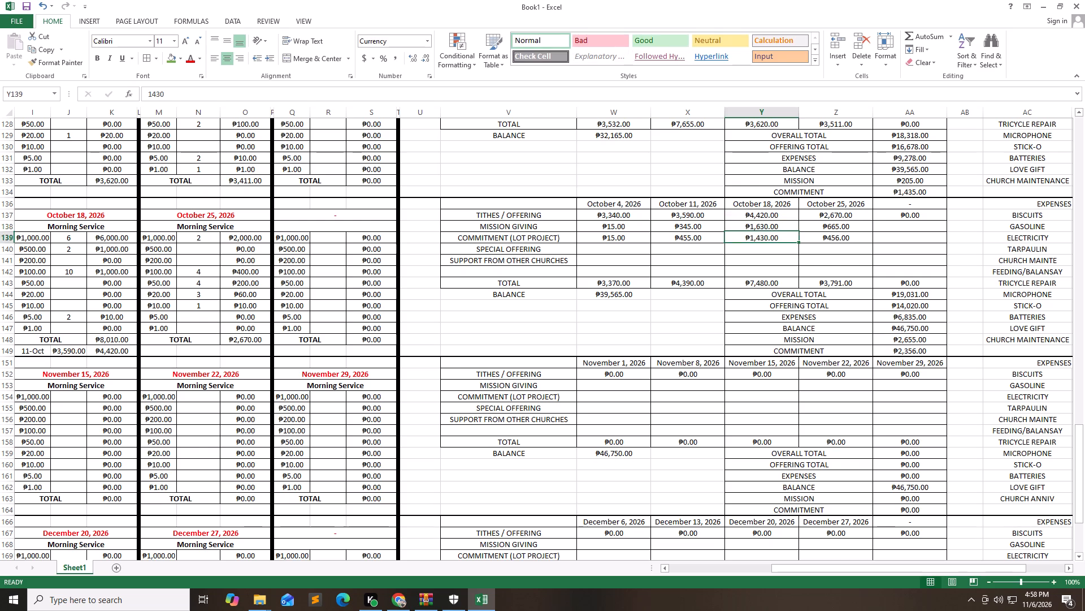
key("Down")
key("Down")
key("Down")
key("Down")
key("Down")
key("Down")
key("Down")
key("Down")
key("Down")
key("Down")
key("Down")
key("Down")
key("Down")
key("Down")
key("Down")
key("Down")
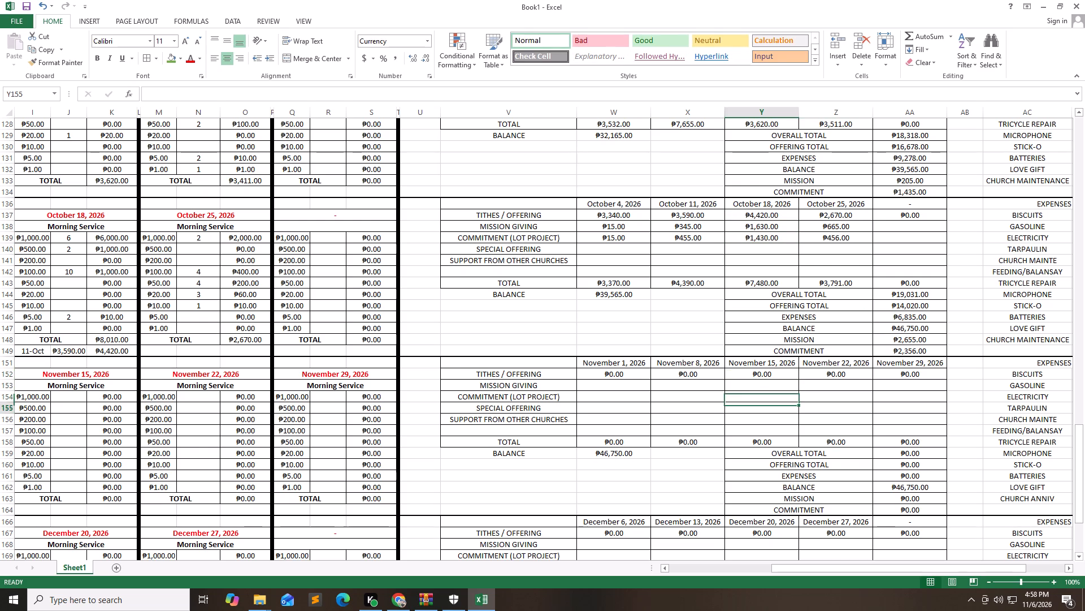
key("Down")
key("Down")
key("Down")
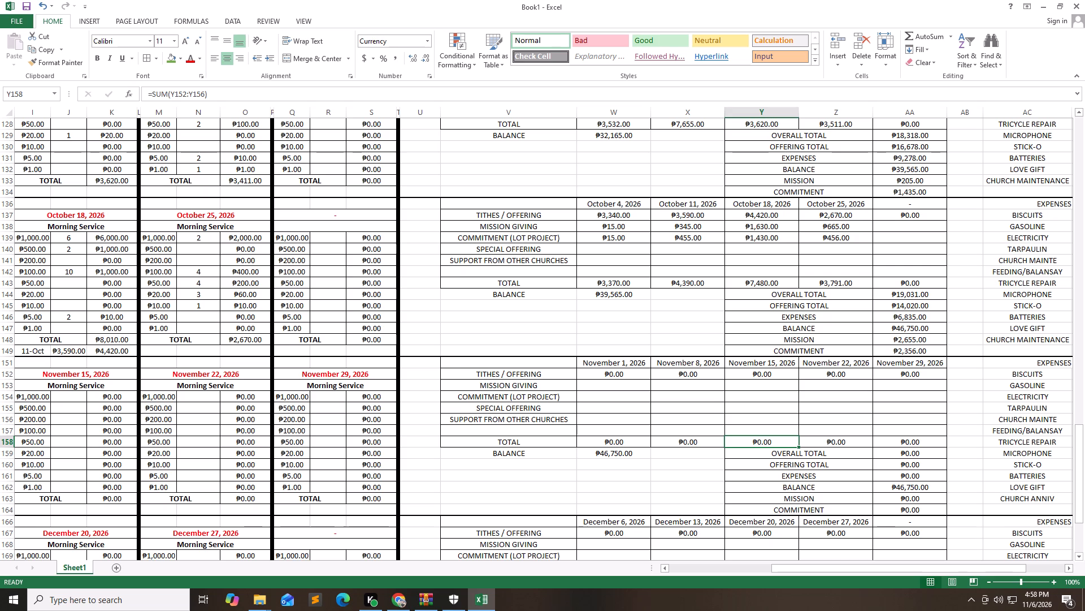
Set the October 18, 2026 tithes/offering amount in the October summary to 4520.
key("Up")
key("Up")
key("Up")
key("Up")
key("Up")
key("Up")
key("Up")
key("Up")
key("Up")
key("Up")
key("Up")
key("Up")
key("Up")
key("Up")
key("Up")
key("Up")
key("Up")
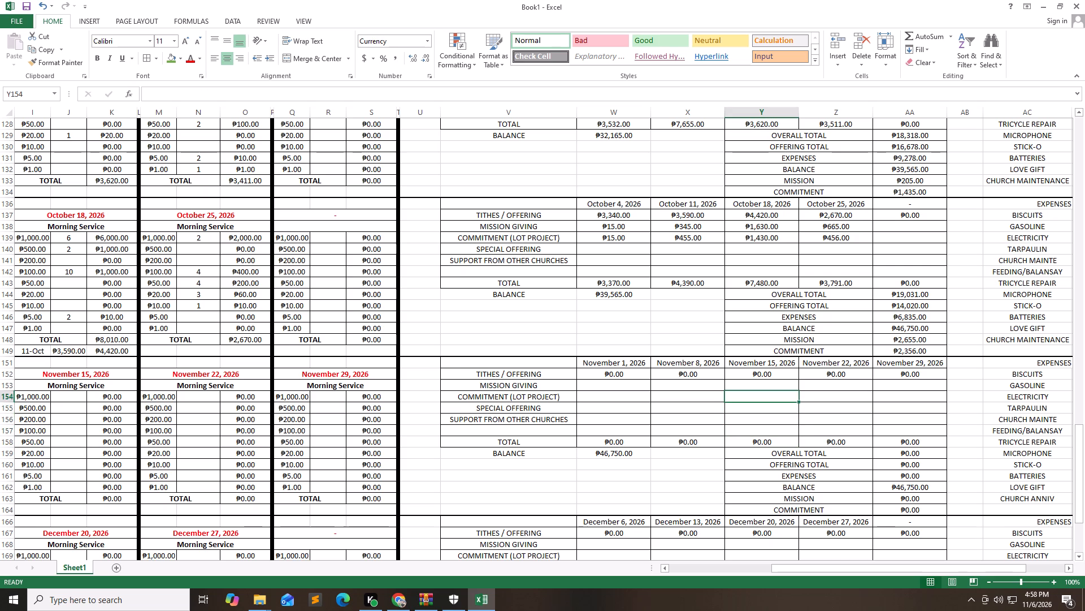
key("Up")
key("Up")
key("Up")
key("Up")
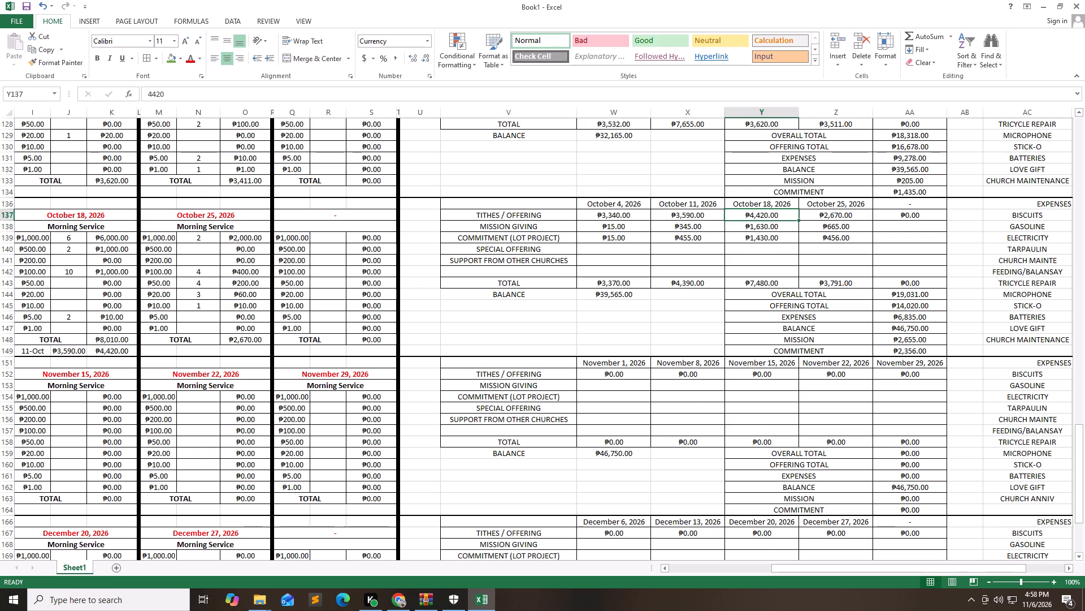
type("45")
type("20")
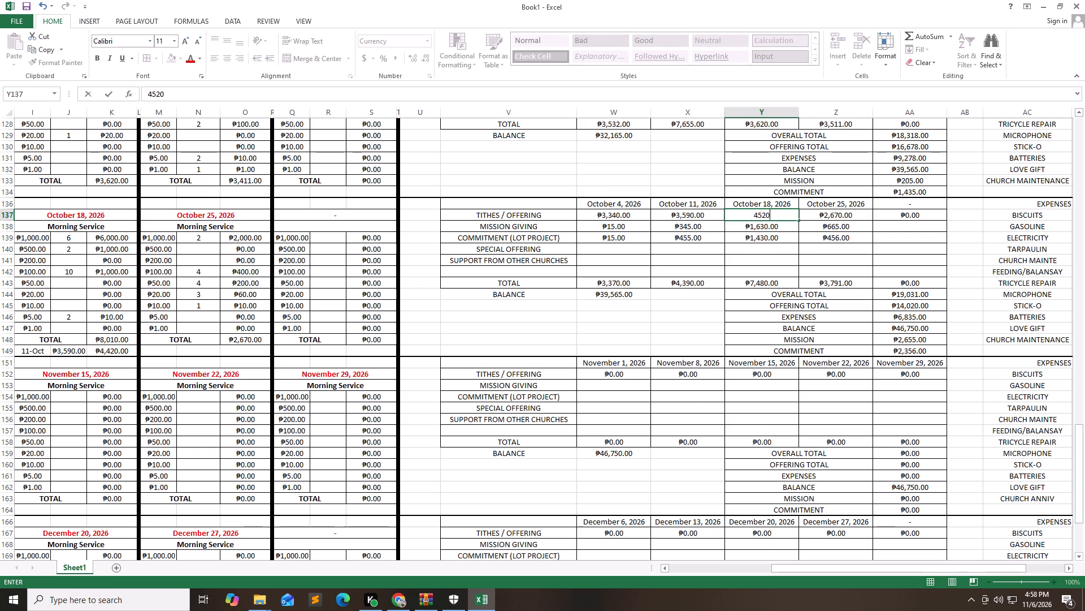
key("Down")
Enter 4520 as the October 18, 2026 tithes/offering amount in the October summary.
key("Left")
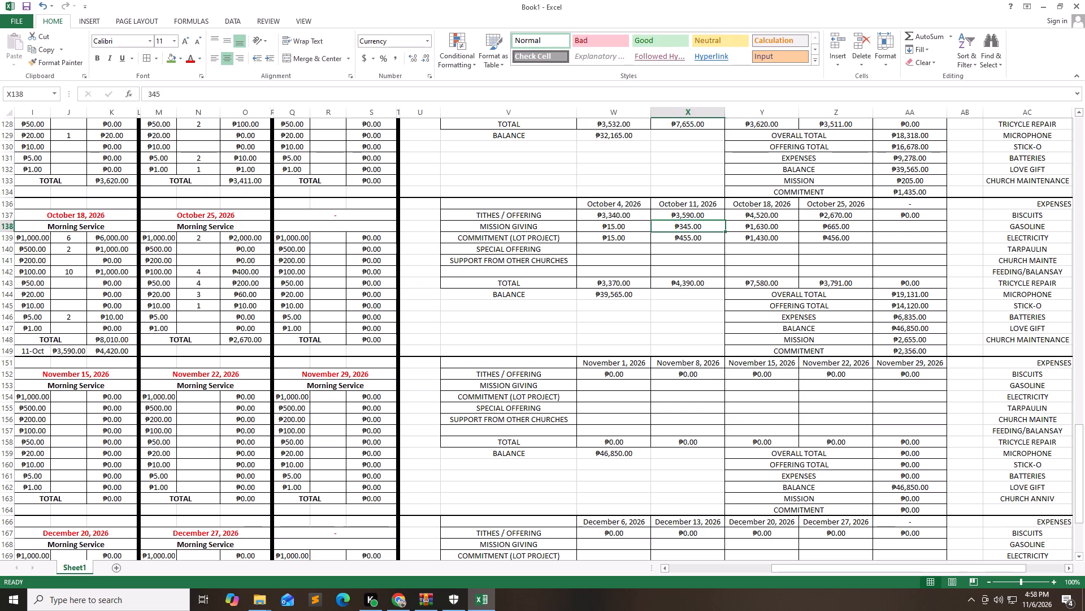
Check the October 2026 summary totals and balance against the neighbouring expenses list.
key("Down")
key("Down")
key("Down")
key("Down")
key("Down")
key("Down")
key("Right")
key("Right")
key("Right")
key("Right")
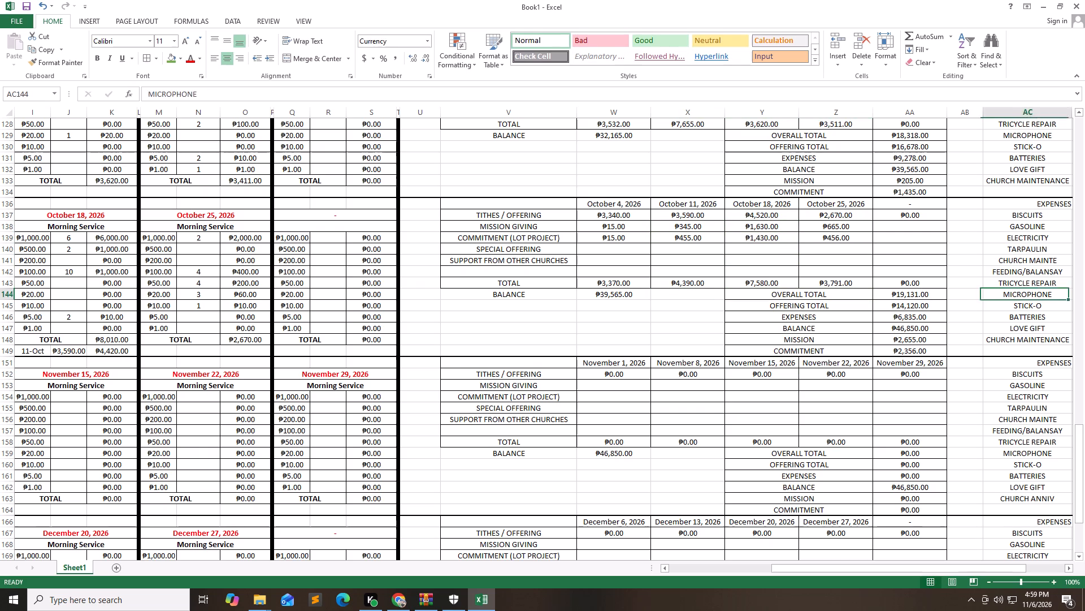
Review the monthly cash counts and summaries from October 2026 back to January 2026.
key("Left")
key("Left")
key("Left")
key("Left")
key("Left")
key("Left")
key("Left")
key("Left")
key("Left")
key("Left")
key("Left")
key("Left")
key("Left")
key("Left")
key("Left")
key("Left")
key("Left")
key("Left")
key("Left")
key("Left")
key("Up")
key("Up")
key("Up")
key("Up")
key("Up")
key("Up")
key("Up")
key("Up")
key("Up")
key("Up")
key("Up")
key("Up")
key("Up")
key("Up")
key("Up")
key("Up")
key("Up")
key("Up")
key("Up")
key("Up")
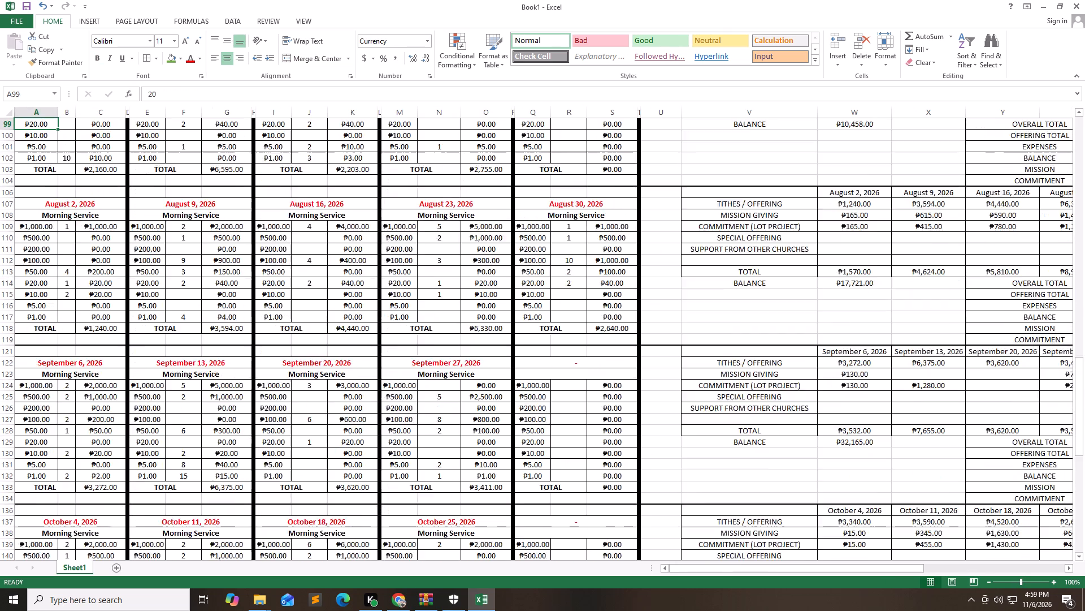
key("Up")
key("Up")
key("Up")
key("Up")
key("Up")
key("Up")
key("Up")
key("Up")
key("Up")
key("Up")
key("Up")
key("Up")
key("Up")
key("Up")
key("Up")
key("Up")
key("Up")
key("Up")
key("Up")
key("Up")
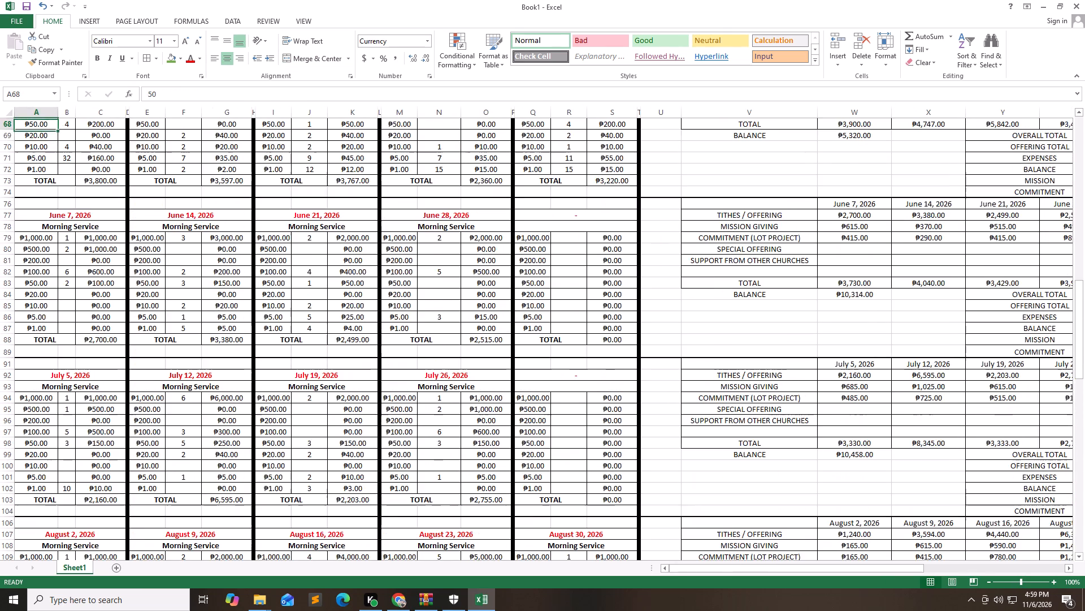
key("Up")
key("Up")
key("Up")
key("Up")
key("Up")
key("Up")
key("Up")
key("Up")
key("Up")
key("Up")
key("Up")
key("Up")
key("Up")
key("Up")
key("Up")
key("Up")
key("Up")
key("Up")
key("Up")
key("Up")
key("Up")
key("Up")
key("Up")
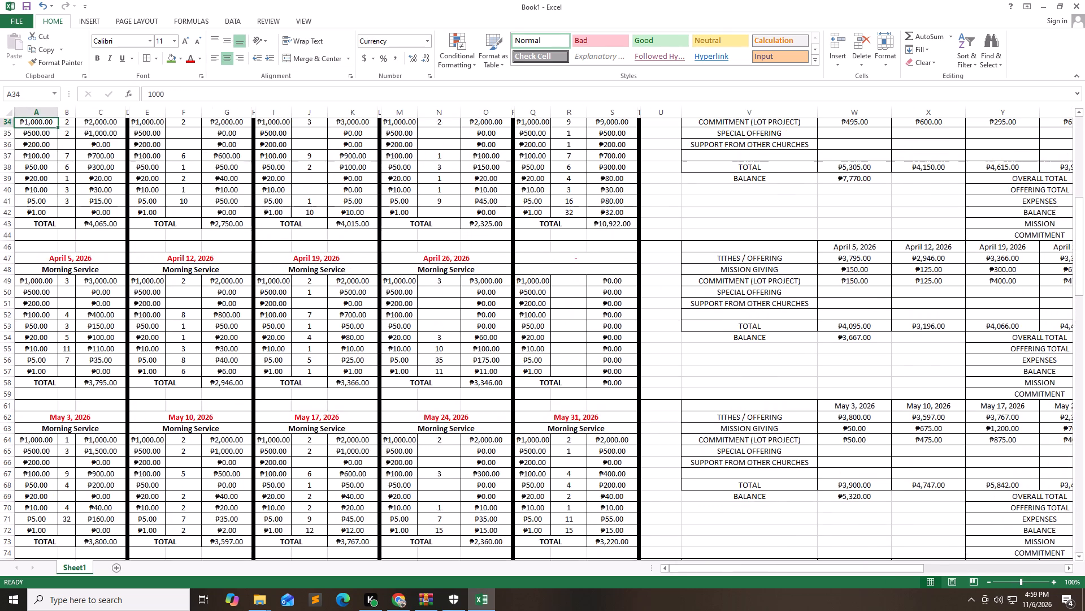
key("Up")
key("Up")
key("Up")
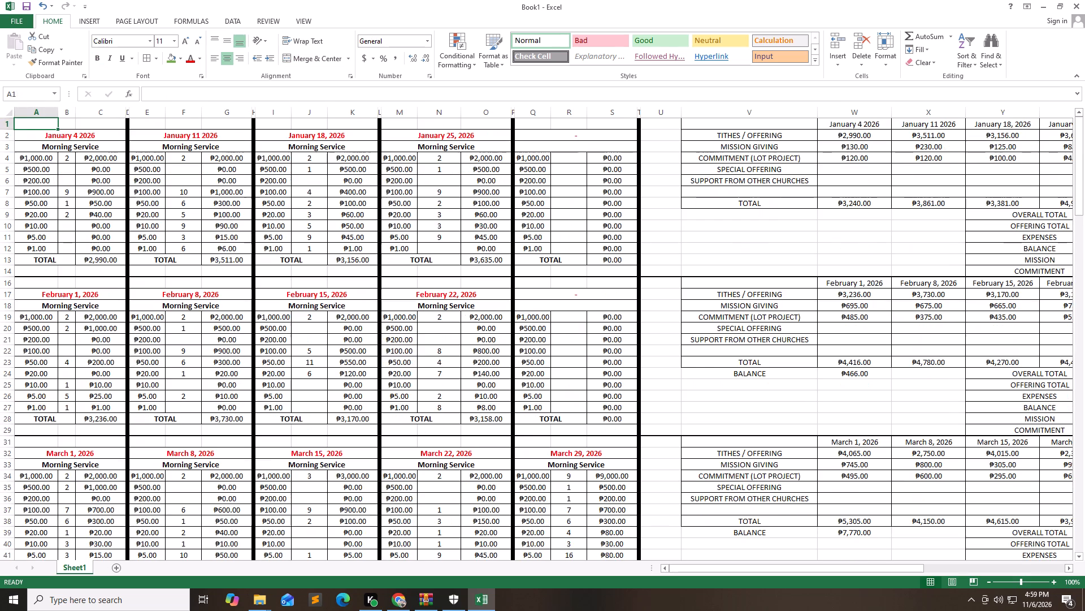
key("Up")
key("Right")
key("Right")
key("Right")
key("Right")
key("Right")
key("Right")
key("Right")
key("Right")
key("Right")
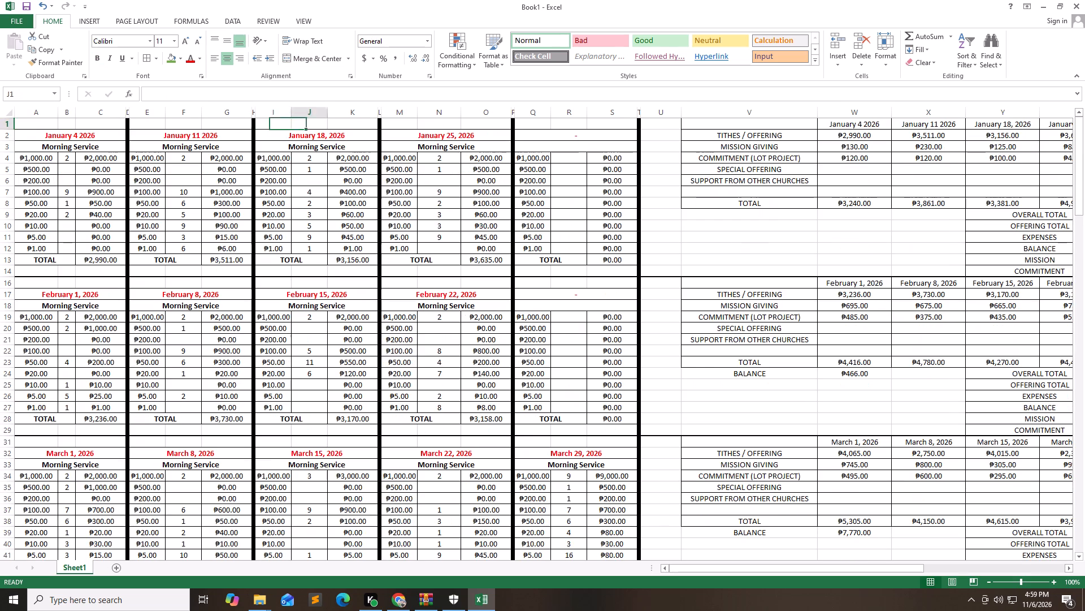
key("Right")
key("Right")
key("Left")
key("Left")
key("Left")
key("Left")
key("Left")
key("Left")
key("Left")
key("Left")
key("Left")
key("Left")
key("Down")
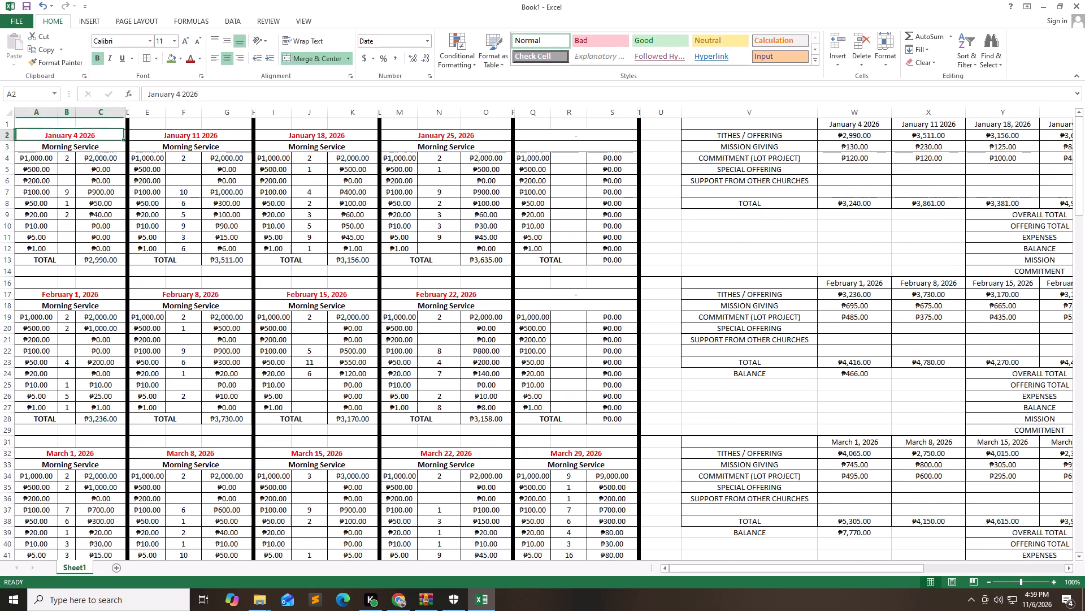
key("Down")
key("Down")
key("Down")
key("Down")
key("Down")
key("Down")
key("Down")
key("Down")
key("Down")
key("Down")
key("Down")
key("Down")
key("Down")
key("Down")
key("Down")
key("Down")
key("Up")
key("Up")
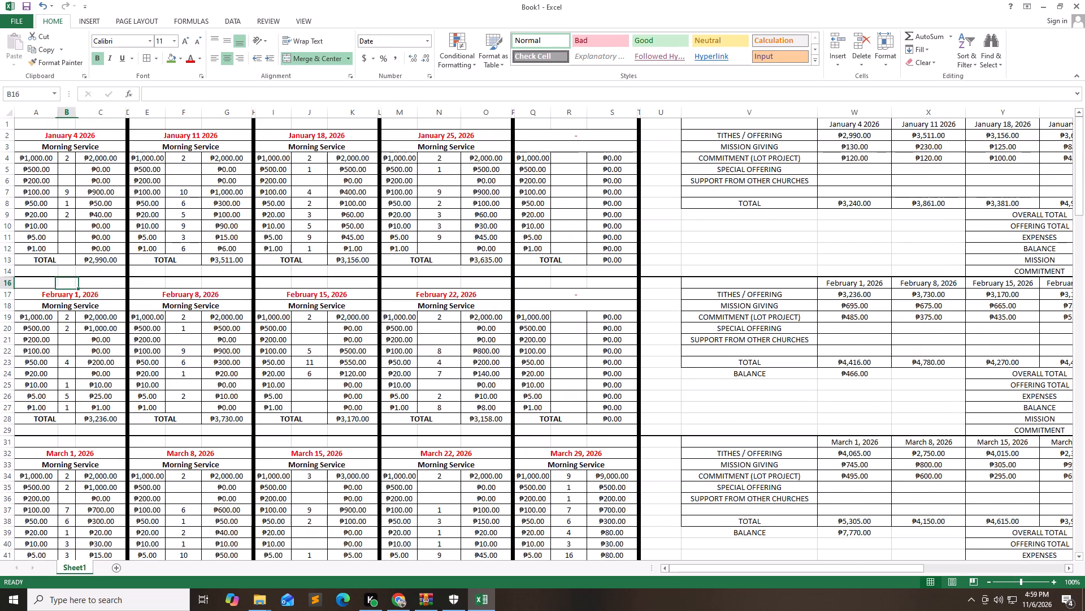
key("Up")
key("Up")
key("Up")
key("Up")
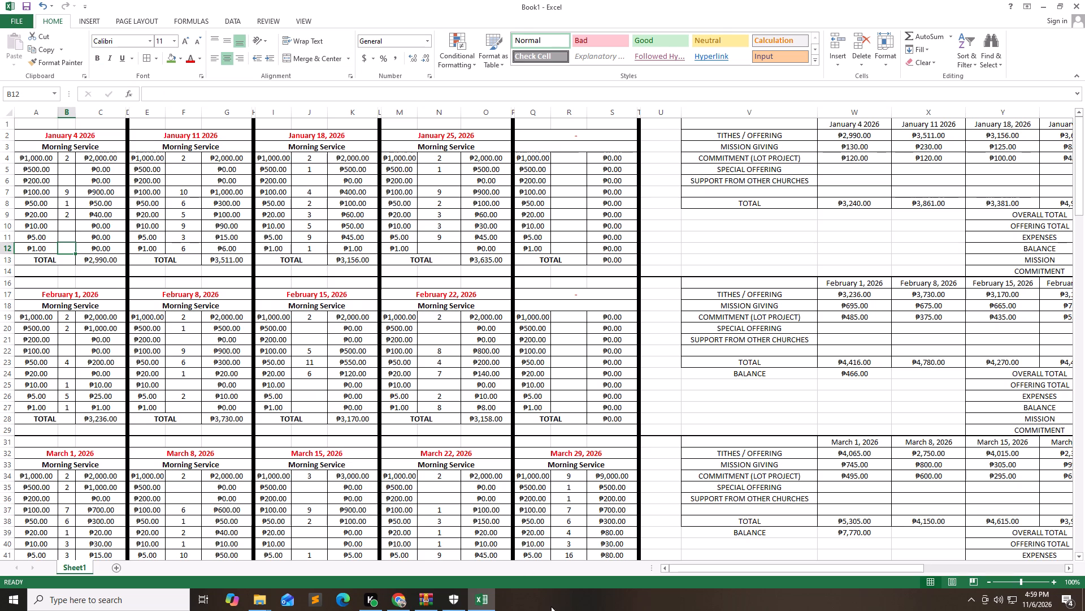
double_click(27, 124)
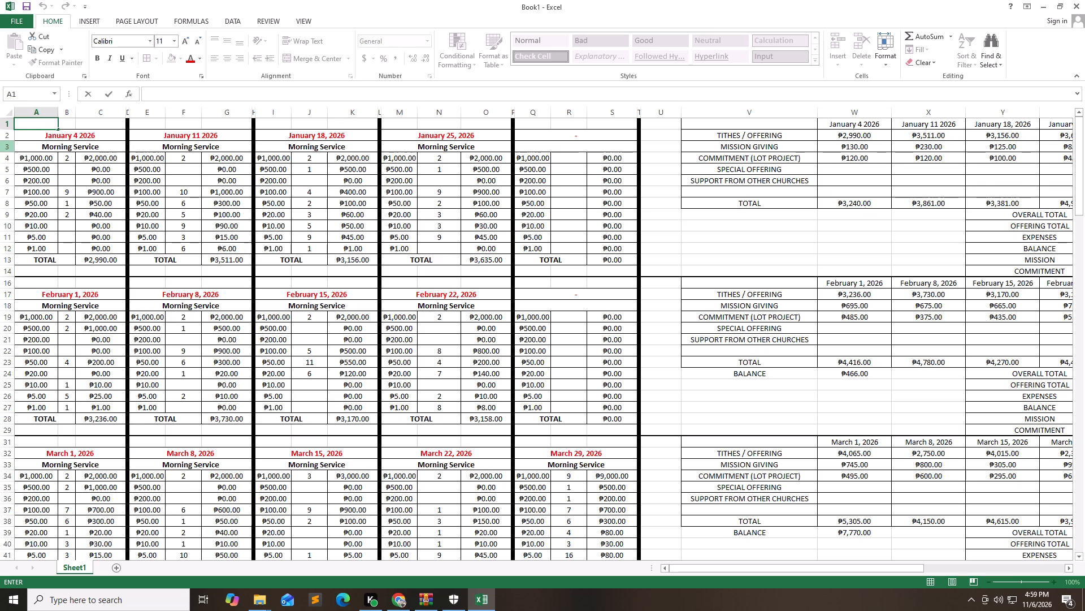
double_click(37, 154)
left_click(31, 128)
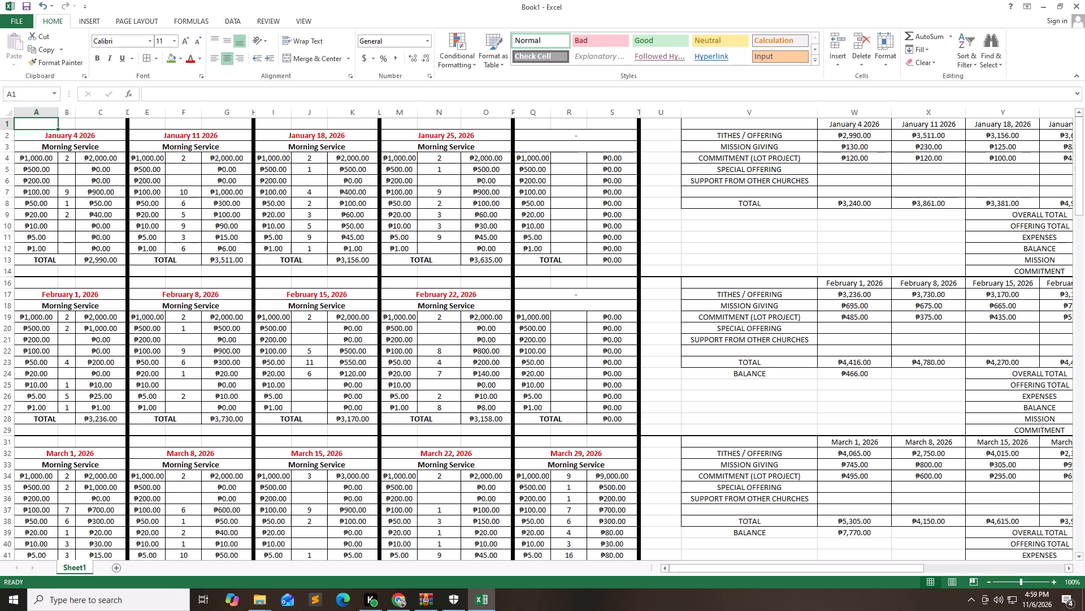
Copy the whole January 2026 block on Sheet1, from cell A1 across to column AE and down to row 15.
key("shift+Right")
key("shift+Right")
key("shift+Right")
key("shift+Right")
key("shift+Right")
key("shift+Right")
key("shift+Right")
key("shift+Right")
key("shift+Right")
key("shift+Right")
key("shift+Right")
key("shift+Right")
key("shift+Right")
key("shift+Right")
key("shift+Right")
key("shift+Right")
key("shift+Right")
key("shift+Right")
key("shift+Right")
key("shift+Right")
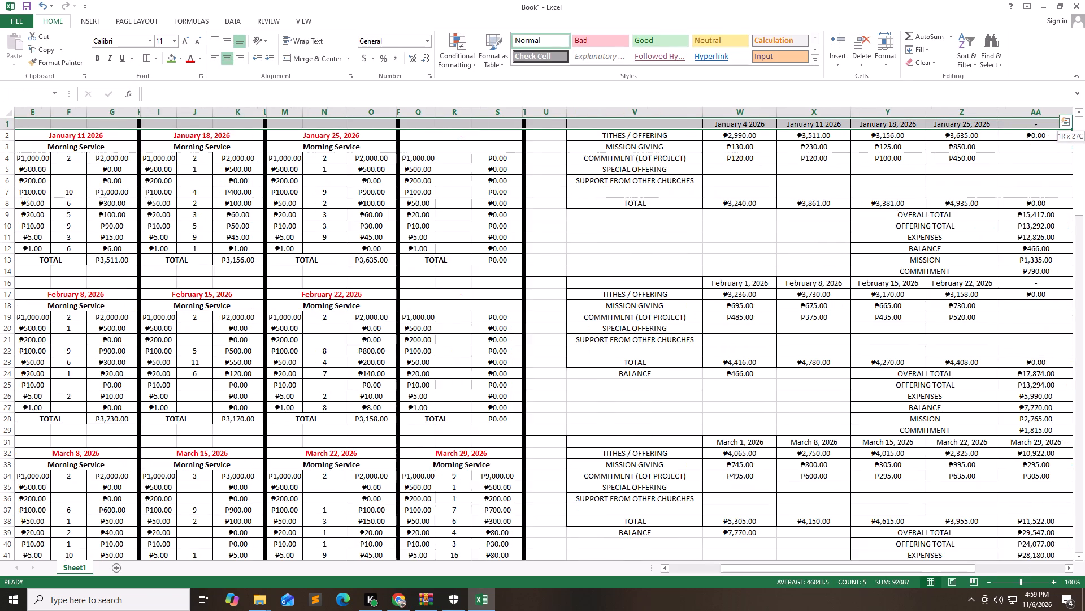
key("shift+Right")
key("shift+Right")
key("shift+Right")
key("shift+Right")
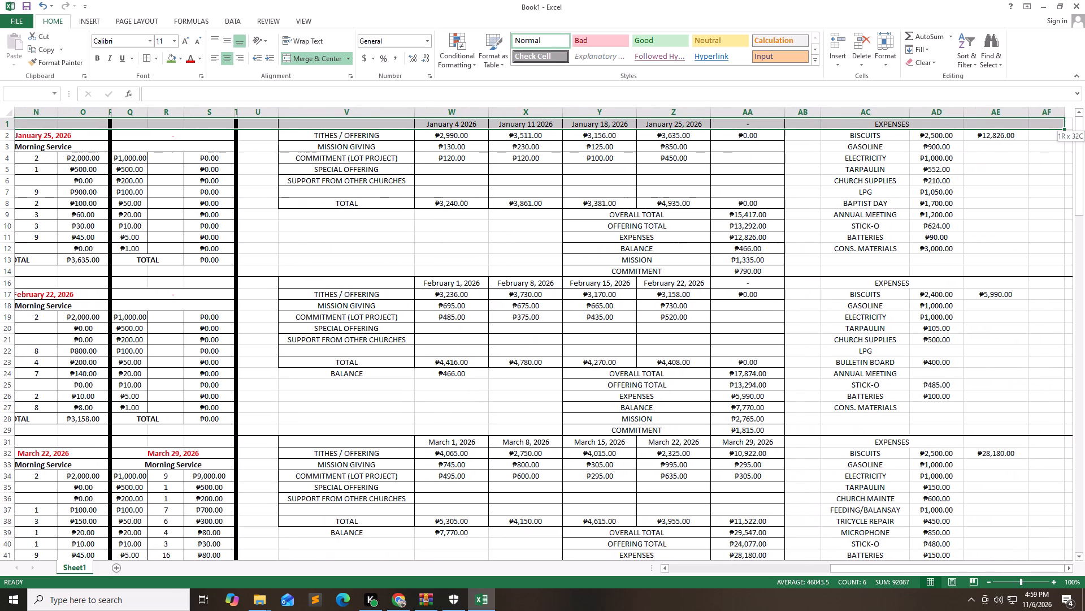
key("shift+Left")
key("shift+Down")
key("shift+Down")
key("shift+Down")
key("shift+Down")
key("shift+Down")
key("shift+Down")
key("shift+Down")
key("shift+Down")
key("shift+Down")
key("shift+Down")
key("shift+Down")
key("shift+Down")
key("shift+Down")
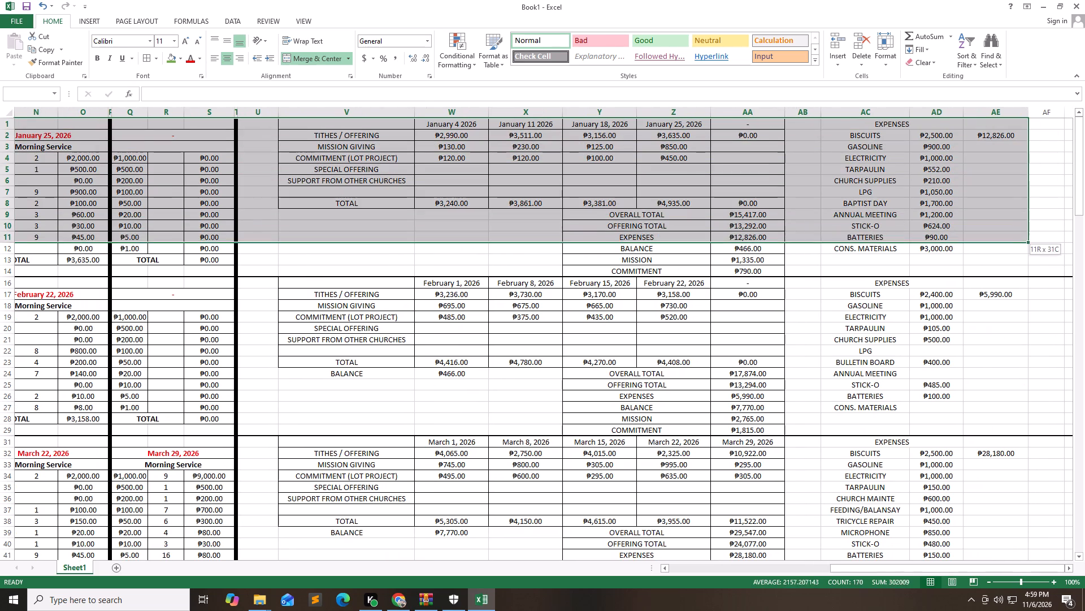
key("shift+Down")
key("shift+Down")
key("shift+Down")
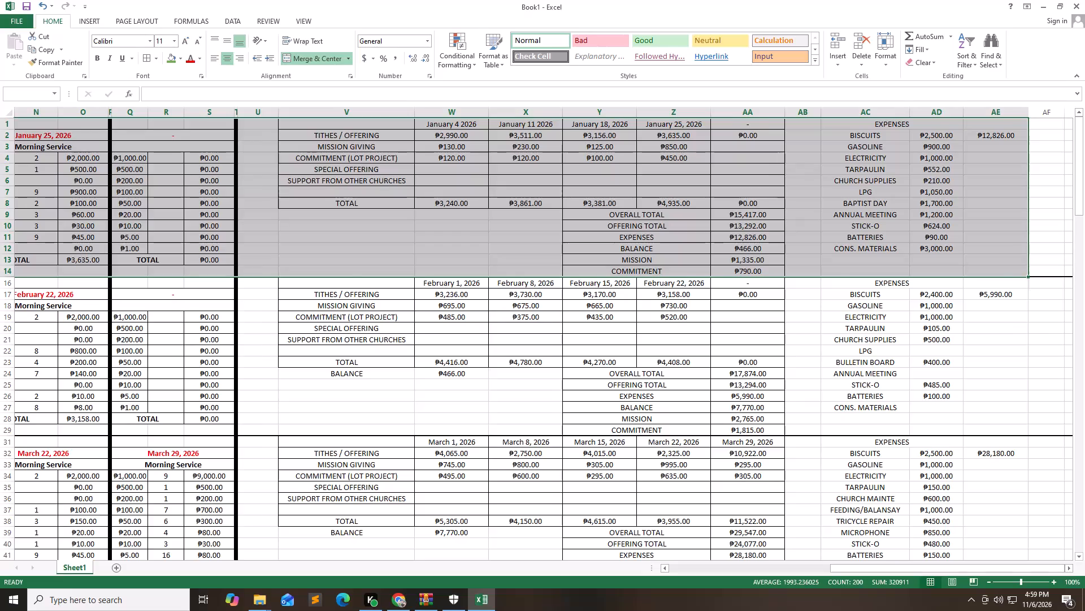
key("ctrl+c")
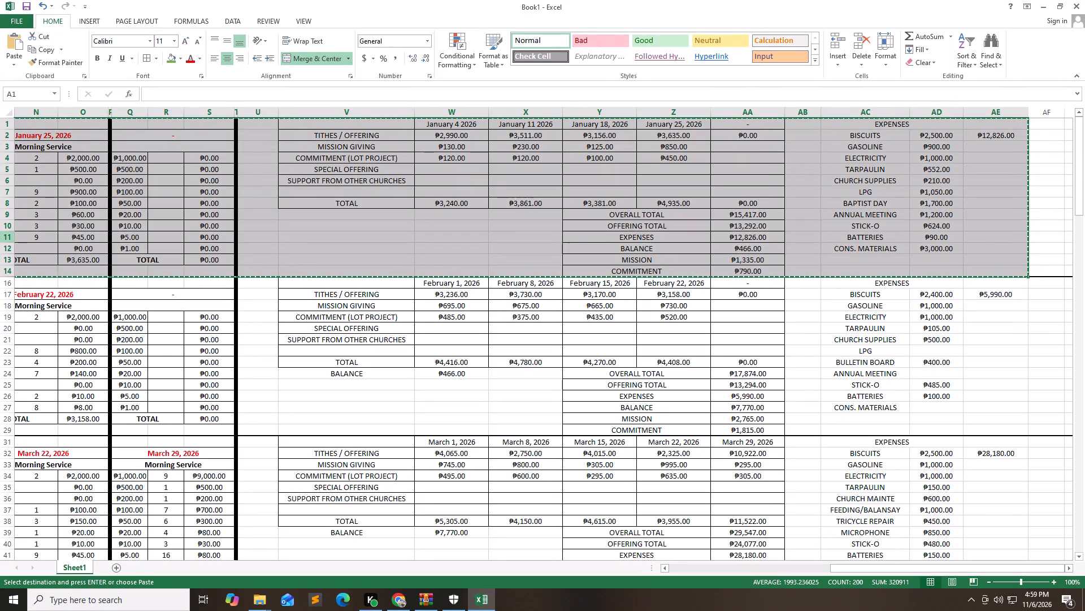
Add a second worksheet to the workbook.
left_click(115, 565)
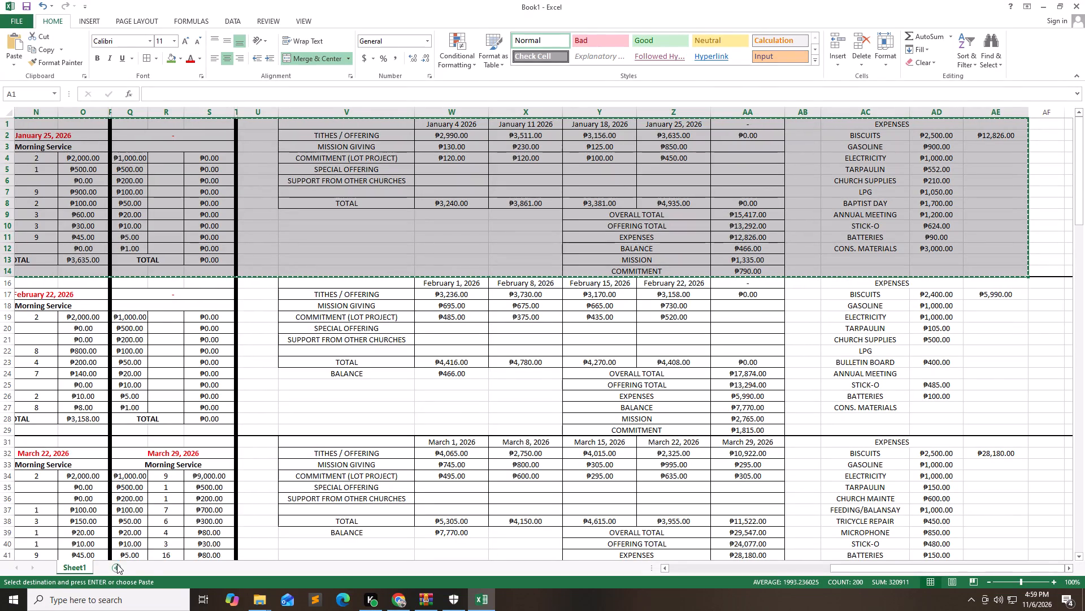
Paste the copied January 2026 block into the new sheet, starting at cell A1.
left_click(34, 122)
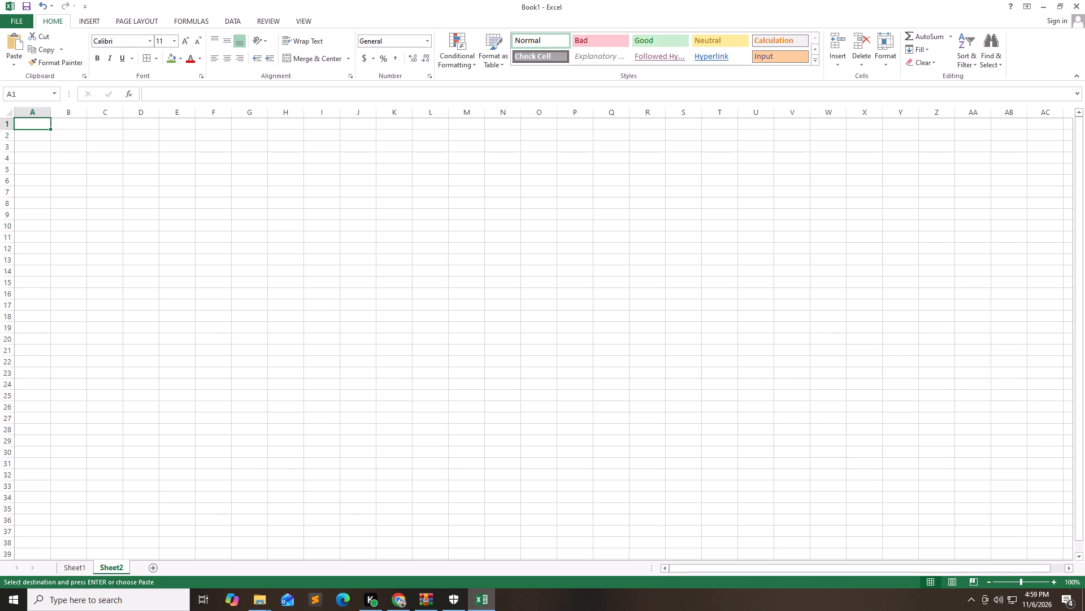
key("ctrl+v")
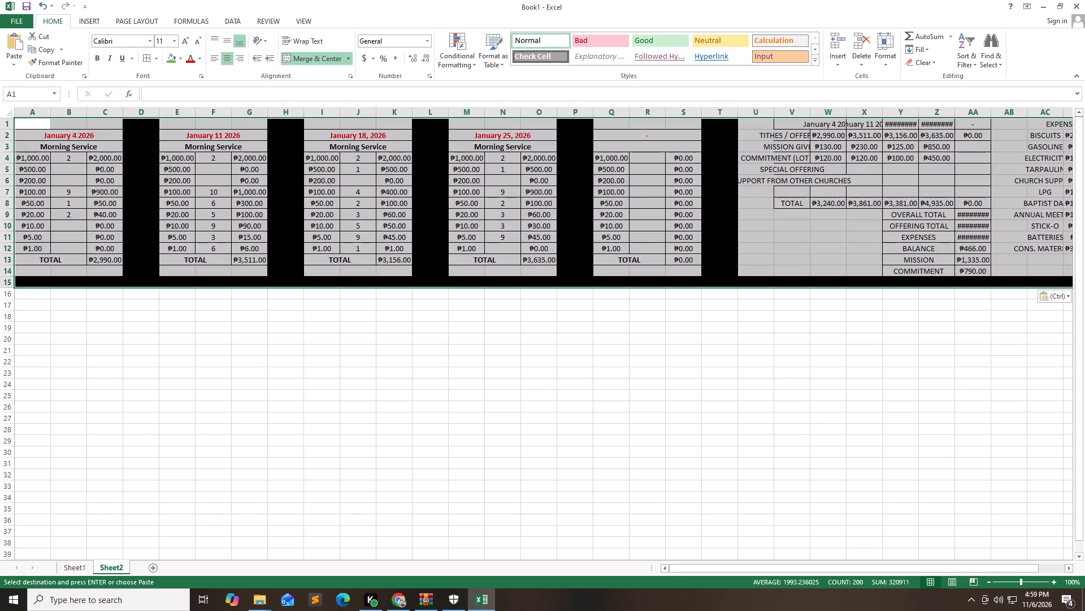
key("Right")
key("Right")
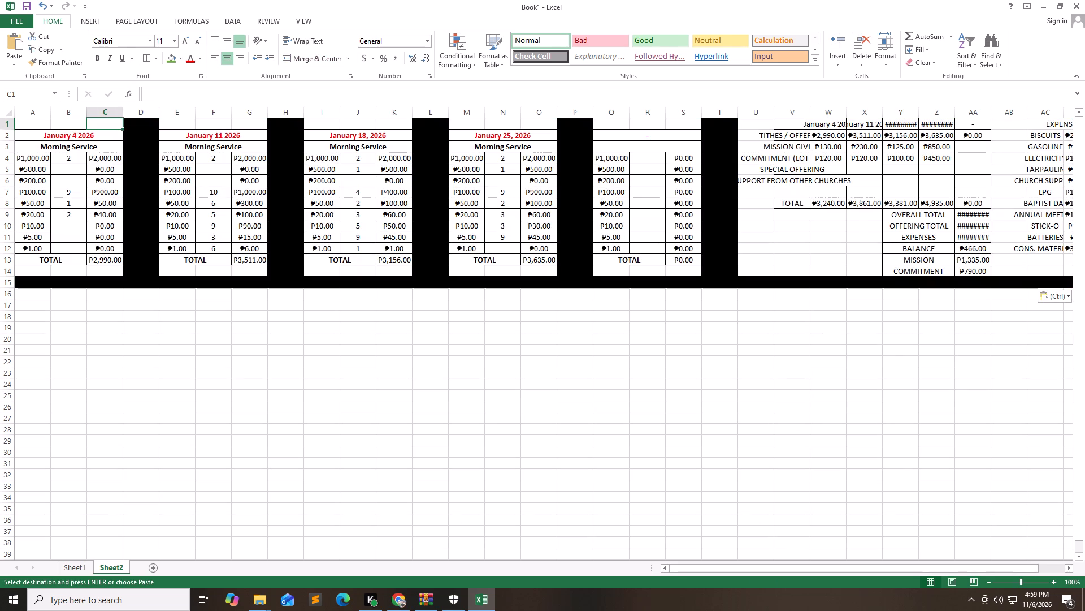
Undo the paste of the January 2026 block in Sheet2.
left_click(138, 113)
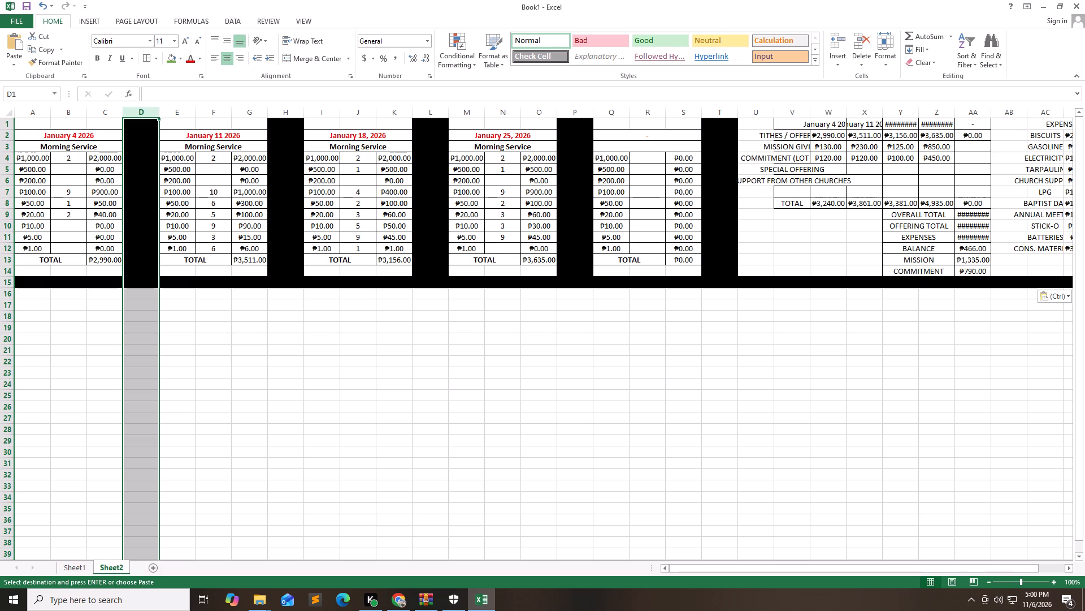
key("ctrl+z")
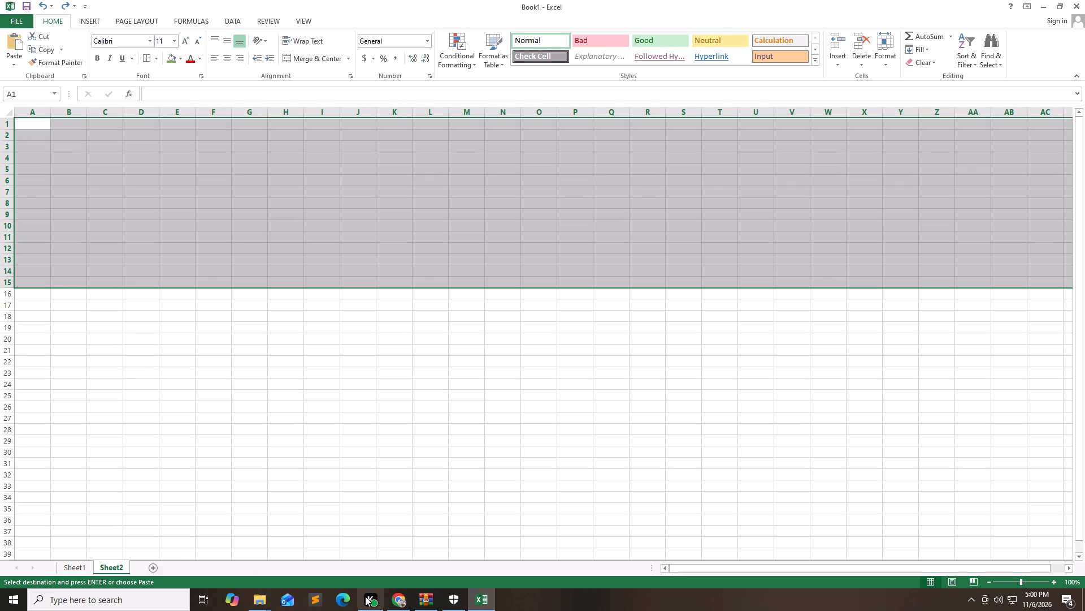
Copy the full January to December 2026 records on Sheet1, from cell A1 across to column AE and down to row 180.
left_click(84, 567)
double_click(175, 308)
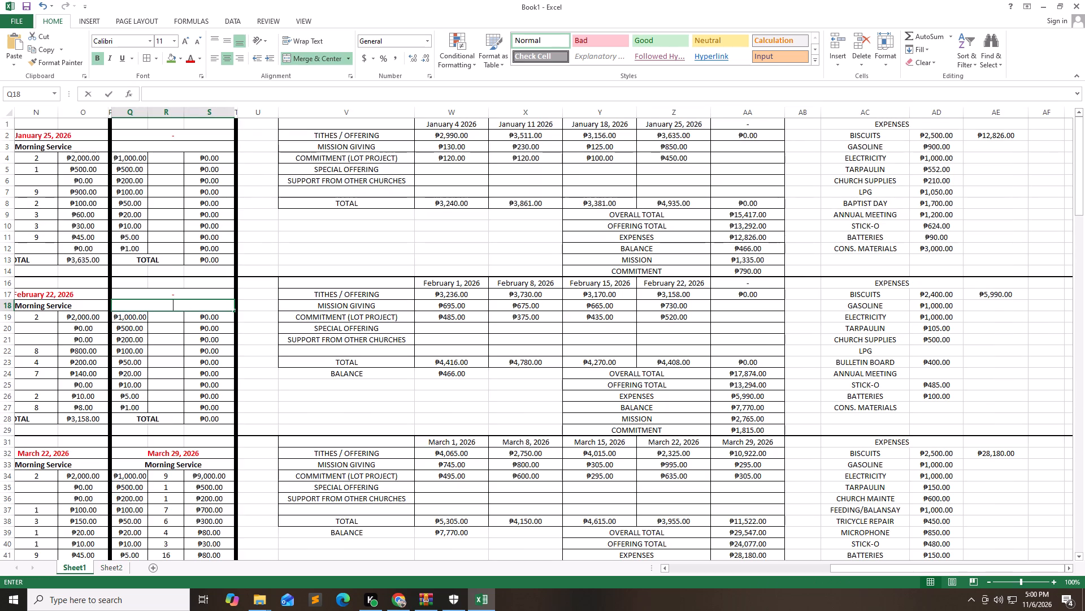
key("Left")
key("Left")
key("Left")
key("Left")
key("Left")
key("Left")
key("Left")
key("Left")
key("Left")
key("Left")
key("Left")
key("Left")
key("Left")
key("Left")
key("Left")
key("Left")
key("Left")
key("Left")
key("Left")
key("Left")
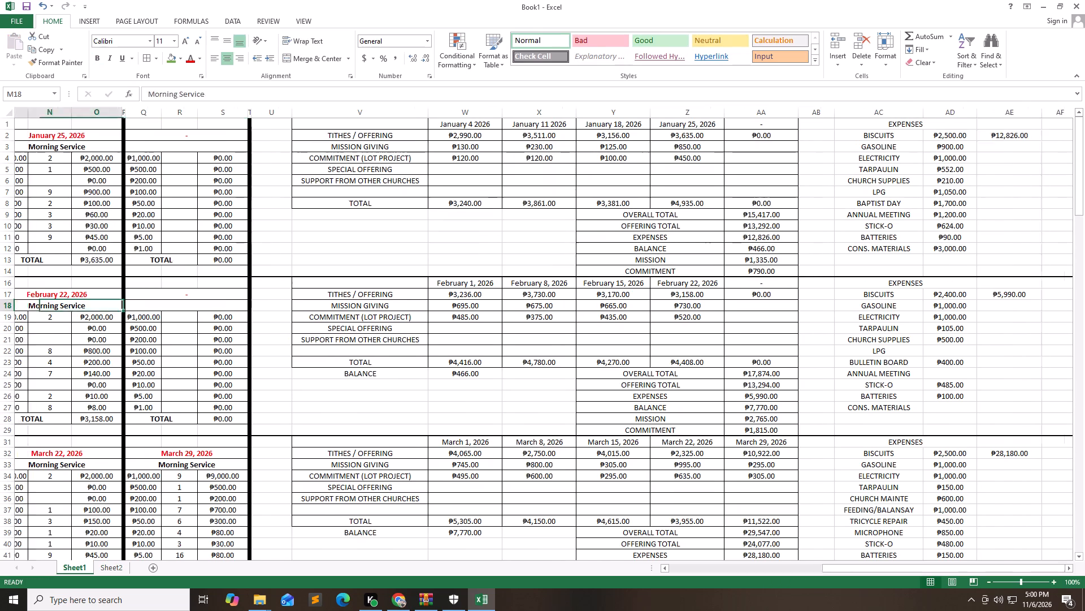
key("Up")
key("Up")
key("Up")
key("Up")
key("Up")
key("Up")
key("Up")
key("Up")
key("Up")
key("Up")
key("Up")
key("Up")
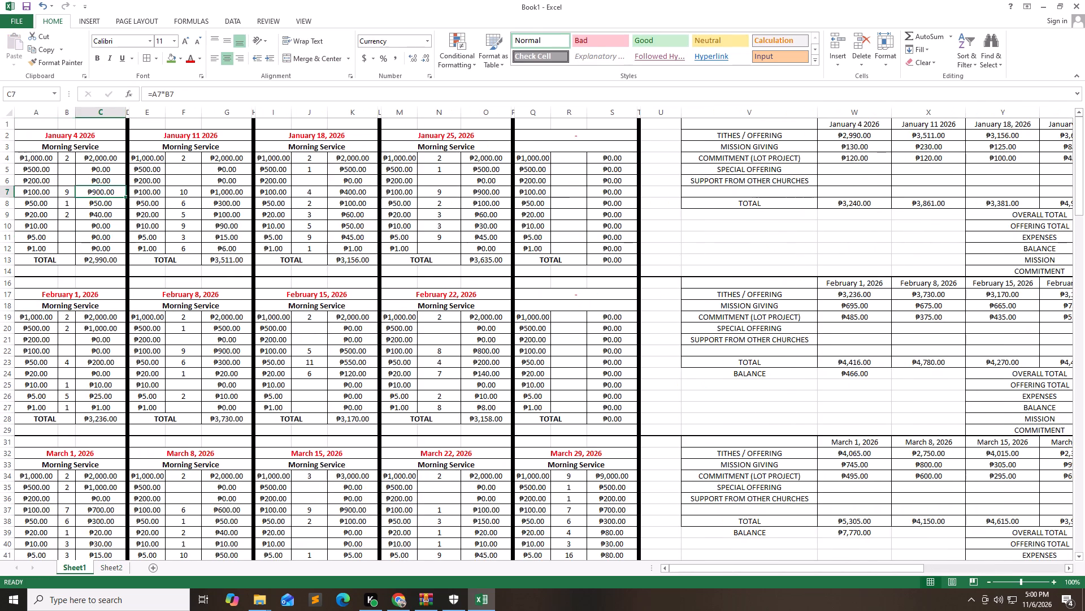
key("Up")
key("Up")
key("Up")
key("Up")
key("Up")
key("Left")
key("Left")
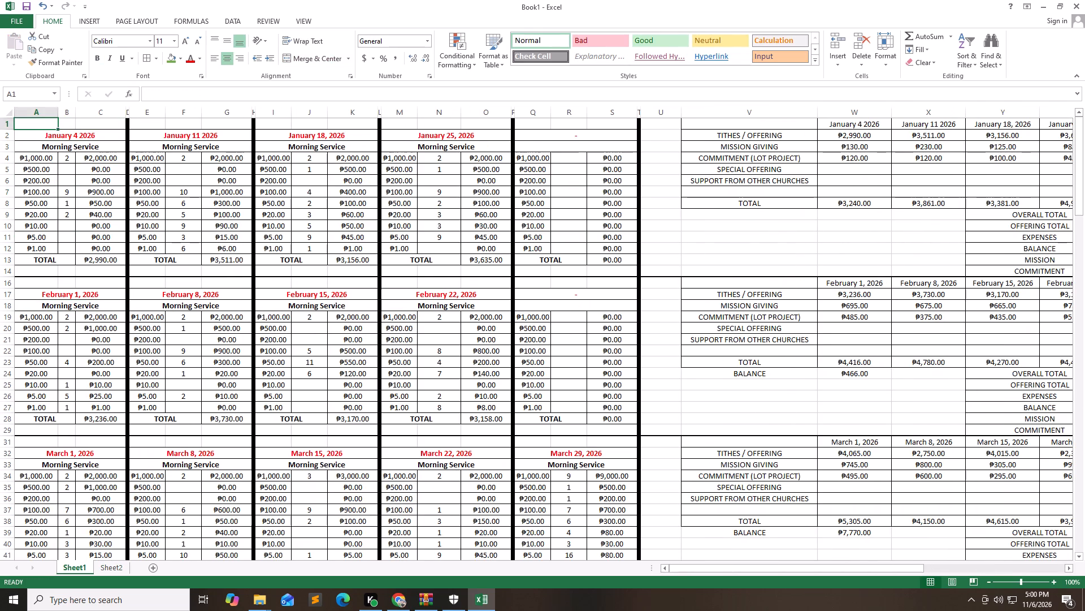
key("shift+Right")
key("shift+Right")
key("shift+Right")
key("shift+Right")
key("shift+Right")
key("shift+Right")
key("shift+Right")
key("shift+Right")
key("shift+Right")
key("shift+Right")
key("shift+Right")
key("shift+Right")
key("shift+Right")
key("shift+Right")
key("shift+Right")
key("shift+Right")
key("shift+Right")
key("shift+Right")
key("shift+Right")
key("shift+Right")
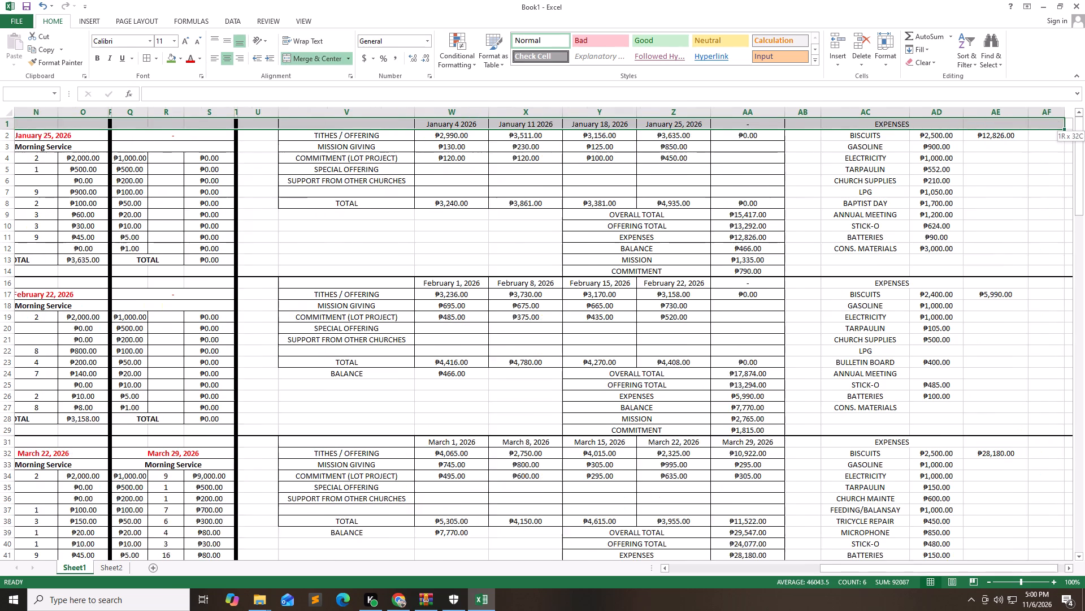
key("shift+Right")
key("shift+Left")
key("shift+Left")
key("shift+Down")
key("shift+Down")
key("shift+Down")
key("shift+Down")
key("shift+Down")
key("shift+Down")
key("shift+Down")
key("shift+Down")
key("shift+Down")
key("shift+Down")
key("shift+Down")
key("shift+Down")
key("shift+Down")
key("shift+Down")
key("shift+Down")
key("shift+Down")
key("shift+Down")
key("shift+Down")
key("shift+Down")
key("shift+Down")
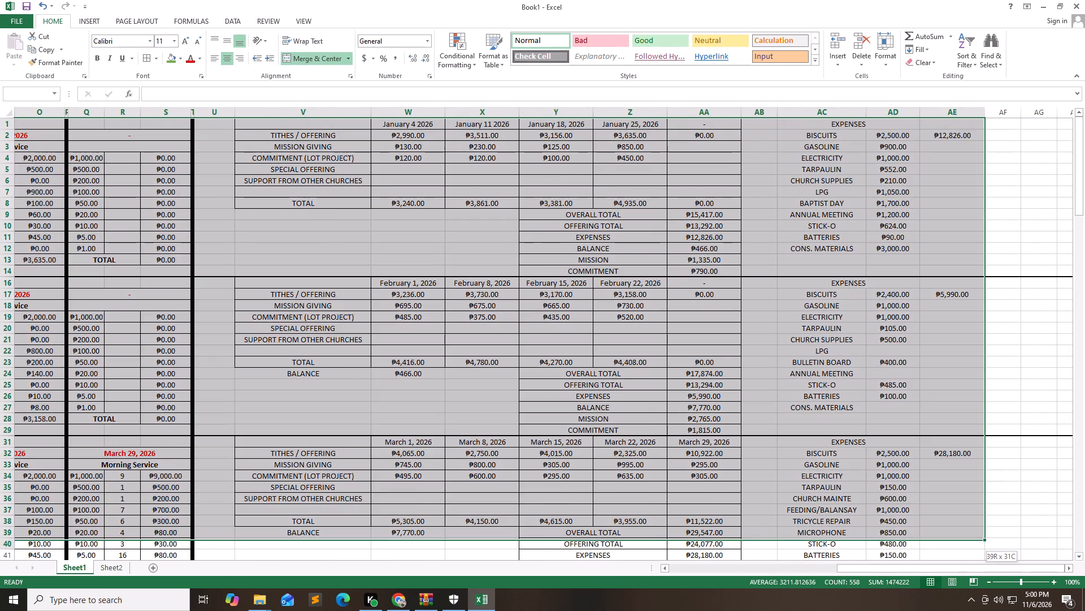
key("shift+Down")
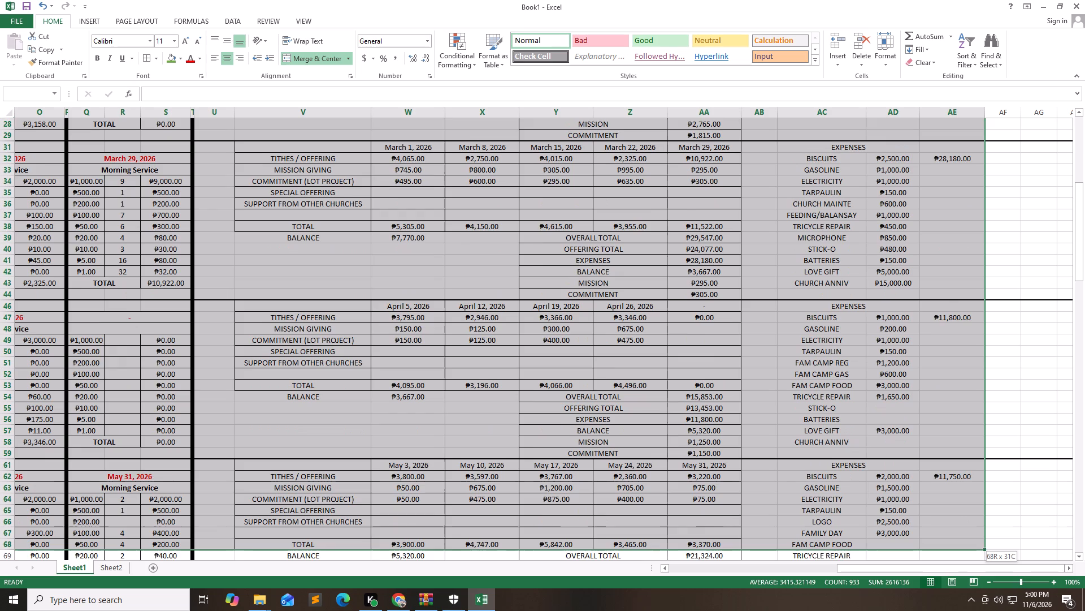
key("shift+Down")
key("shift+Down")
key("shift+Down")
key("shift+Down")
key("shift+Down")
key("shift+Down")
key("shift+Down")
key("shift+Down")
key("shift+Down")
key("shift+Down")
key("shift+Down")
key("shift+Down")
key("shift+Down")
key("shift+Down")
key("shift+Down")
key("shift+Down")
key("shift+Down")
key("shift+Down")
key("shift+Down")
key("shift+Down")
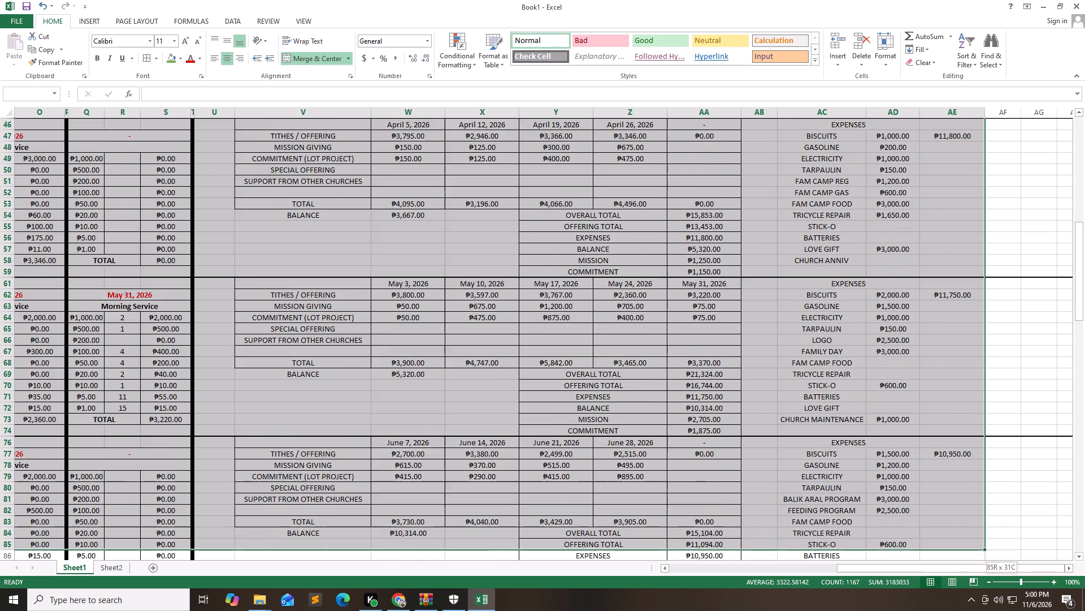
key("shift+Down")
key("shift+Down")
key("shift+Down")
key("shift+Down")
key("shift+Down")
key("shift+Down")
key("shift+Down")
key("shift+Down")
key("shift+Down")
key("shift+Down")
key("shift+Down")
key("shift+Down")
key("shift+Down")
key("shift+Down")
key("shift+Down")
key("shift+Down")
key("shift+Down")
key("shift+Down")
key("shift+Down")
key("shift+Down")
key("shift+Down")
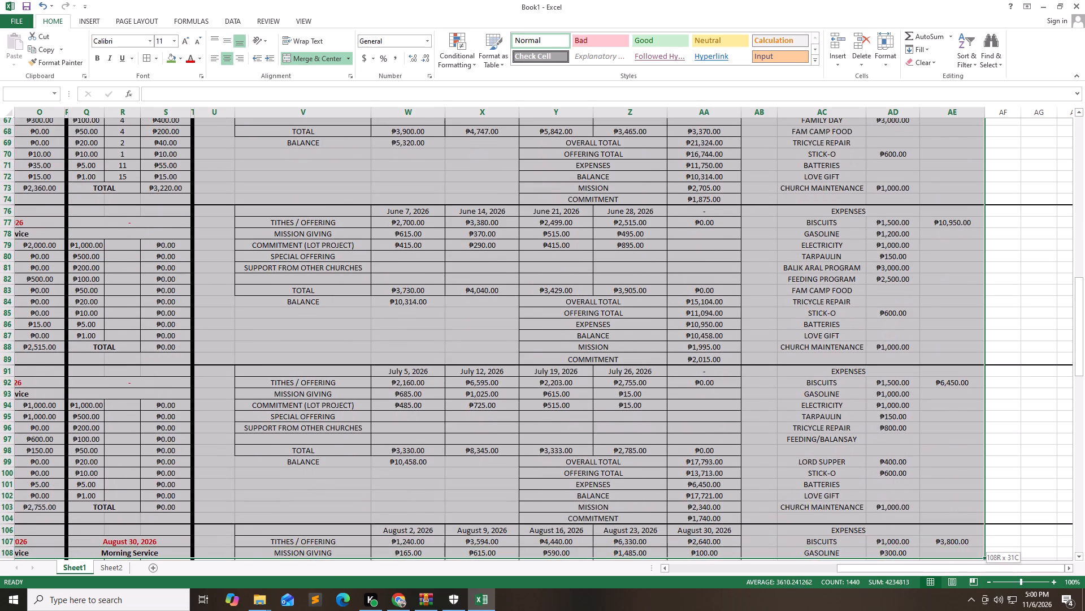
key("shift+Down")
key("shift+Down")
key("shift+Down")
key("shift+Down")
key("shift+Down")
key("shift+Down")
key("shift+Down")
key("shift+Down")
key("shift+Down")
key("shift+Down")
key("shift+Down")
key("shift+Down")
key("shift+Down")
key("shift+Down")
key("shift+Down")
key("shift+Down")
key("shift+Down")
key("shift+Down")
key("shift+Down")
key("shift+Down")
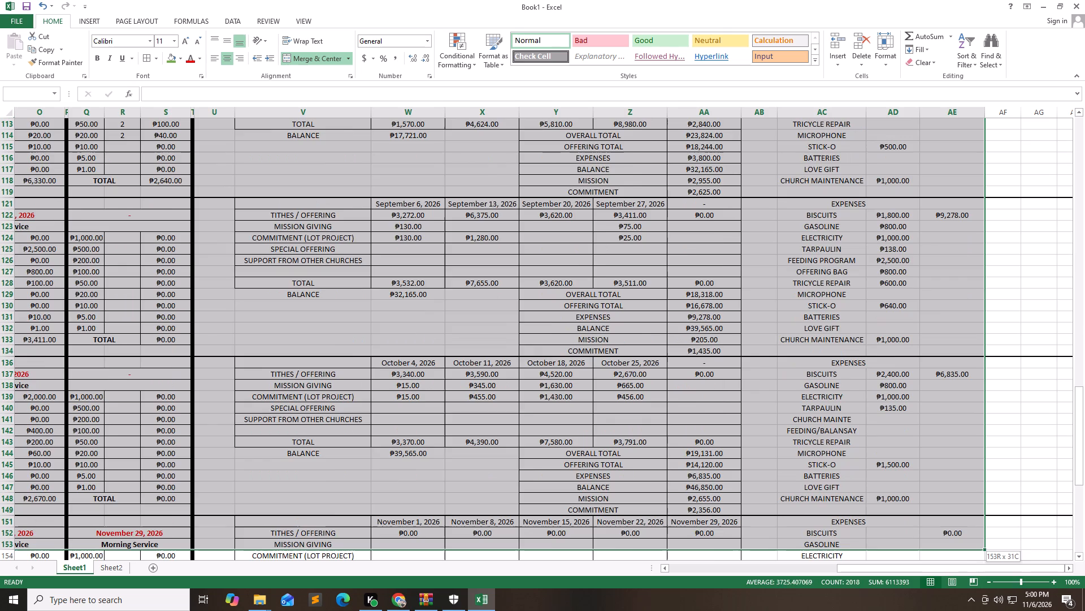
key("shift+Down")
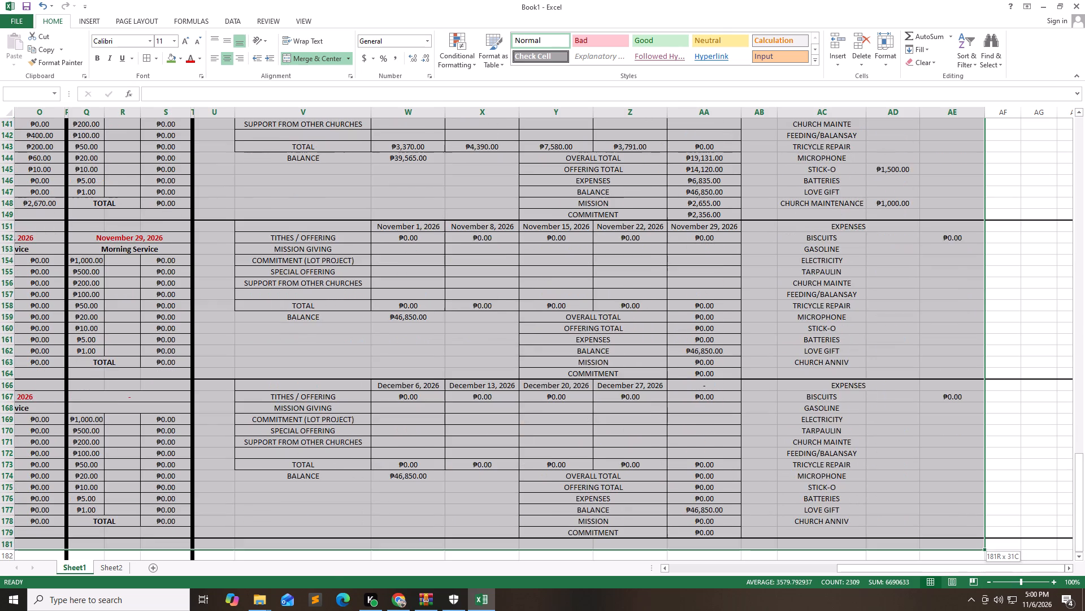
key("shift+Down")
key("shift+Down")
key("shift+Up")
key("shift+Up")
key("shift+Up")
key("shift+Up")
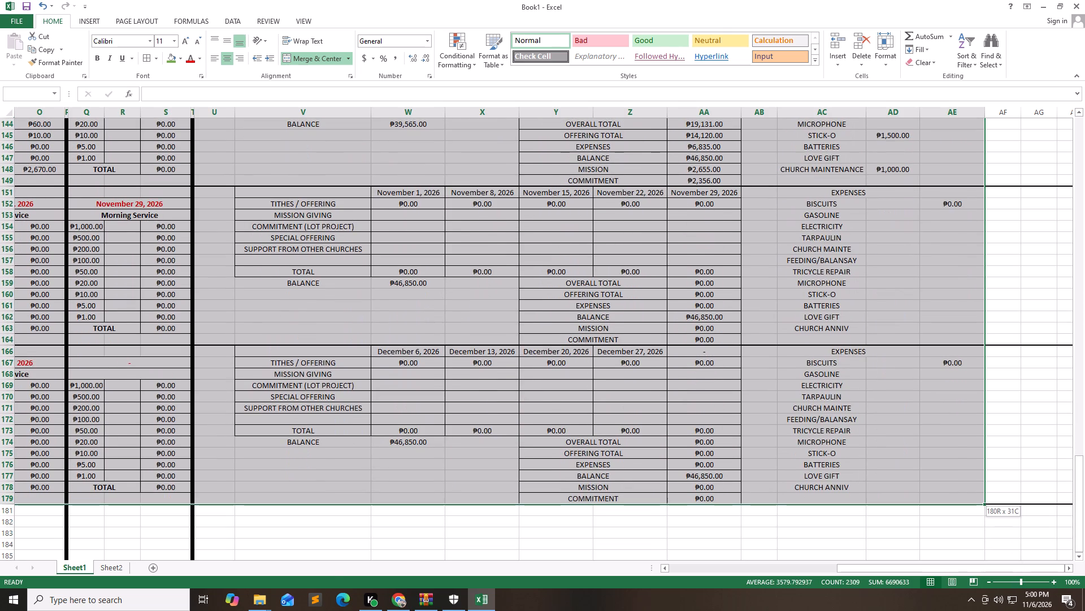
key("ctrl+c")
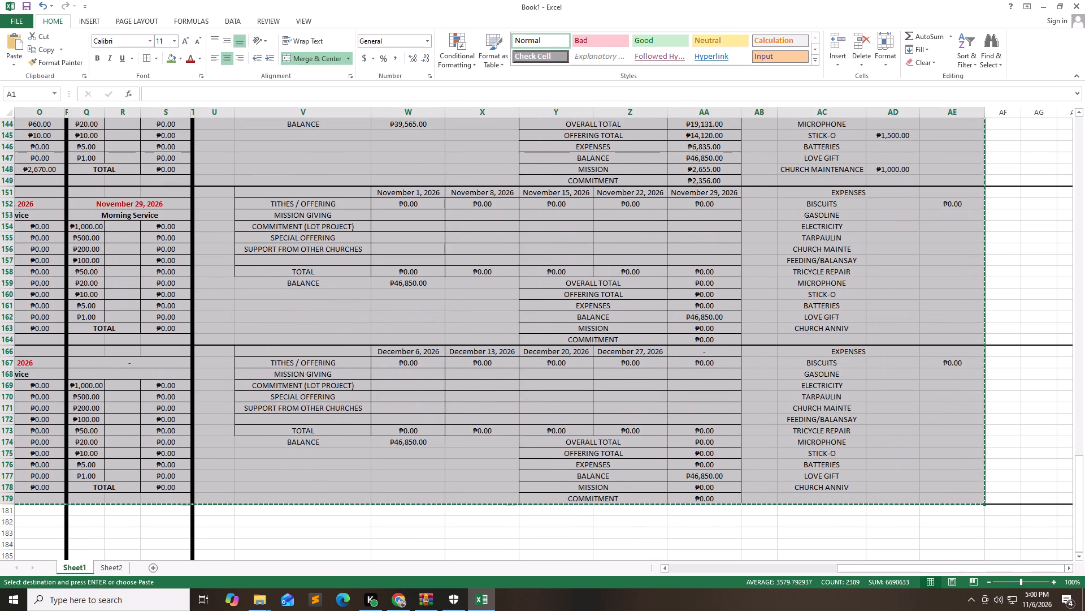
Paste the copied full-year records into Sheet2, starting at cell A1.
left_click(119, 566)
key("Left")
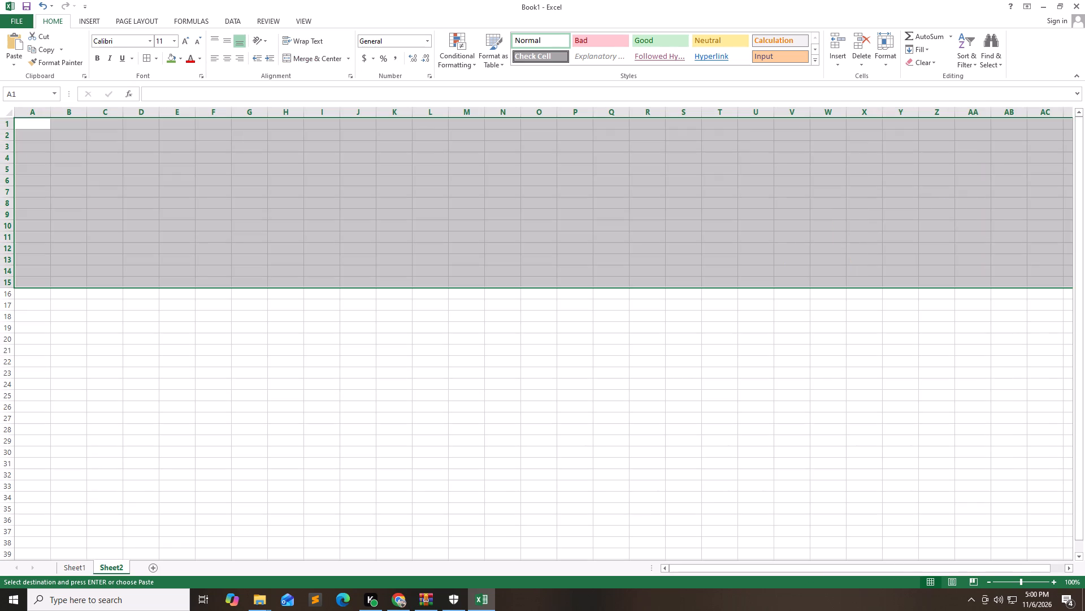
key("ctrl+v")
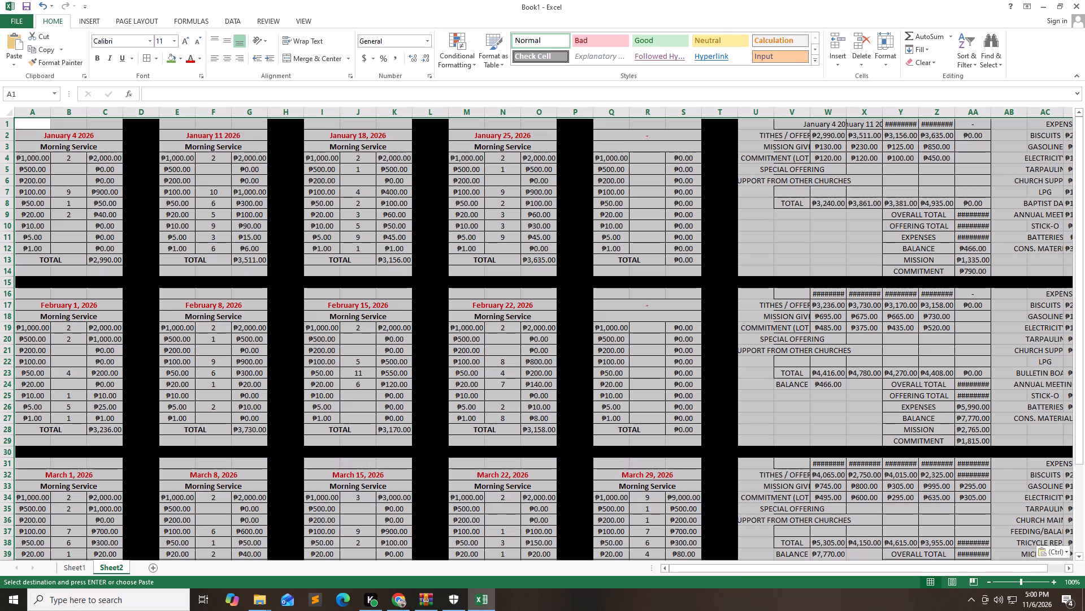
left_click(333, 334)
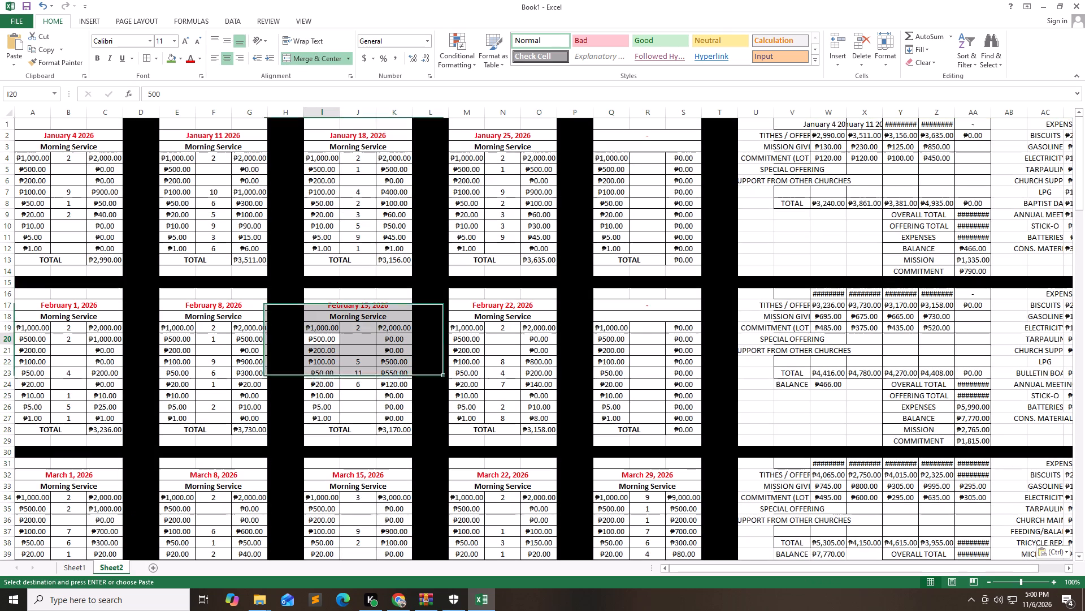
Set the width of the black separator columns D, H, L, P and T in Sheet2 to 0.5.
left_click(147, 113)
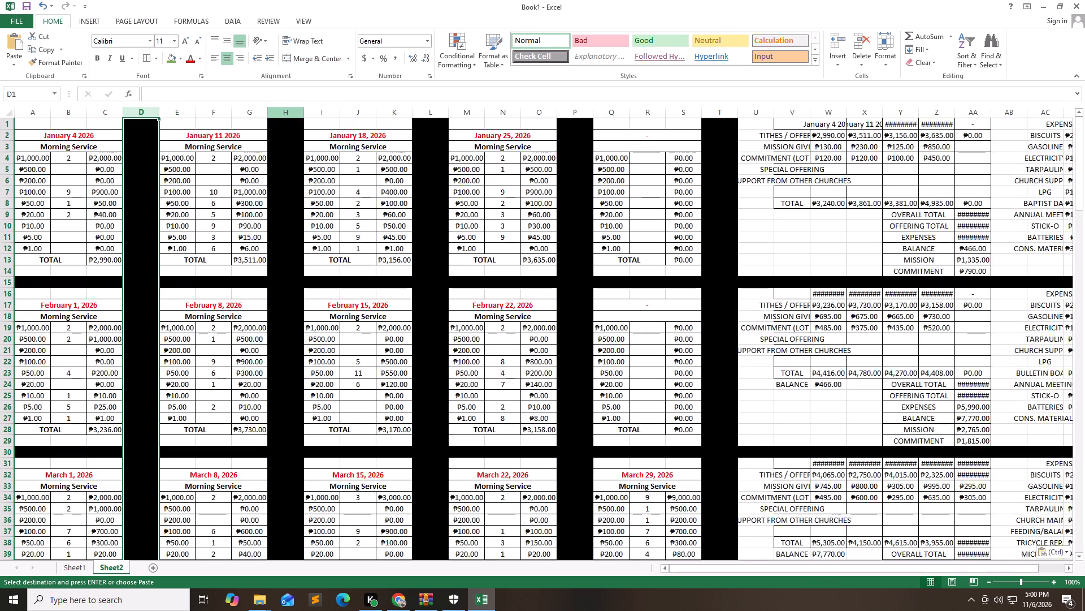
left_click(279, 109, "ctrl")
left_click(422, 108, "ctrl")
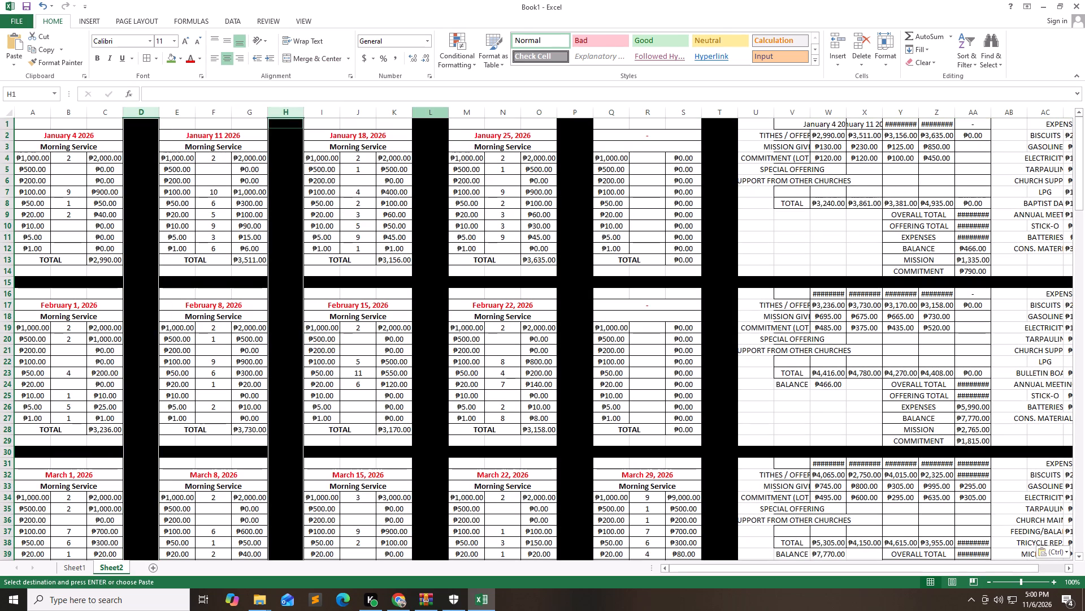
left_click(570, 111, "ctrl")
left_click(714, 114, "ctrl")
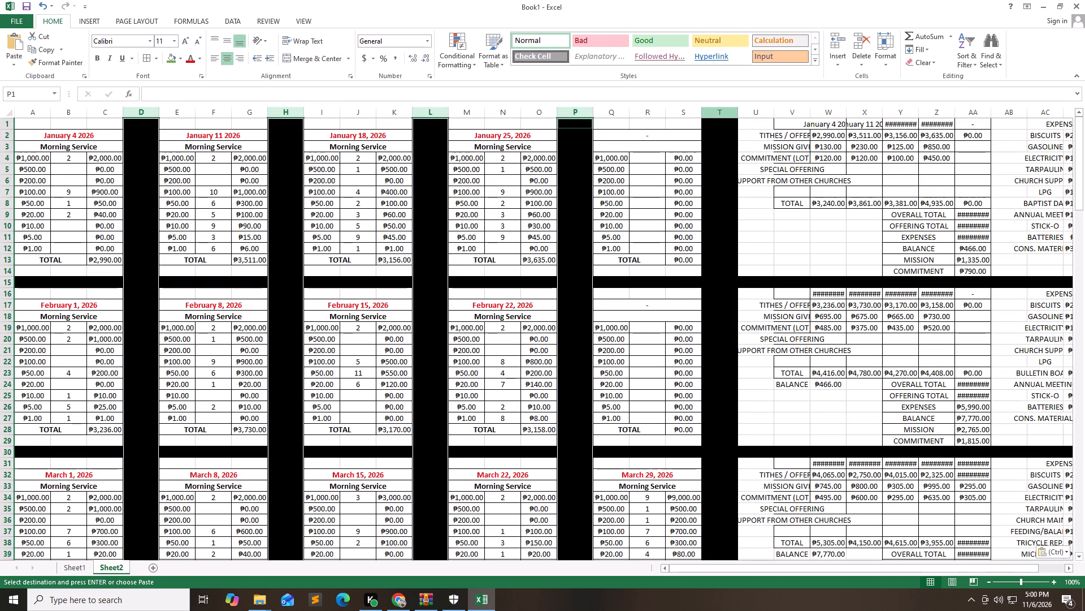
right_click(427, 116)
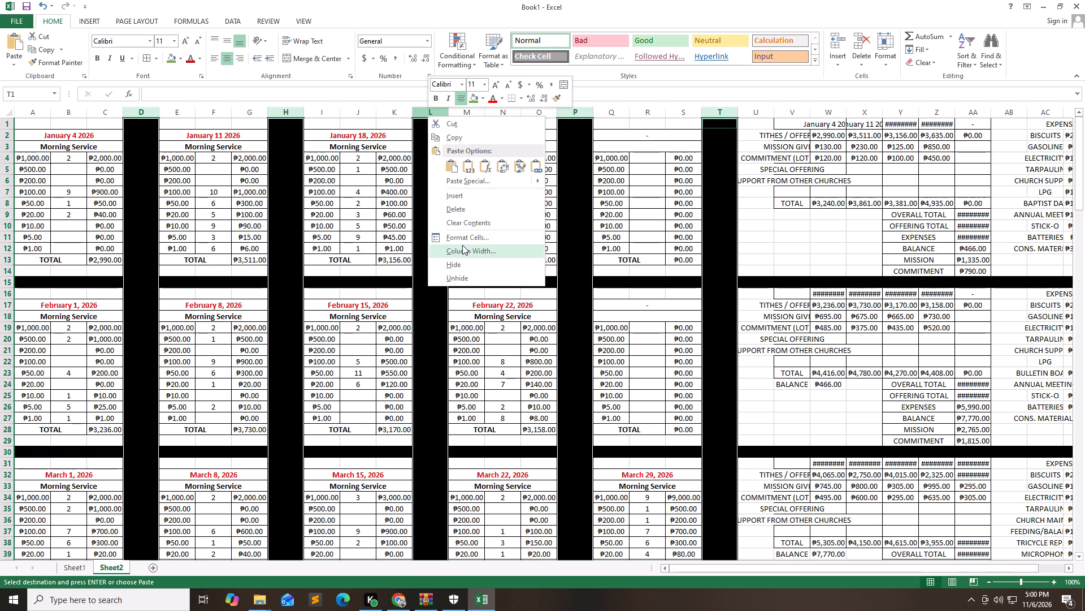
double_click(467, 252)
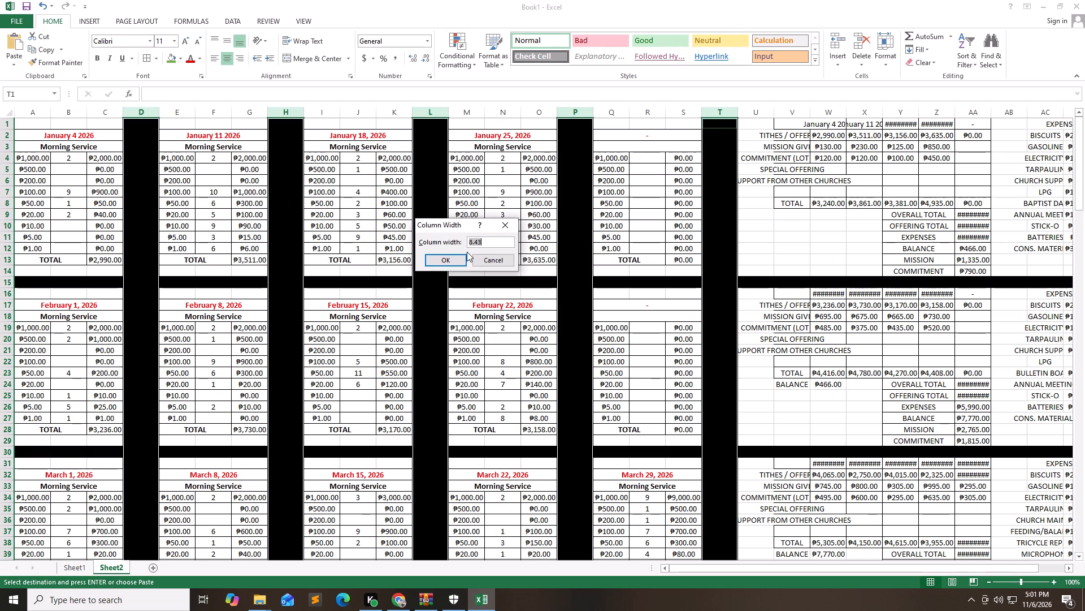
type(".5")
key("Return")
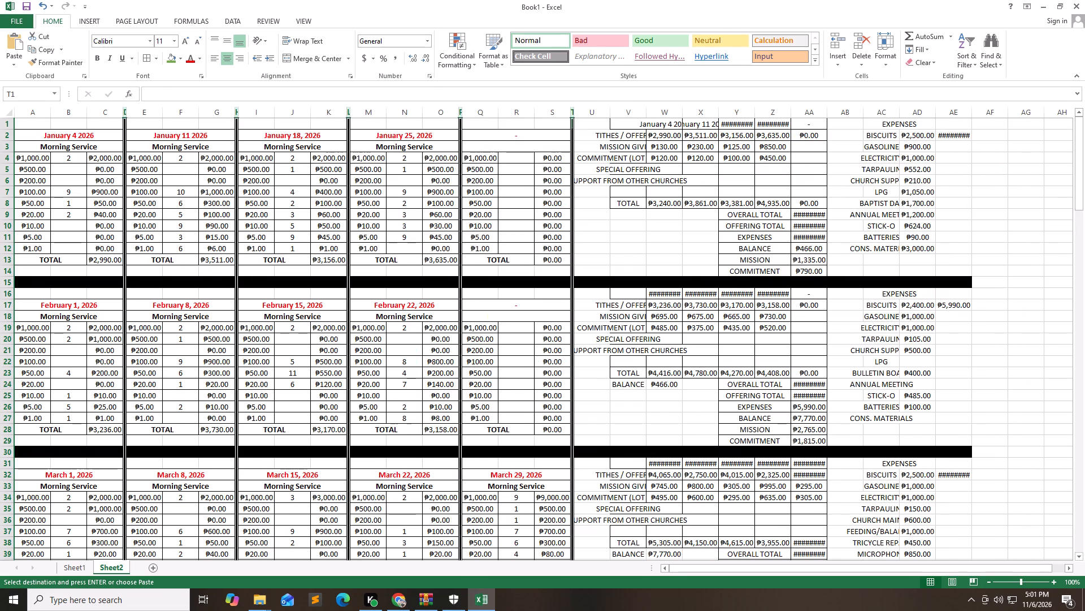
Set the height of all the black separator rows between months, every fifteenth row from 15 to 165, to 1.
left_click(5, 281)
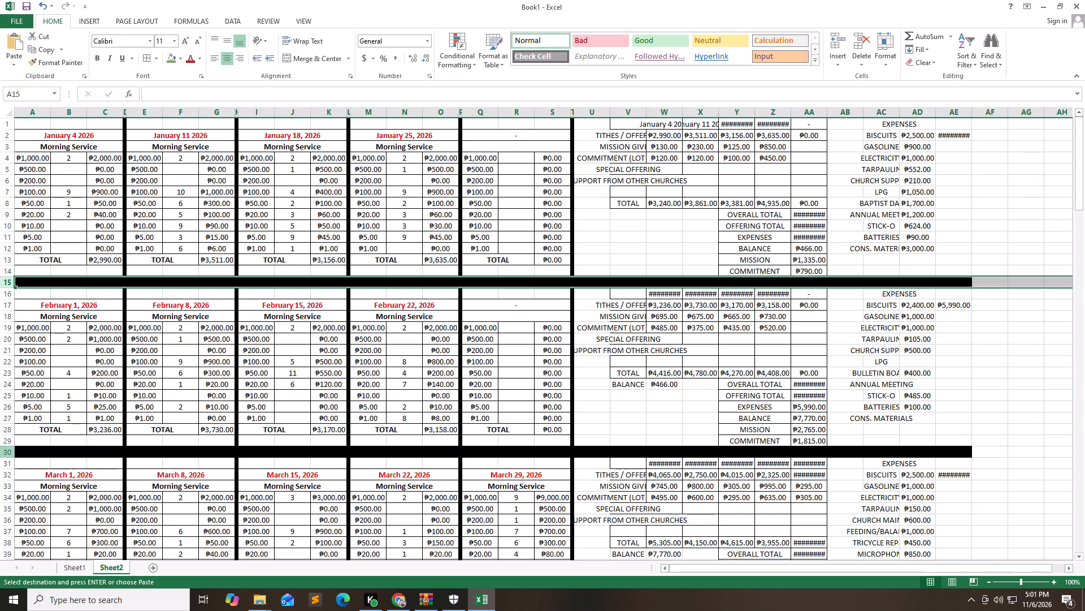
left_click(6, 453, "ctrl")
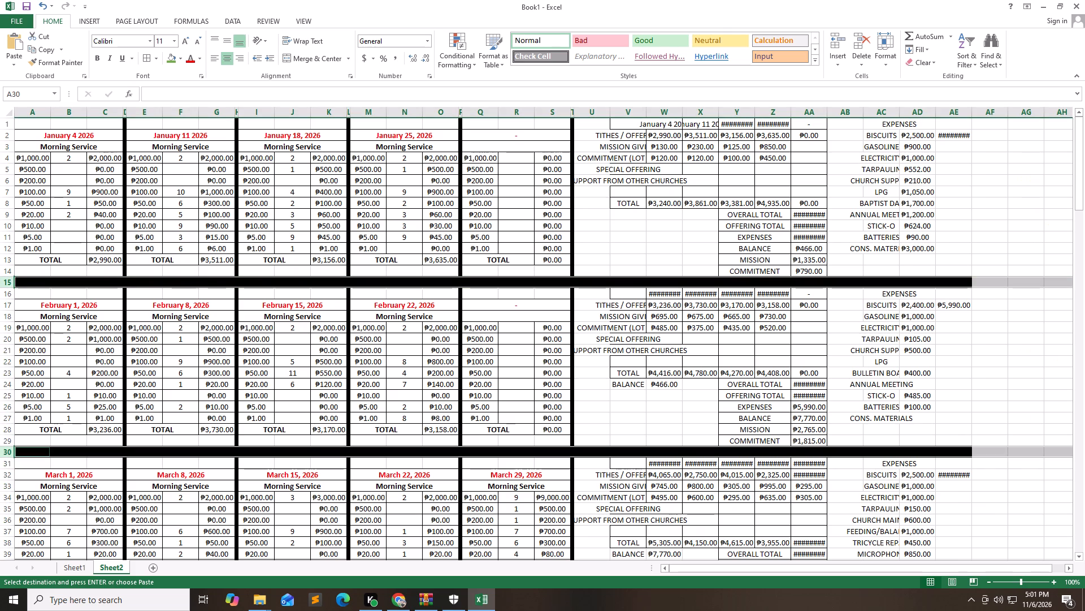
left_click_drag(1084, 169, 1084, 206)
left_click_drag(1082, 200, 1082, 217)
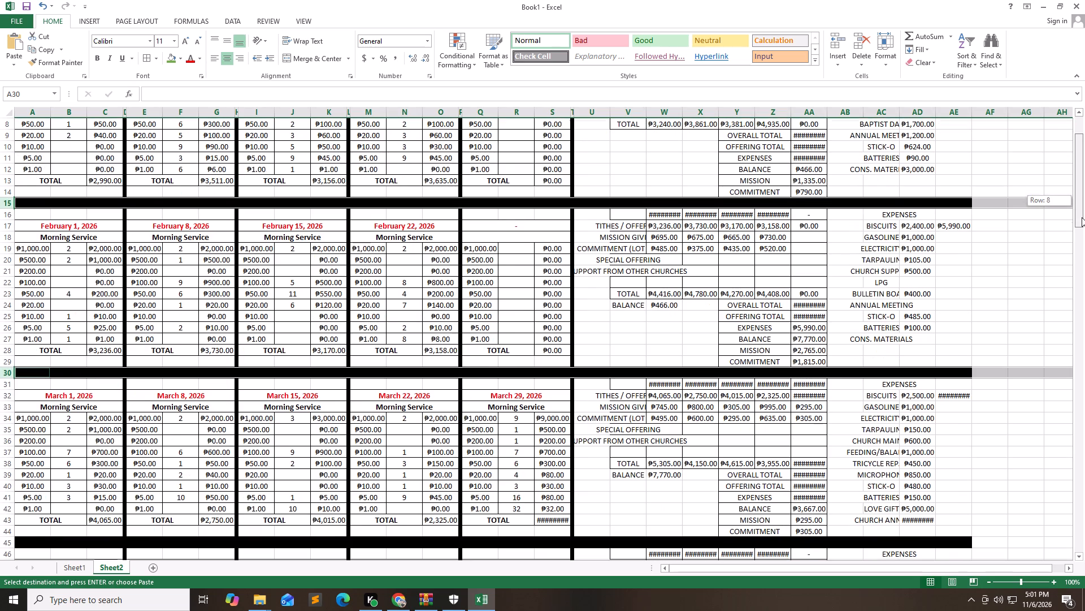
left_click_drag(1082, 217, 1084, 250)
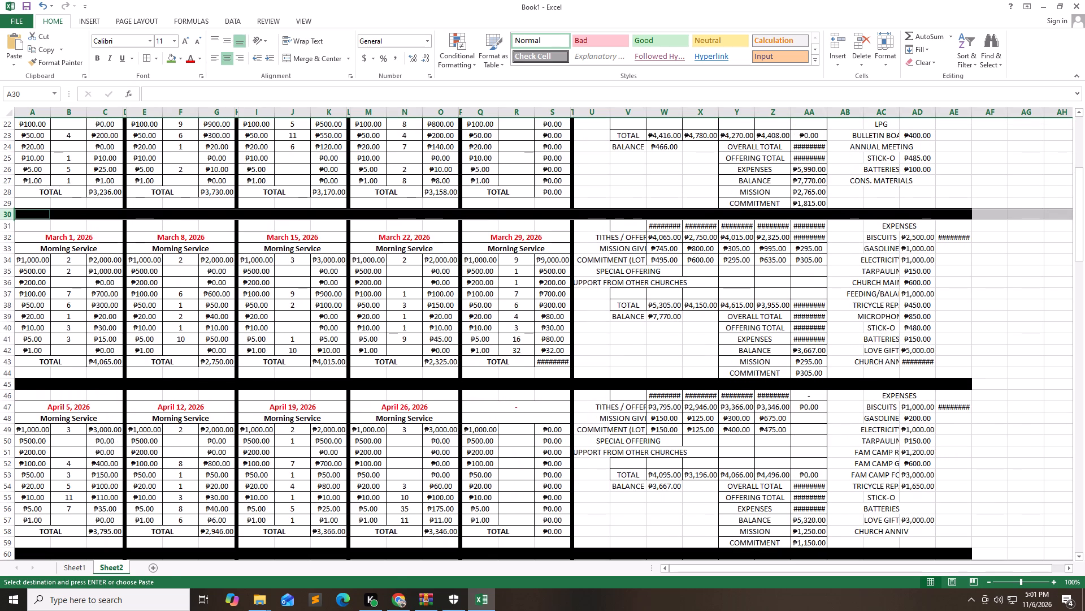
left_click(7, 386, "ctrl")
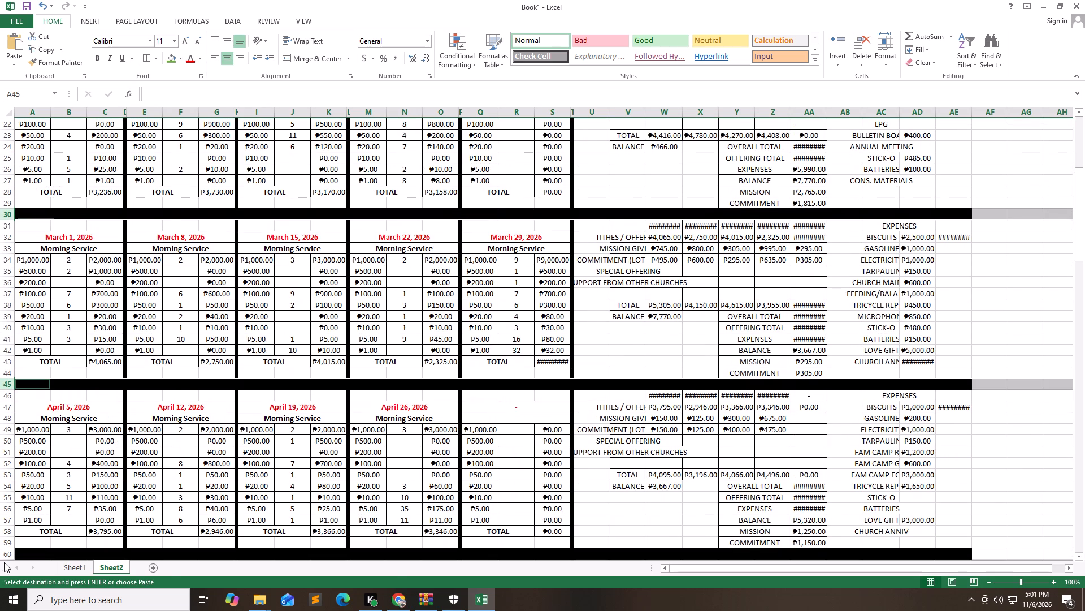
left_click(6, 554, "ctrl")
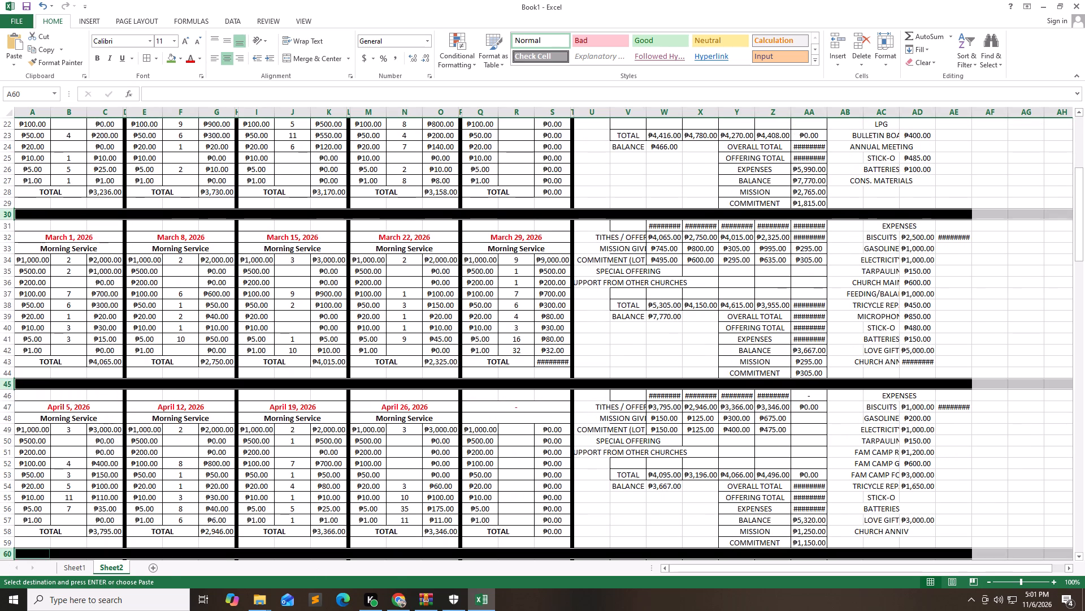
left_click_drag(1079, 216, 1084, 258)
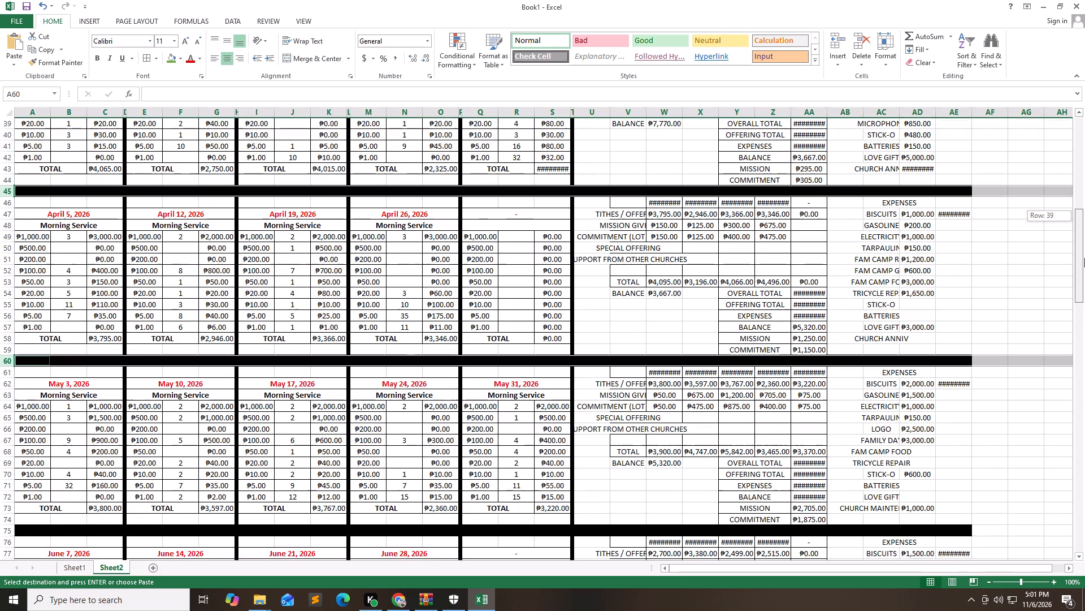
left_click_drag(1084, 258, 1084, 279)
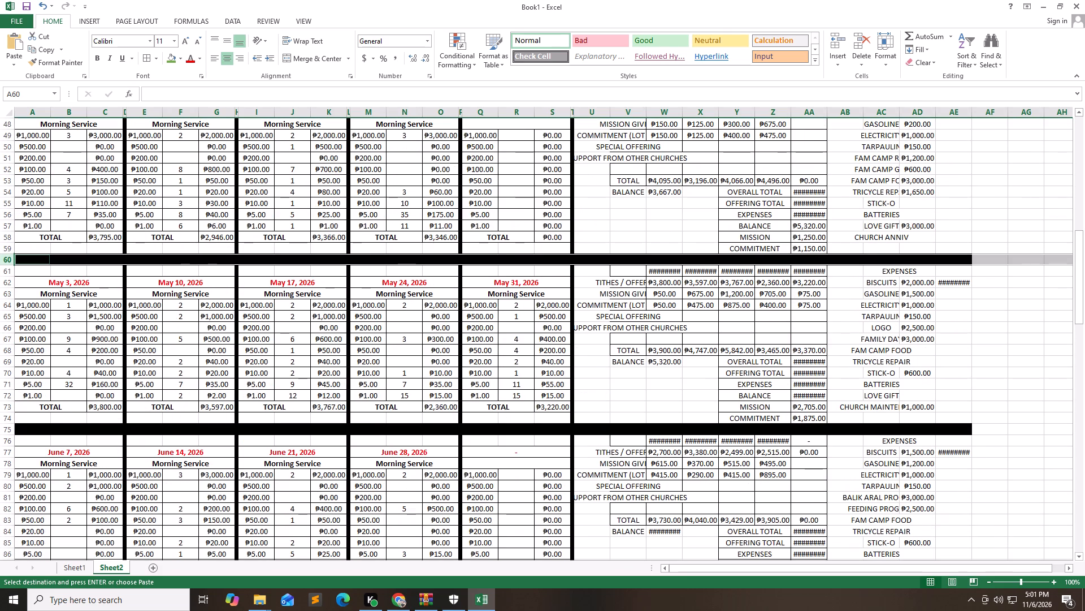
left_click(6, 429, "ctrl")
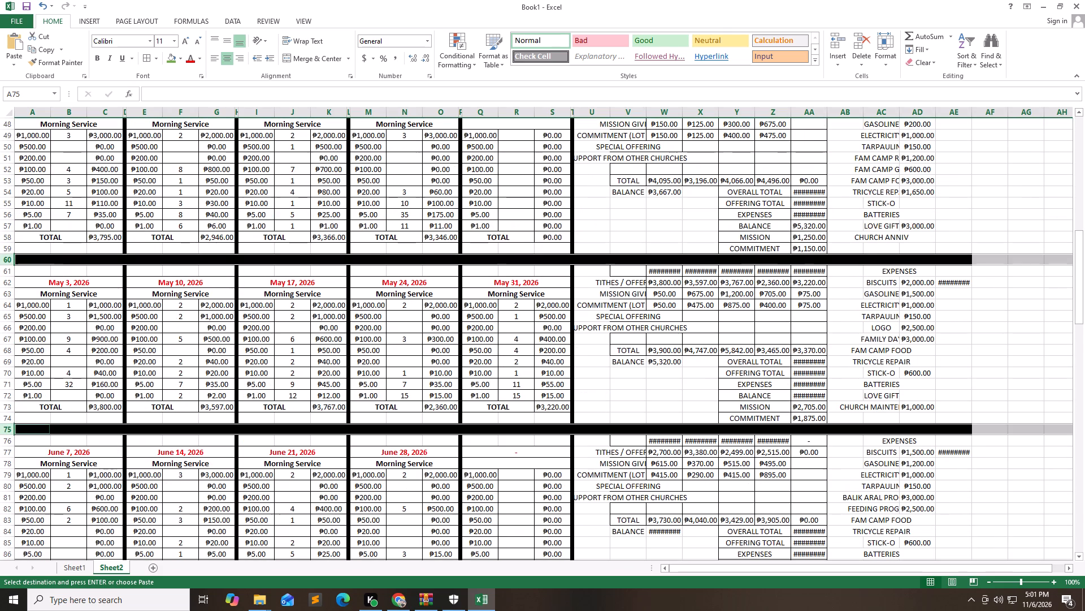
left_click_drag(1083, 257, 1084, 303)
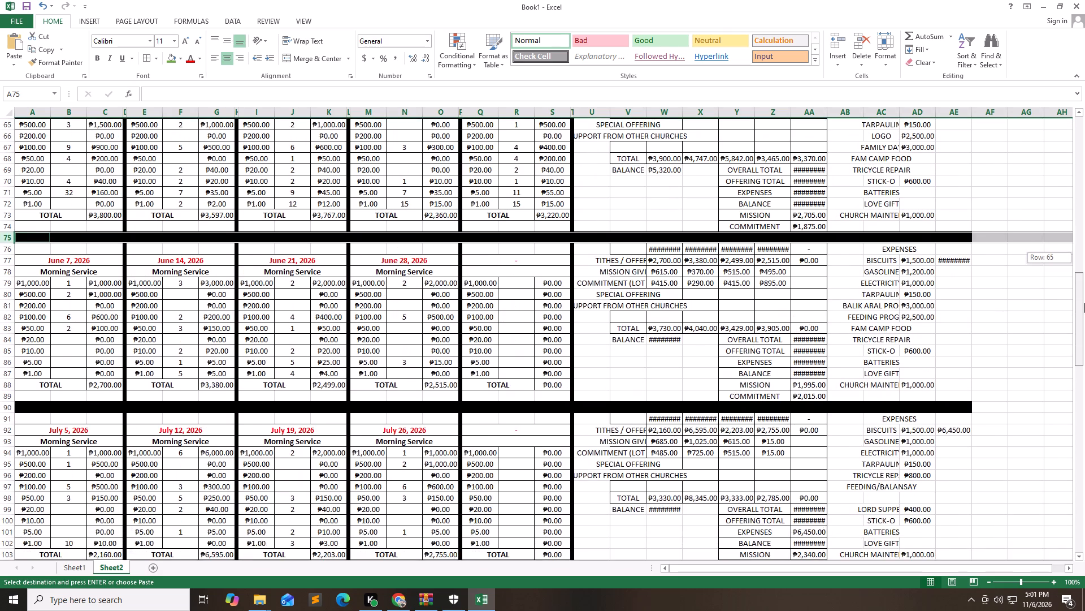
left_click_drag(1084, 303, 1084, 315)
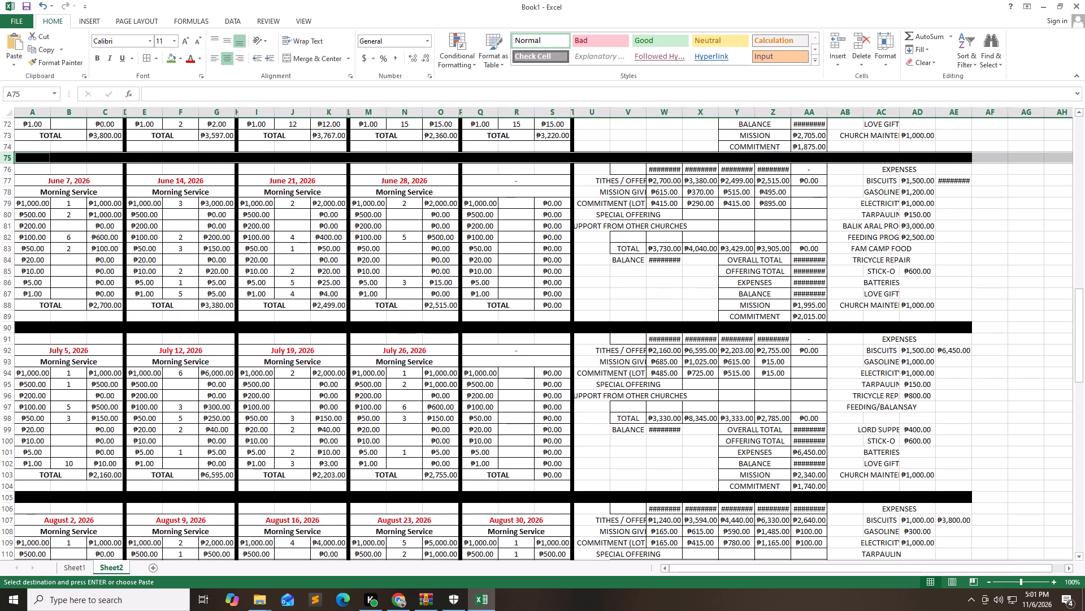
left_click(9, 329, "ctrl")
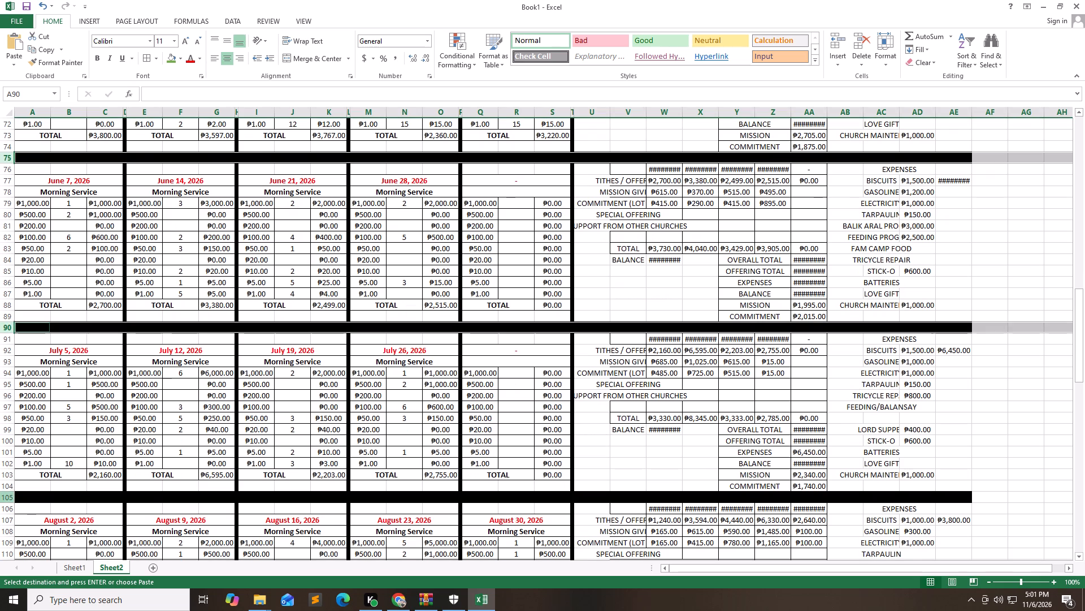
left_click(11, 498, "ctrl")
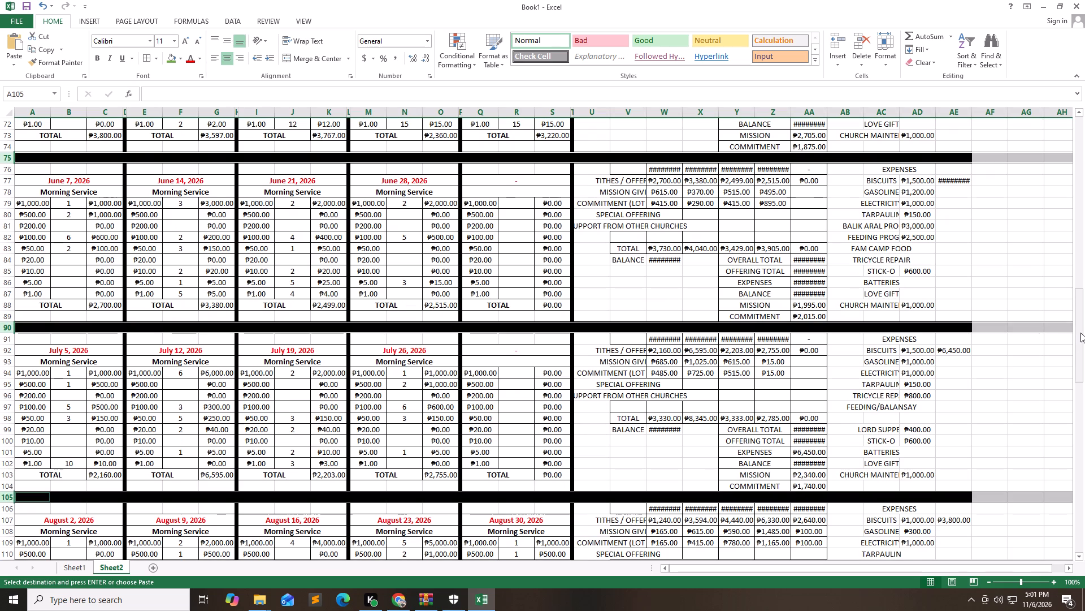
left_click_drag(1080, 333, 1084, 372)
left_click_drag(1084, 372, 1084, 380)
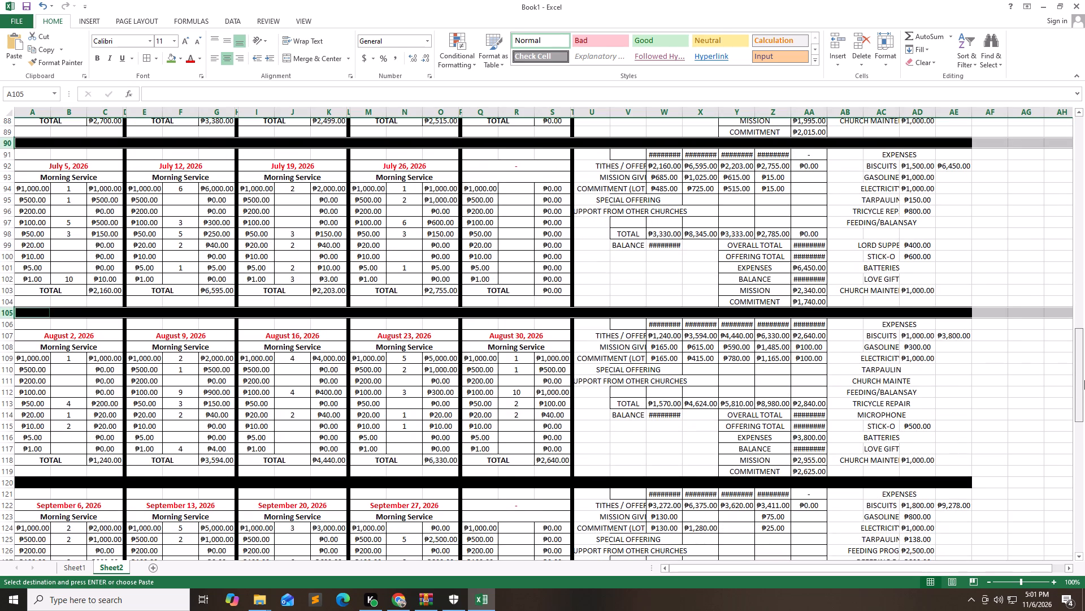
left_click_drag(1084, 380, 1084, 382)
double_click(1084, 389)
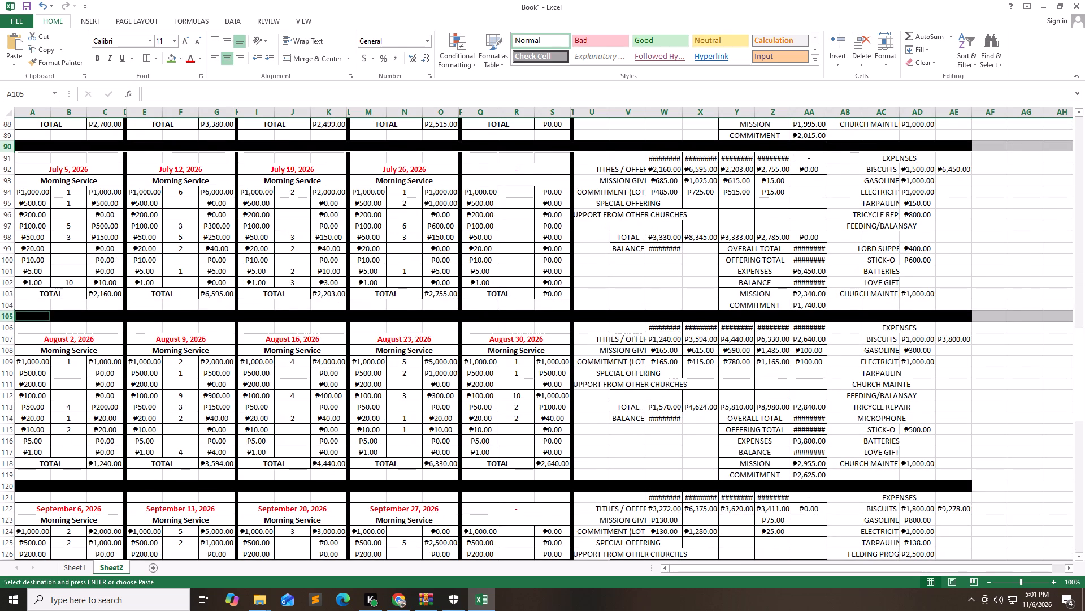
left_click(3, 489, "ctrl")
double_click(10, 487, "ctrl")
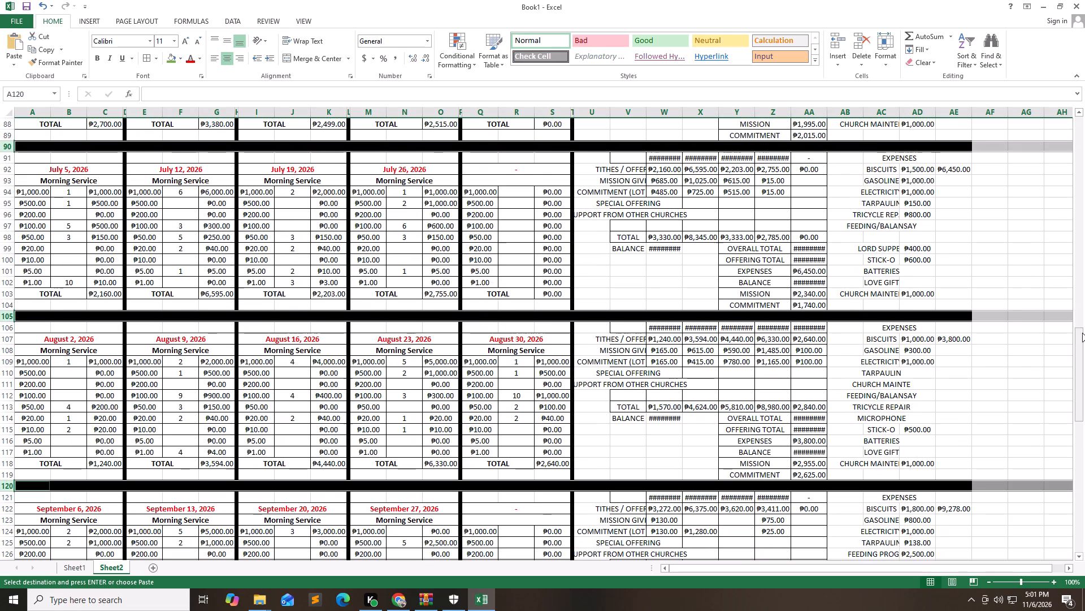
left_click_drag(1079, 335, 1084, 378)
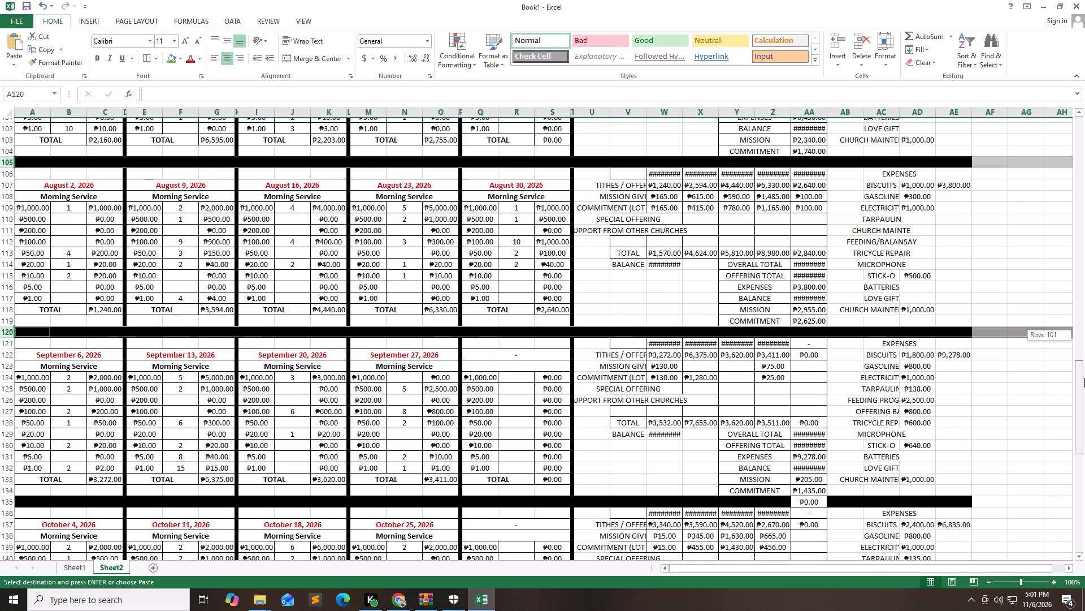
left_click_drag(1084, 378, 1084, 391)
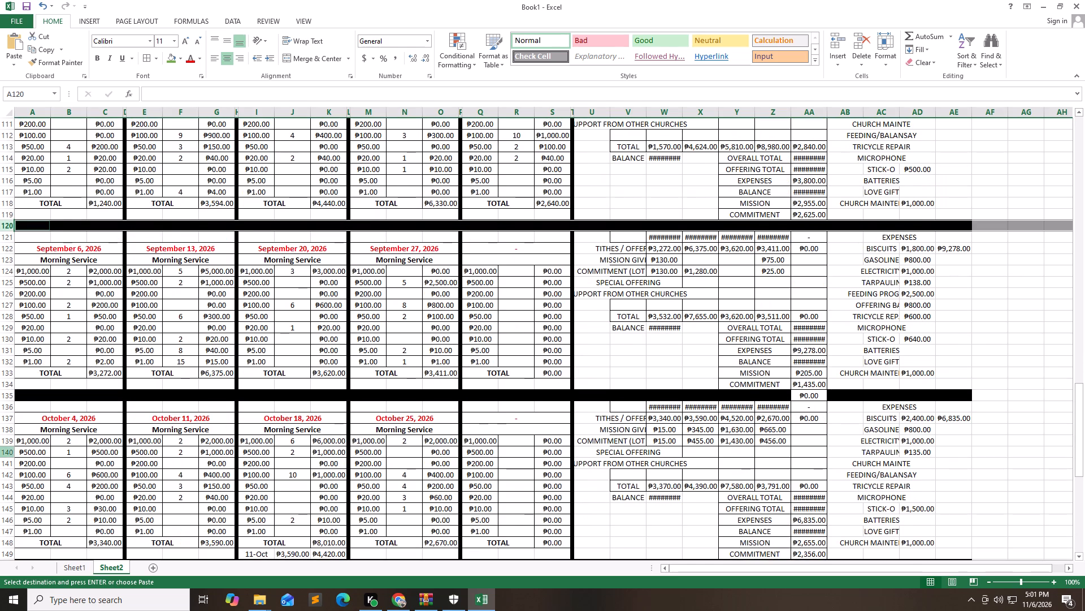
left_click(6, 398, "ctrl")
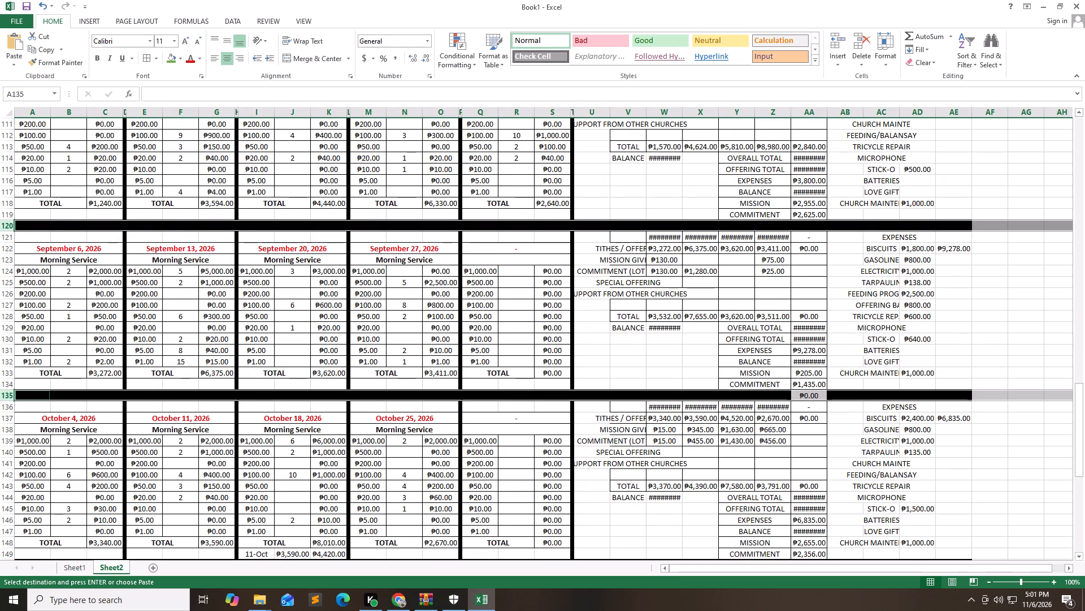
left_click(1079, 416)
left_click_drag(1080, 419, 1084, 458)
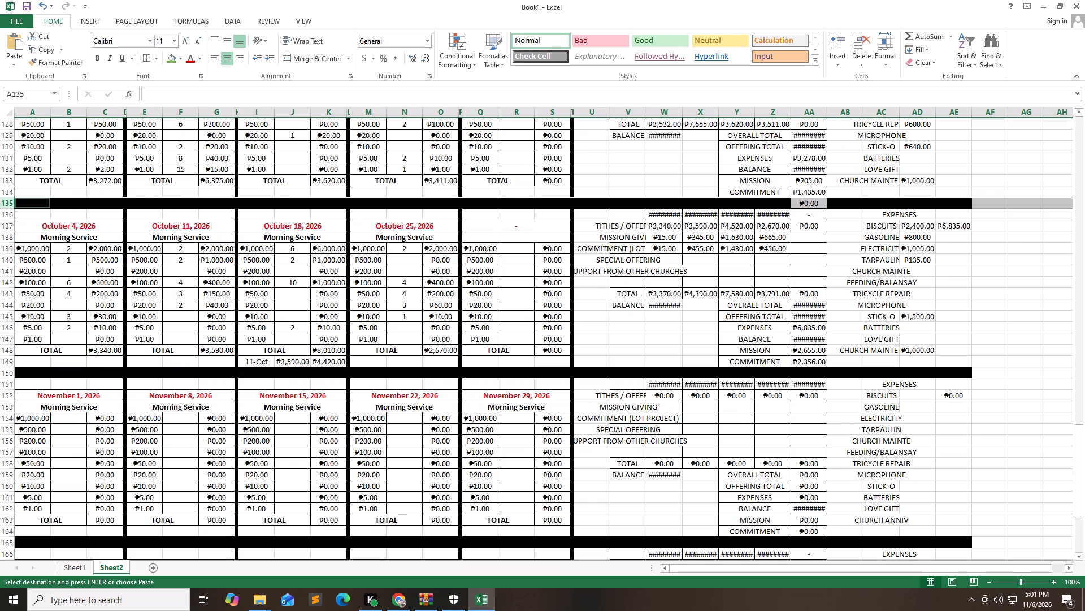
double_click(5, 372, "ctrl")
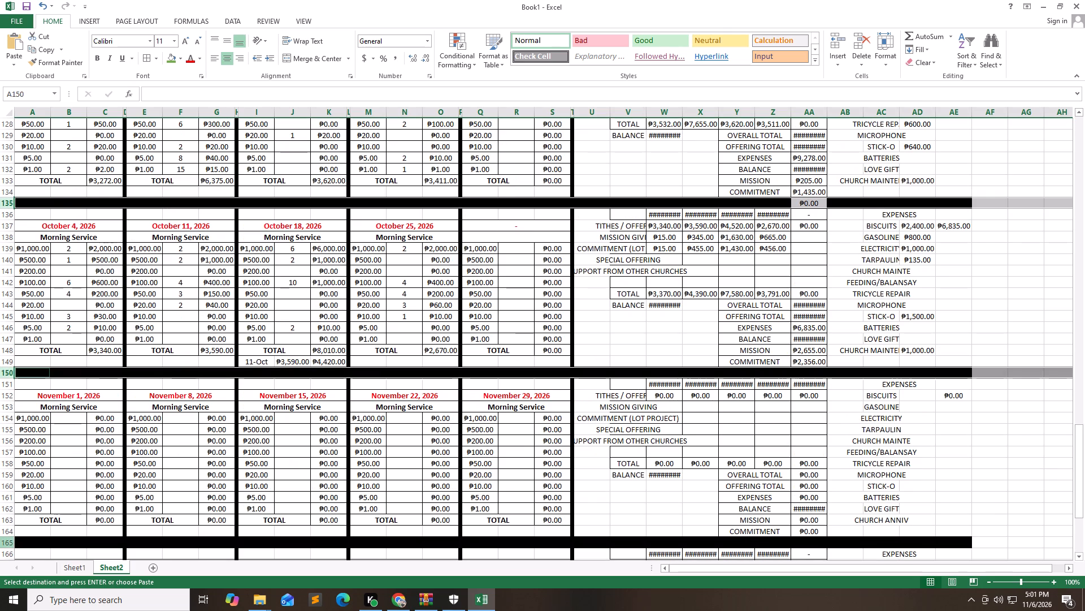
left_click(8, 543, "ctrl")
right_click(8, 544)
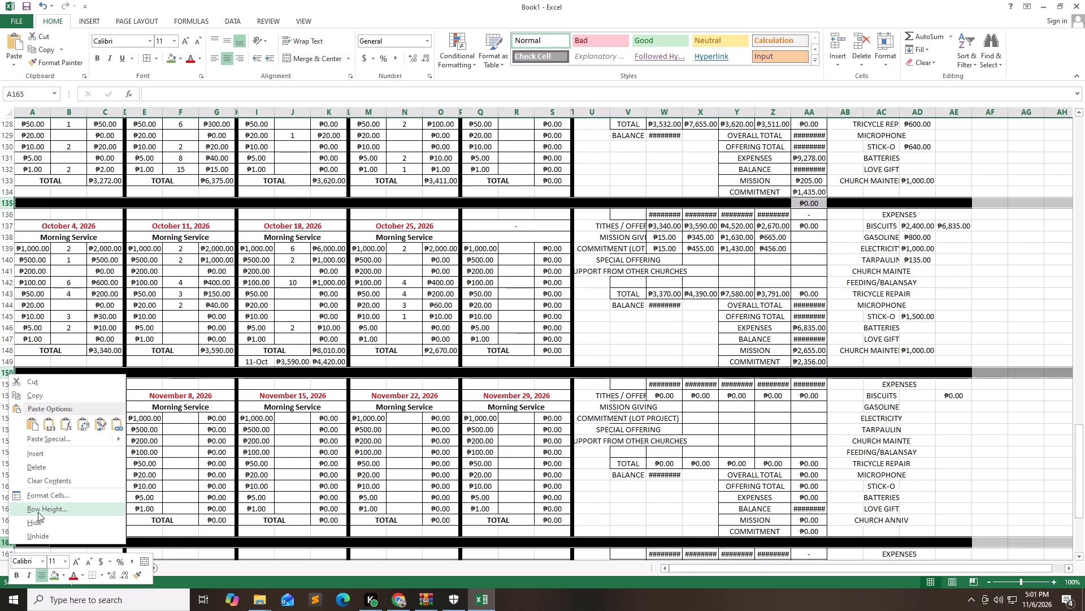
left_click(38, 512)
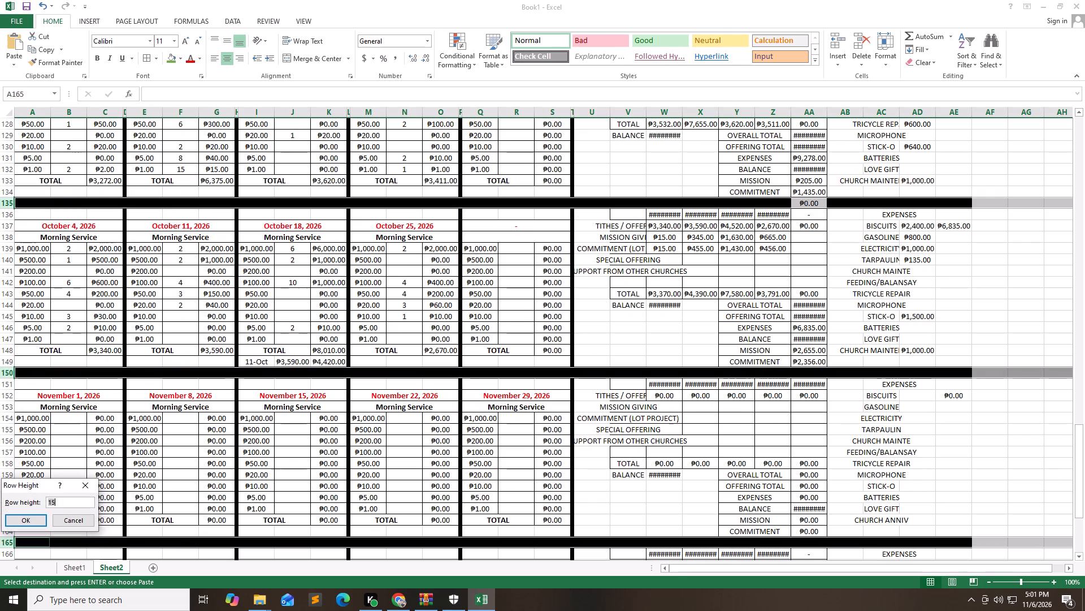
key("1")
key("Return")
Go back up column A to cell A1, examining the separator layout of the monthly records.
key("Up")
key("Up")
key("Up")
key("Up")
key("Up")
key("Up")
key("Up")
key("Up")
key("Up")
key("Up")
key("Up")
key("Up")
key("Up")
key("Up")
key("Up")
key("Up")
key("Up")
key("Up")
key("Up")
key("Up")
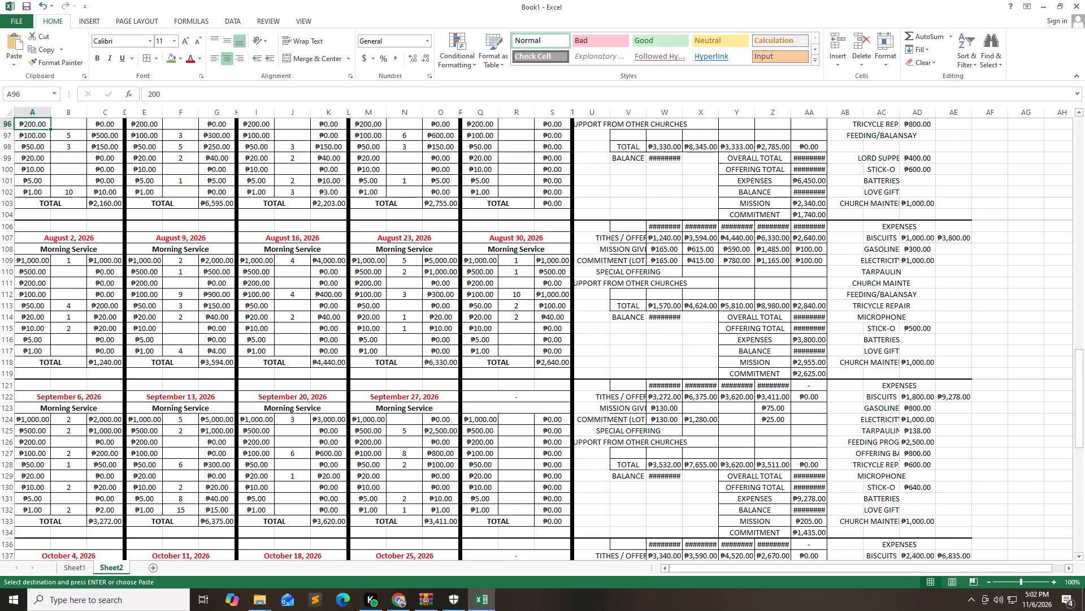
key("Up")
key("Up")
key("Up")
key("Up")
key("Up")
key("Up")
key("Up")
key("Up")
key("Up")
key("Up")
key("Up")
key("Up")
key("Up")
key("Up")
key("Up")
key("Up")
key("Up")
key("Up")
key("Up")
key("Up")
key("Up")
key("Up")
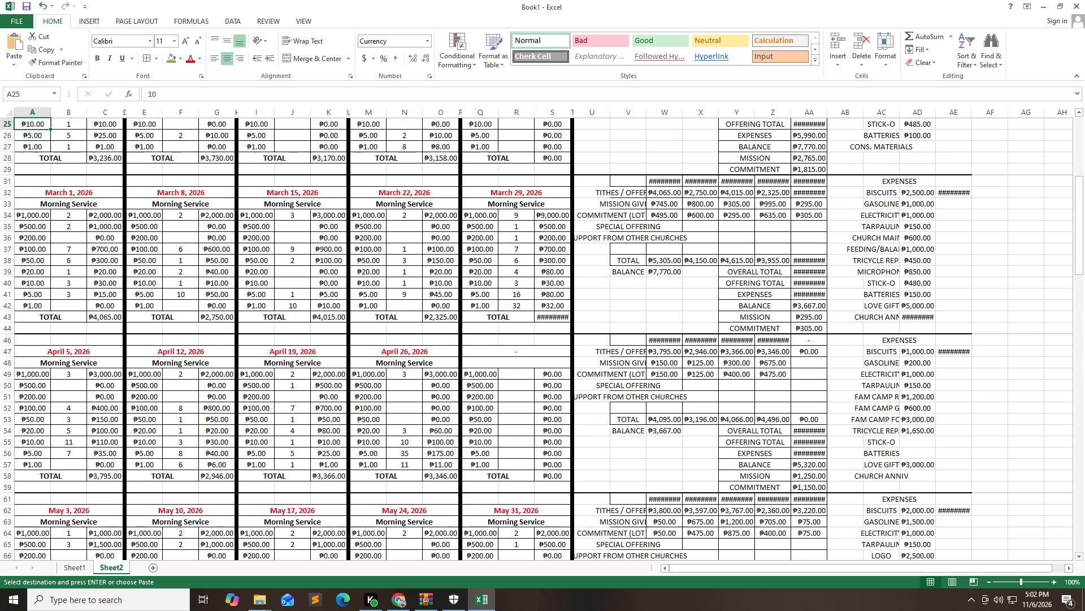
key("Up")
key("Up")
key("Up")
key("Up")
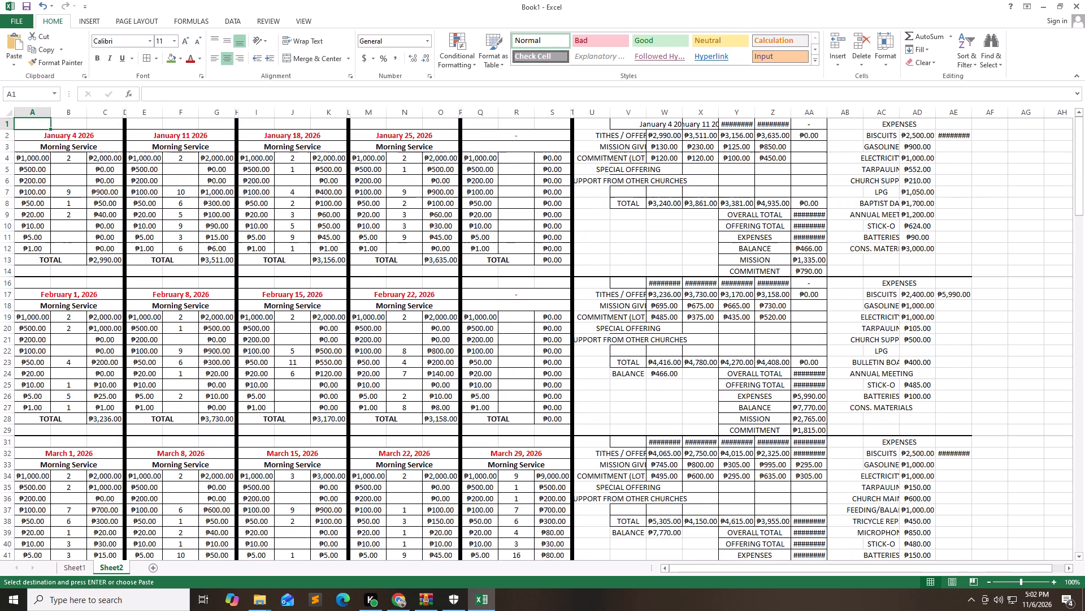